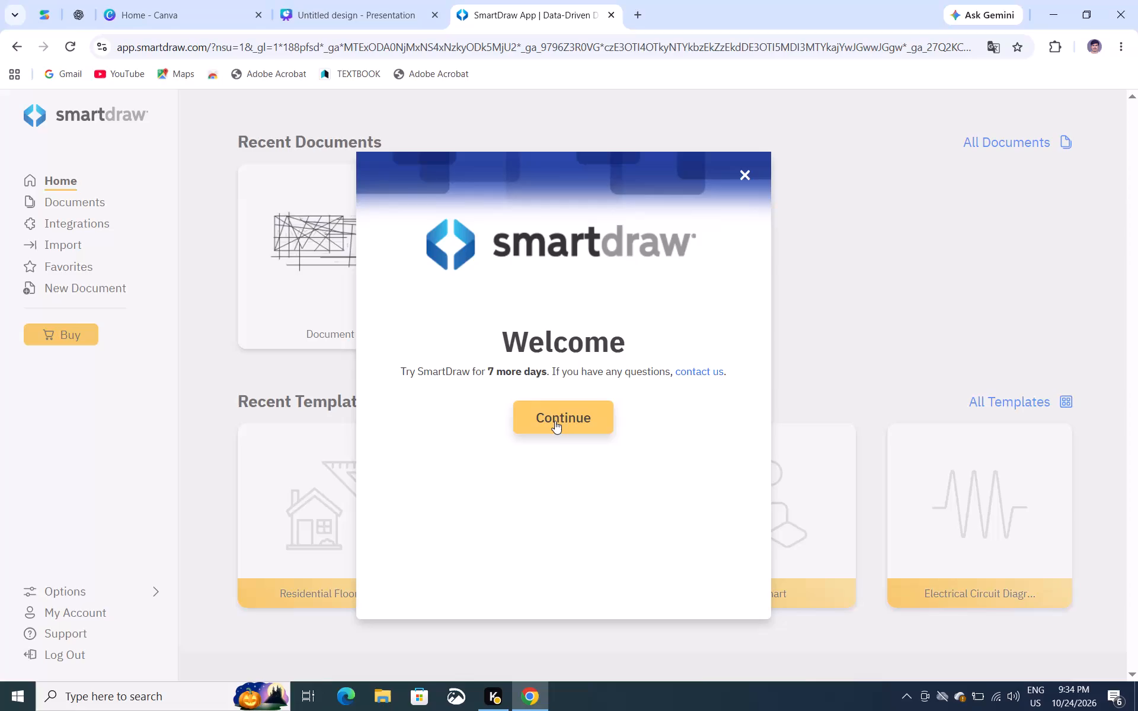
Dismiss the welcome message and open the Floor Plans - Residential template category for a new document.
click(555, 421)
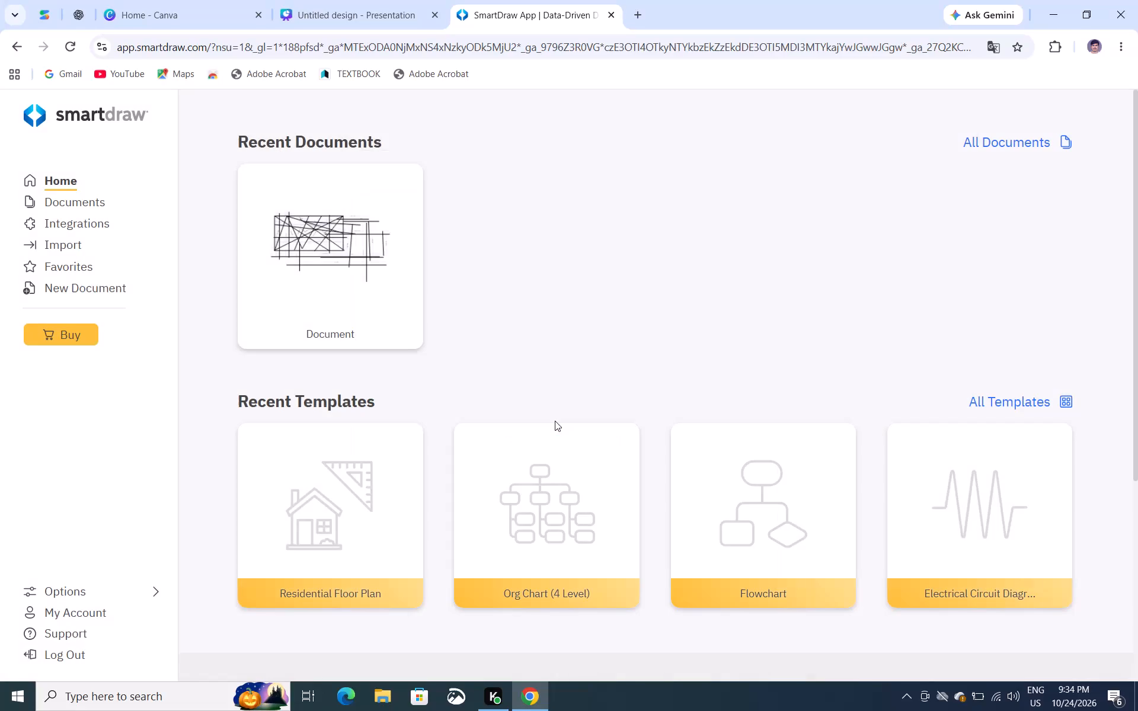
click(82, 287)
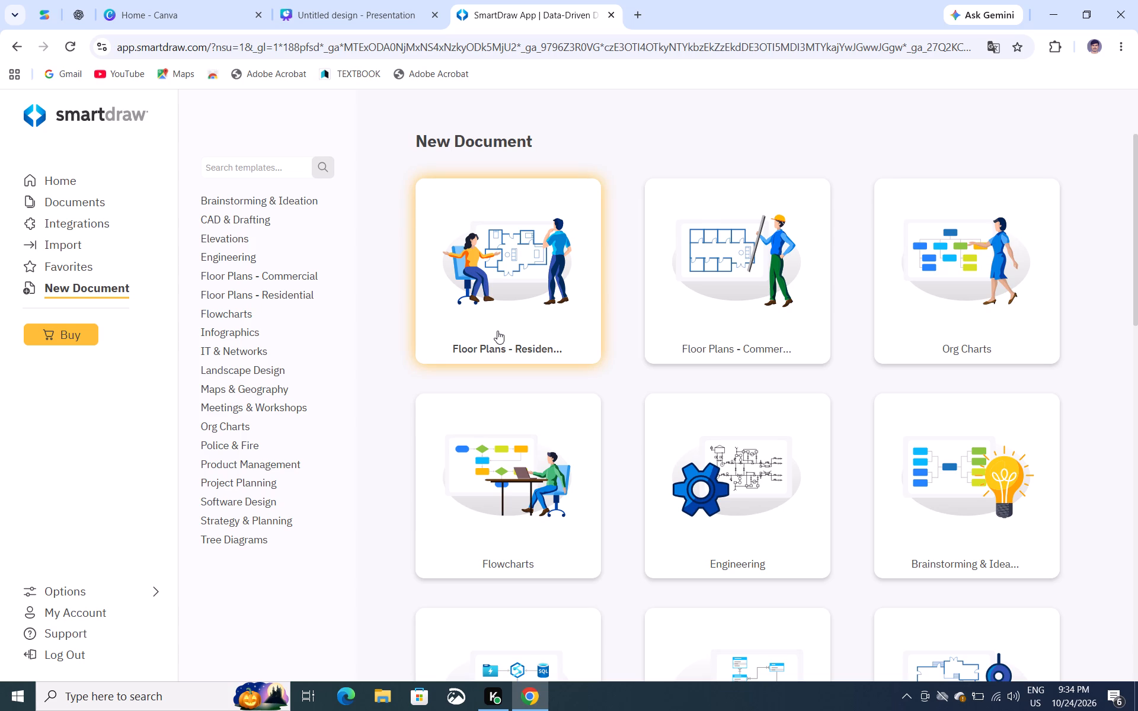
click(497, 331)
click(509, 312)
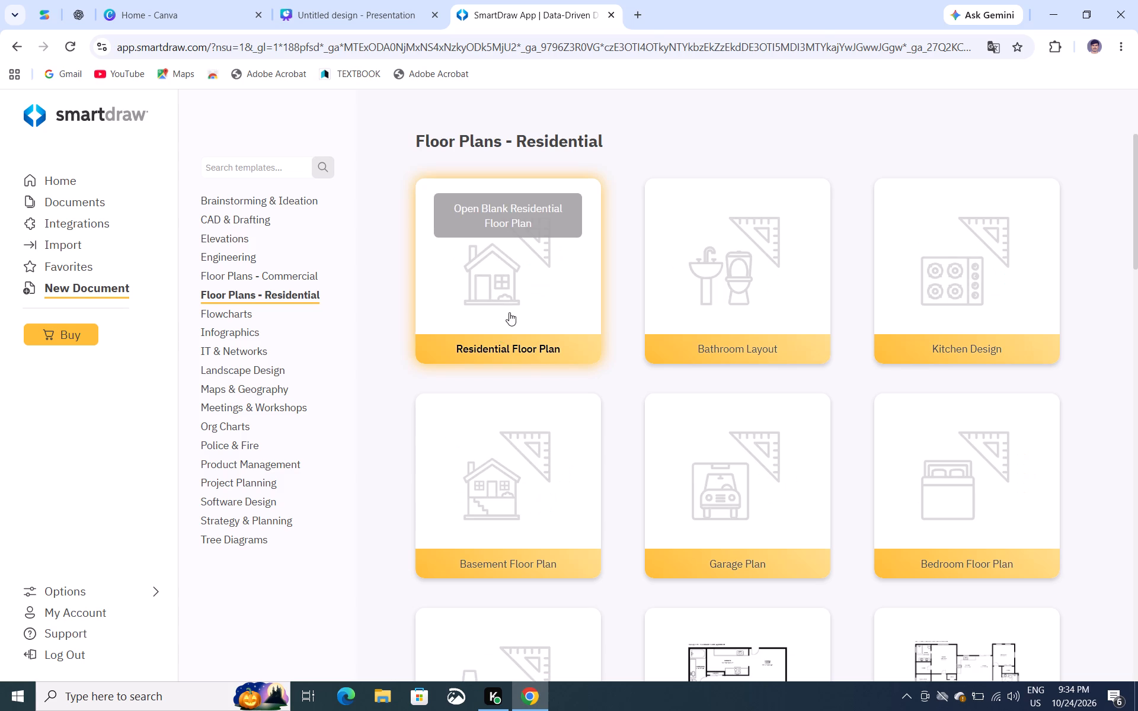
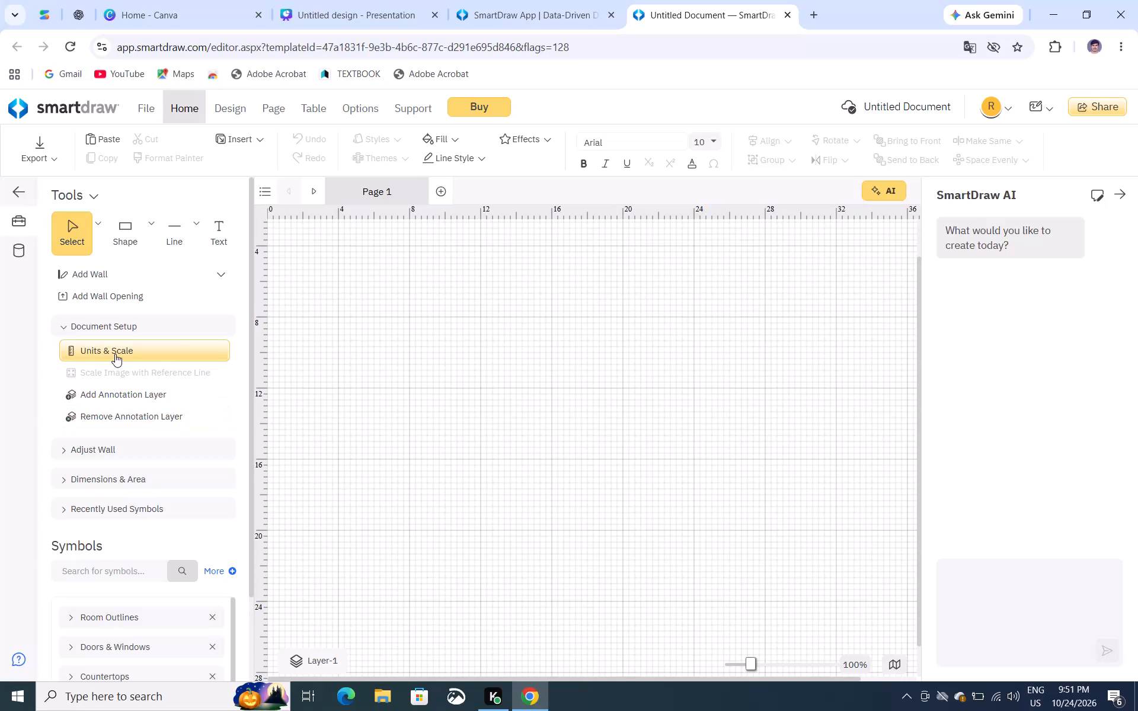
Set the drawing's units and scale to Architectural 3/16" = 1'-0".
click(116, 354)
click(141, 392)
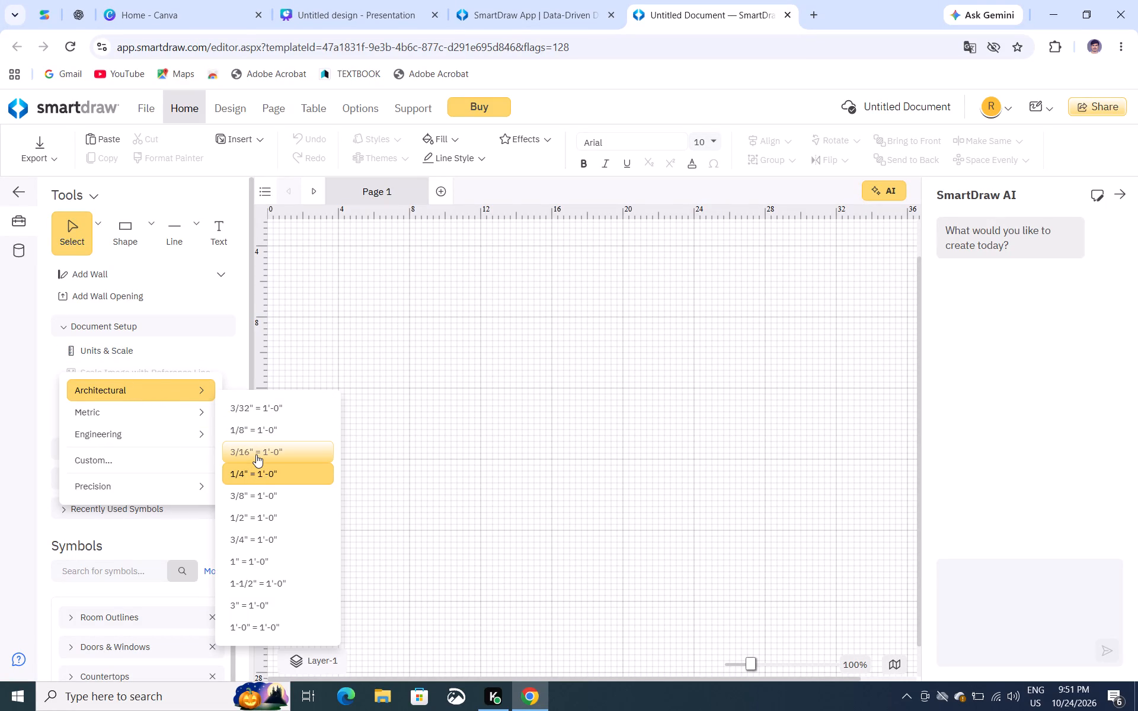
click(256, 454)
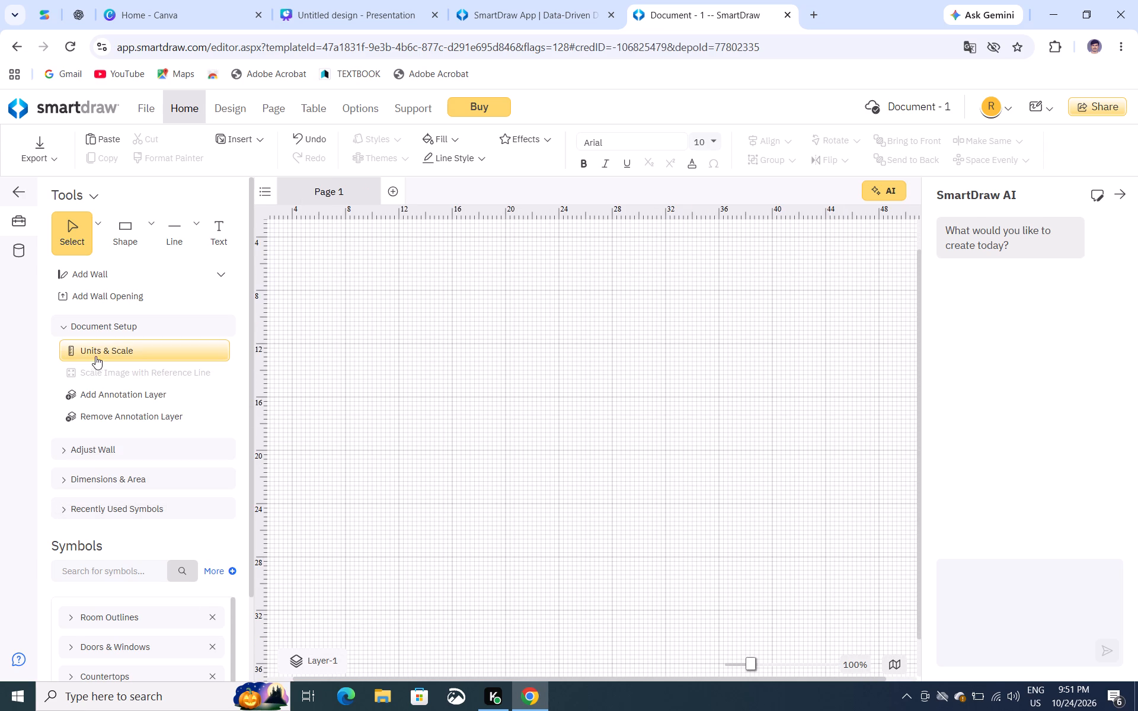
Add an annotation layer to the document.
click(129, 393)
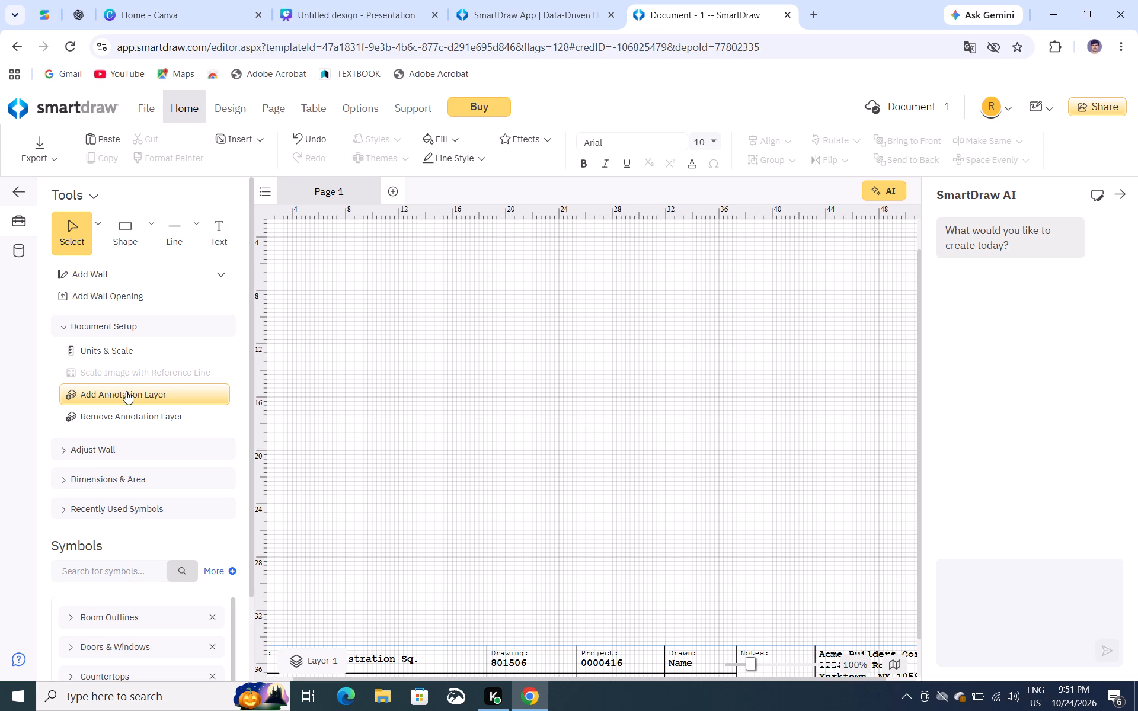
Place a 20' by 15' Rectangular Room from the Room Outlines symbols near the page's upper-left area.
scroll(102, 408, down, 5)
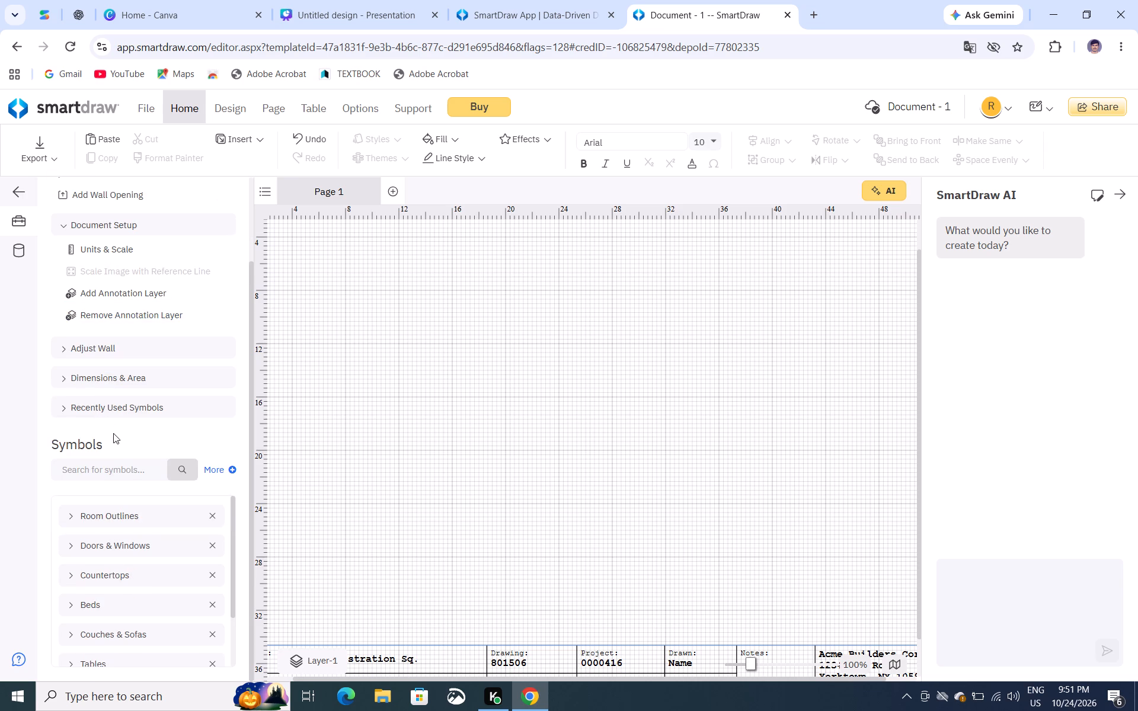
click(130, 514)
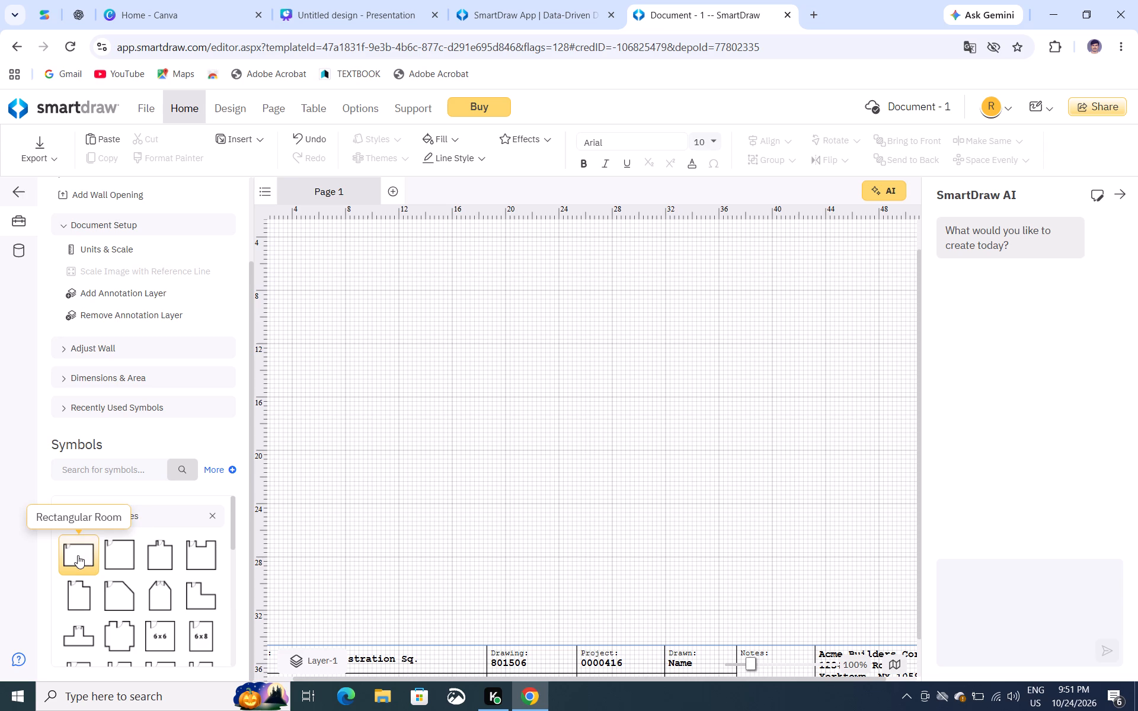
drag(78, 555, 472, 352)
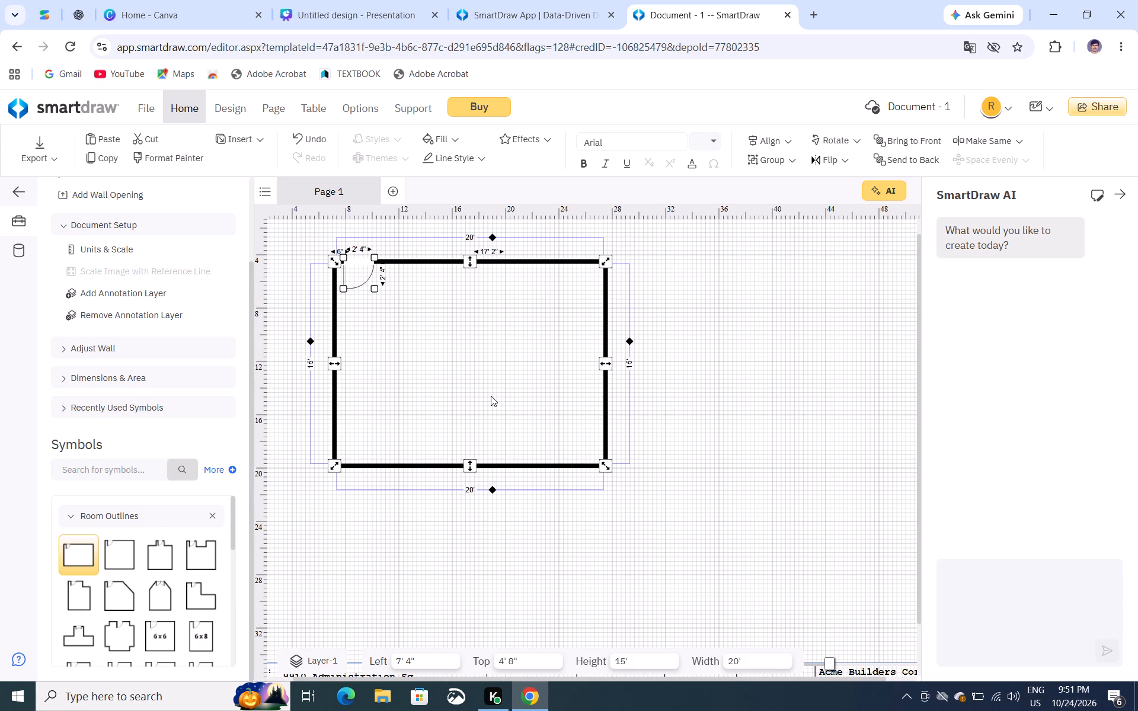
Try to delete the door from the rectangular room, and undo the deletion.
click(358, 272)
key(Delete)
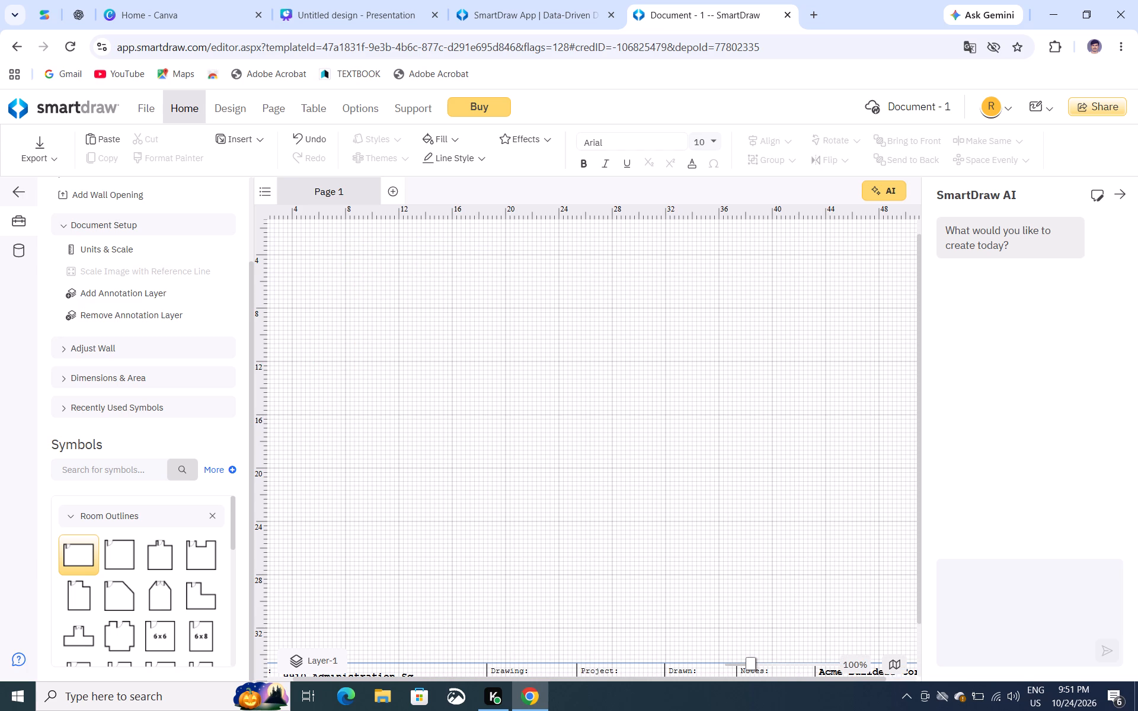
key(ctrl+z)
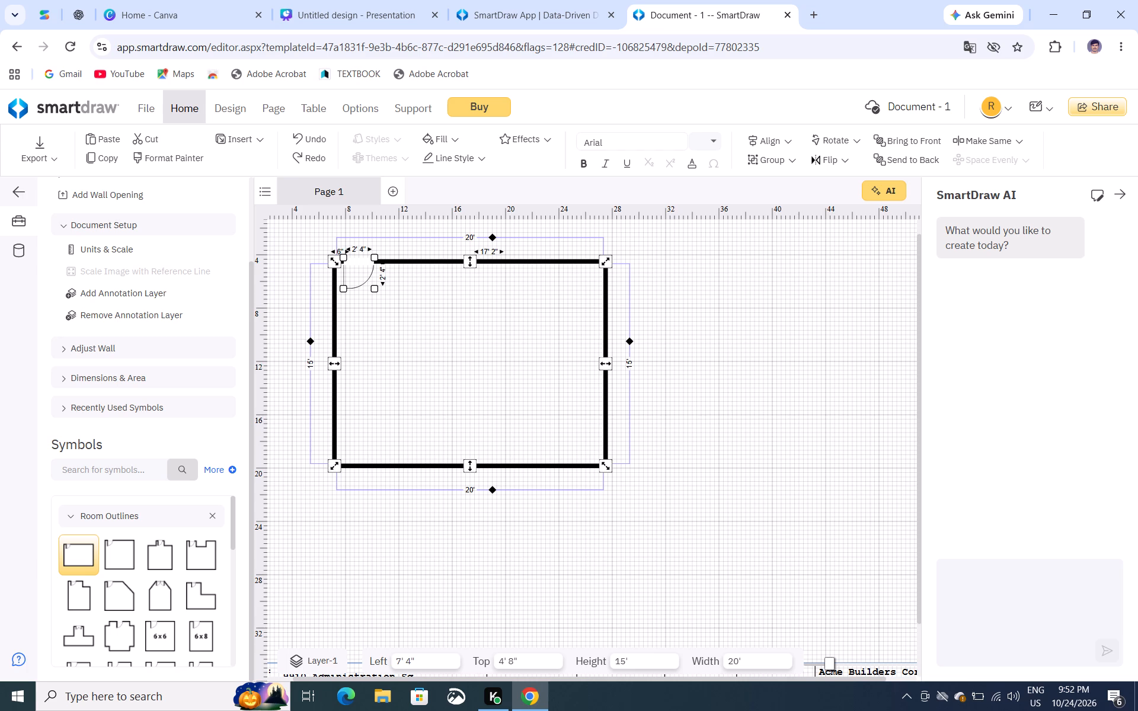
Delete the door at the upper-left corner of the rectangular room.
click(400, 325)
click(365, 286)
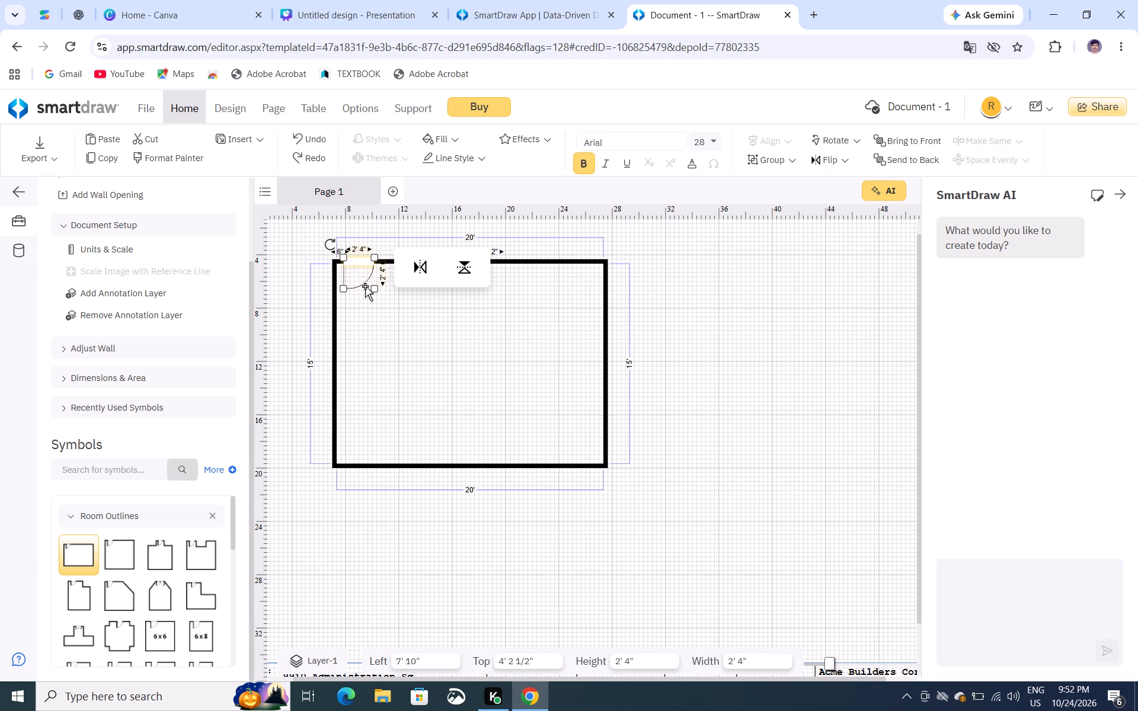
key(Delete)
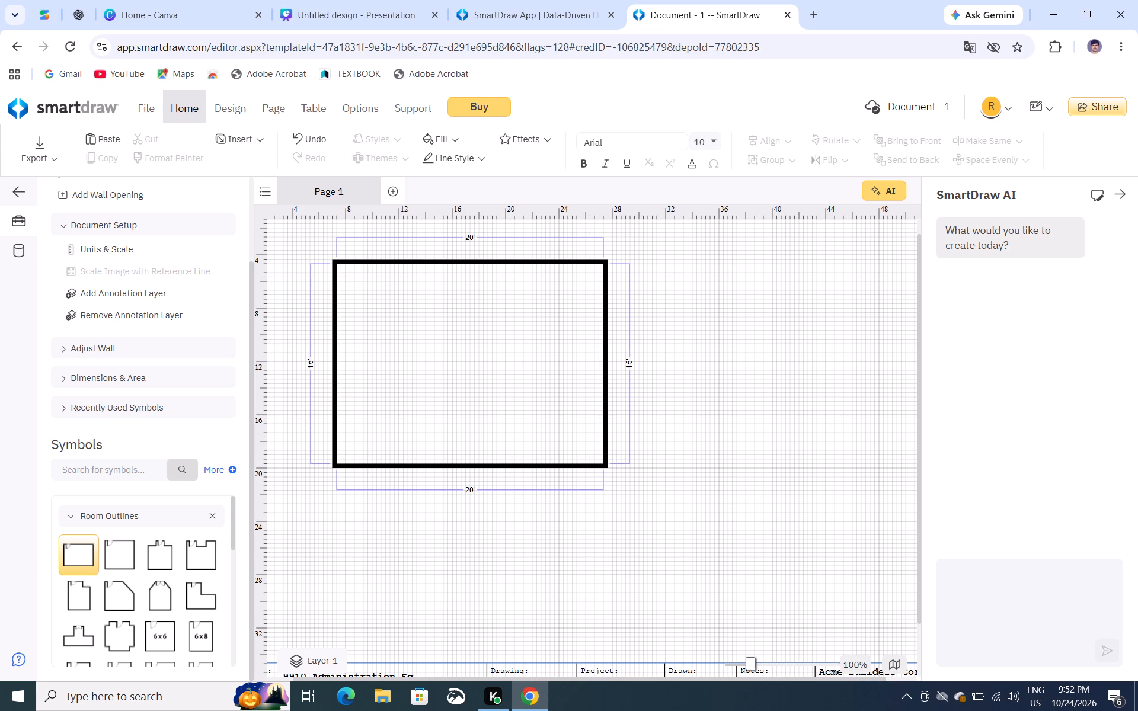
Set a custom wall thickness of 9 inches for the rectangular room's walls.
click(548, 264)
right_click(548, 264)
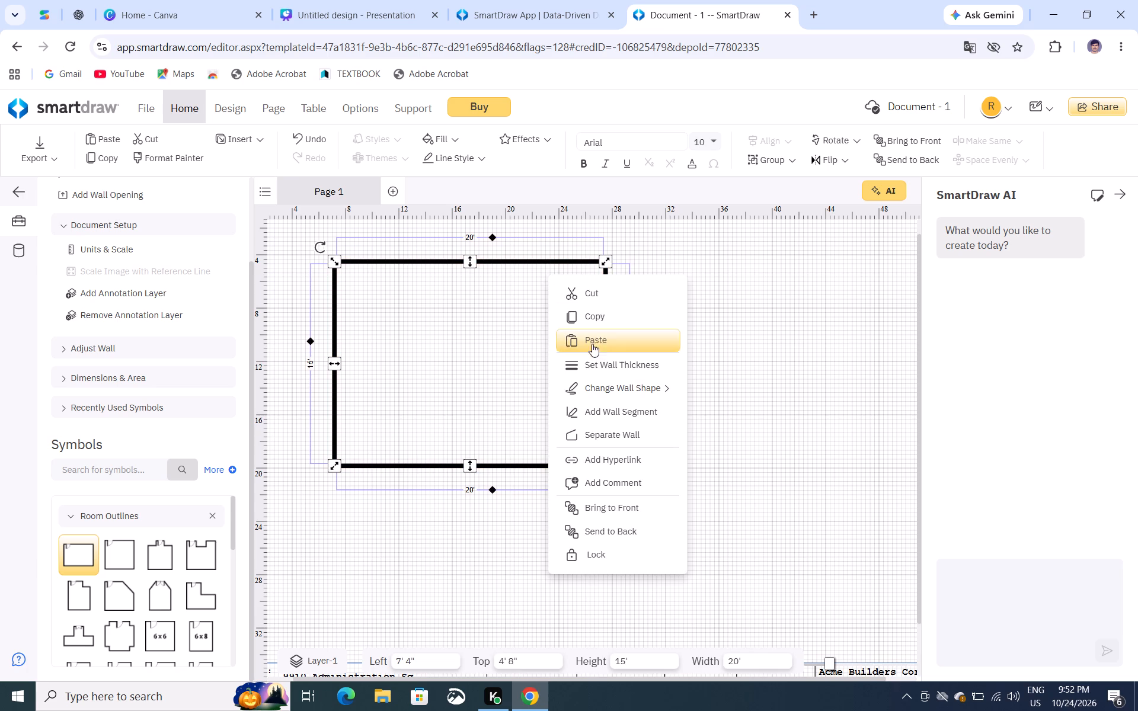
click(600, 368)
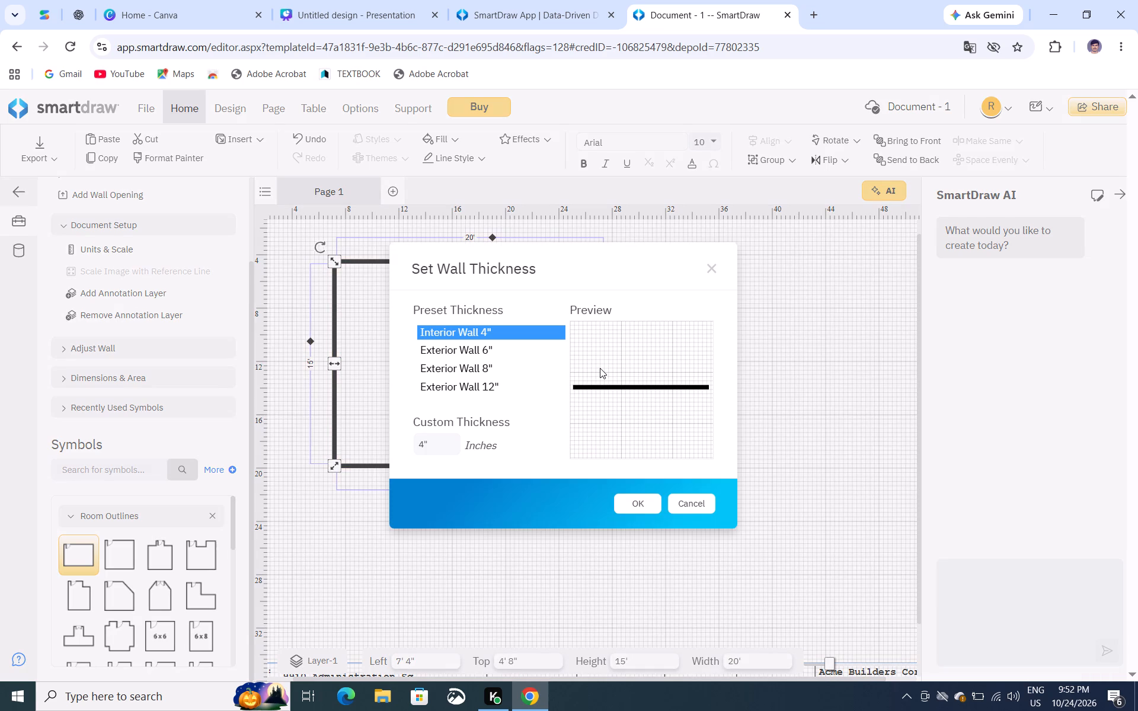
scroll(500, 360, down, 1)
click(436, 444)
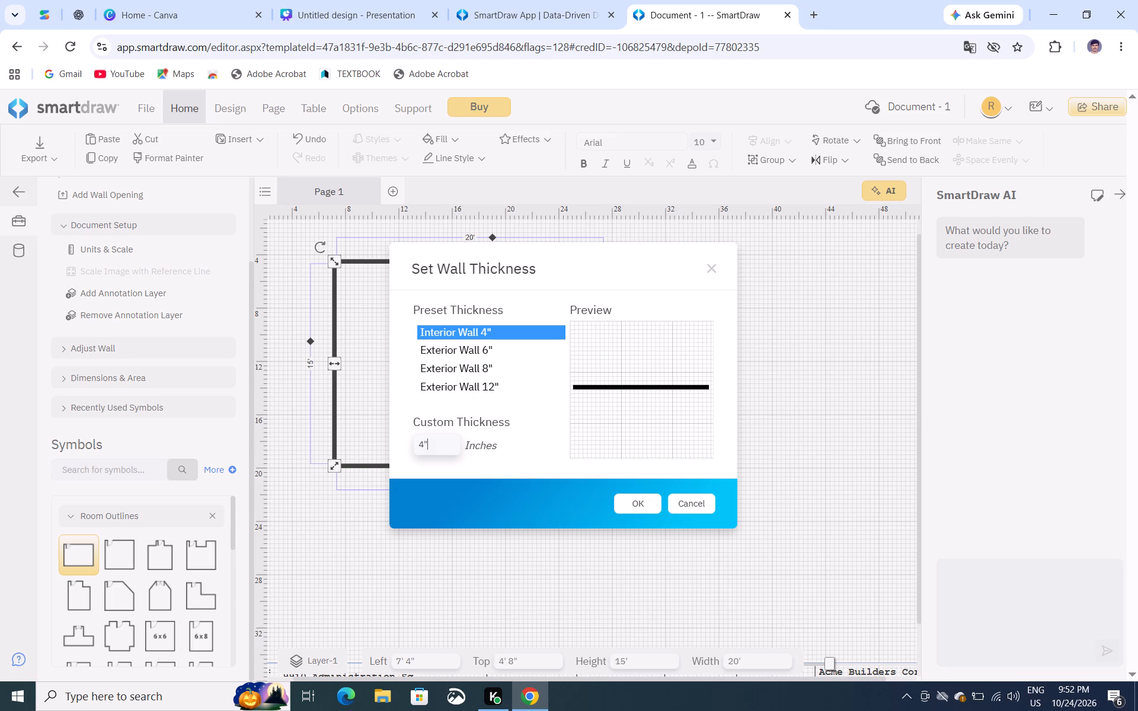
click(423, 446)
key(BackSpace)
key(9)
click(635, 500)
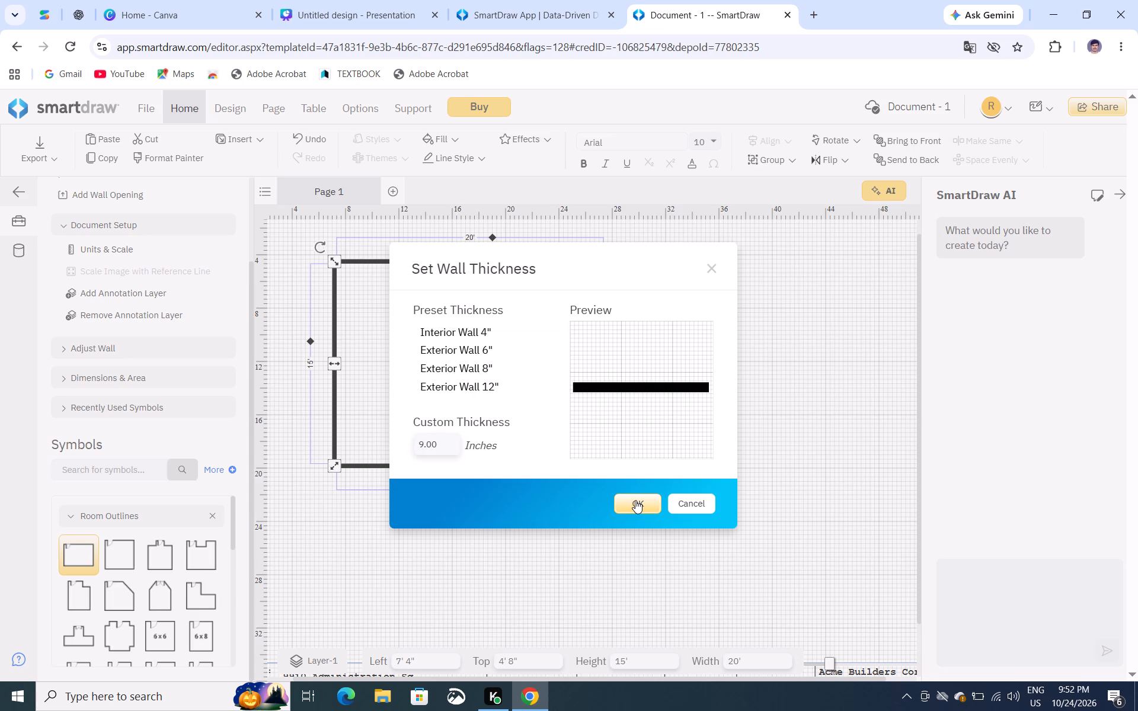
click(635, 500)
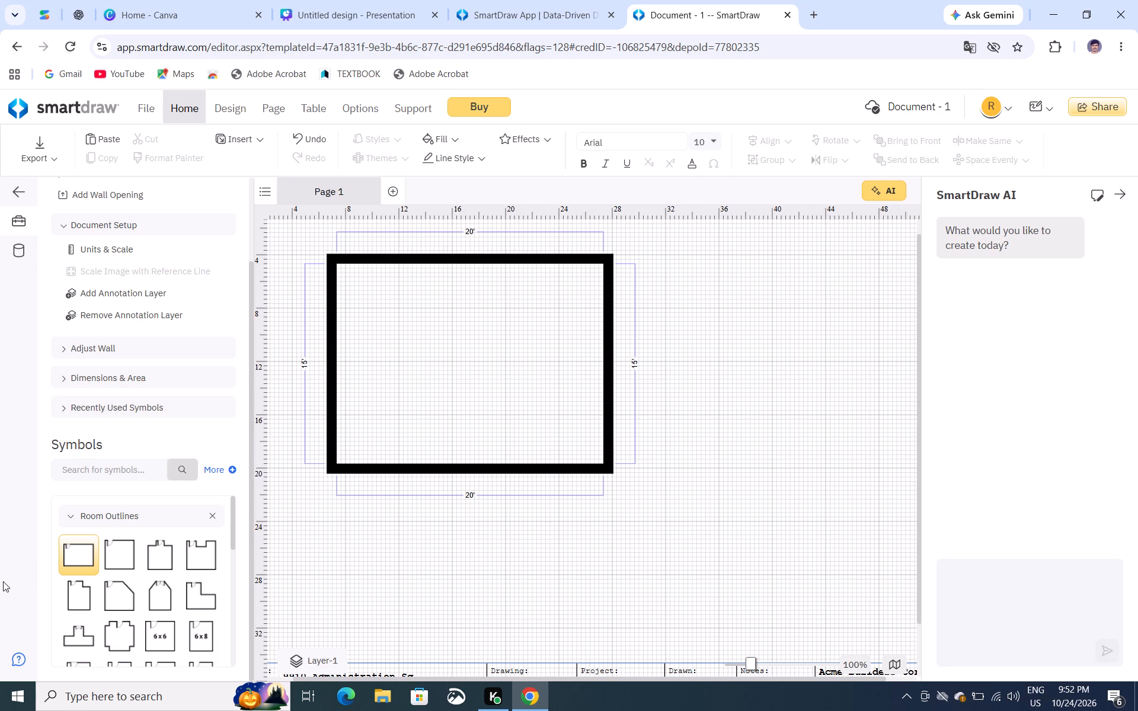
Set the room's dimensions to measure the walls from the exterior.
click(220, 114)
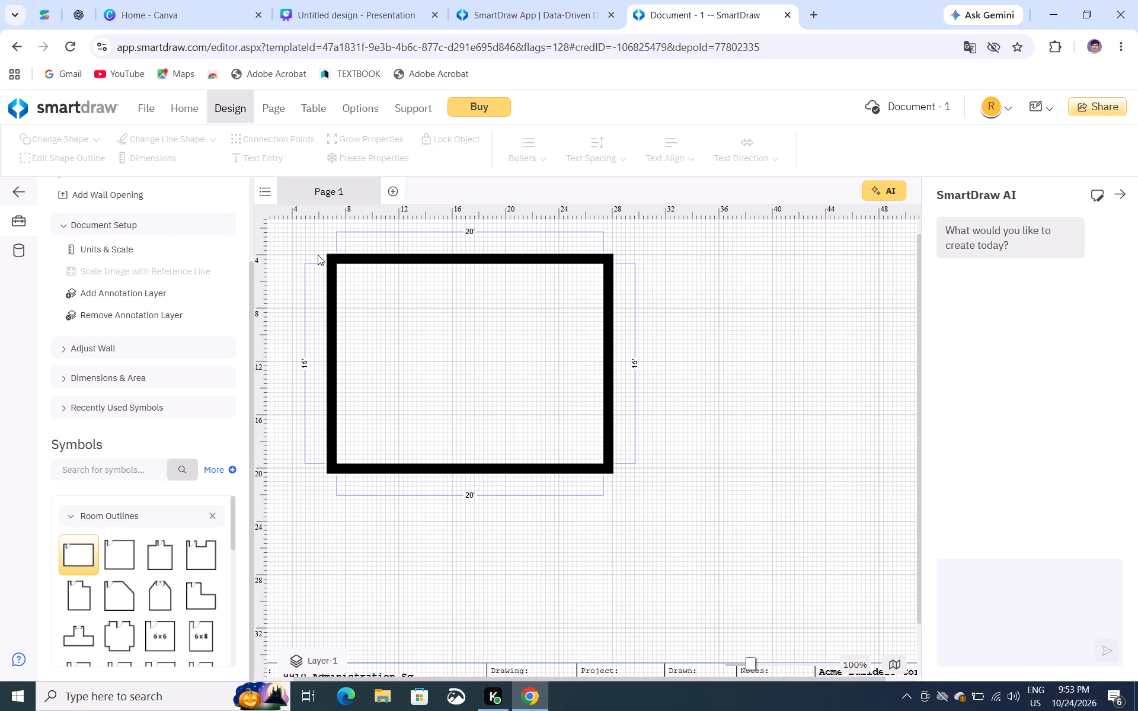
click(332, 276)
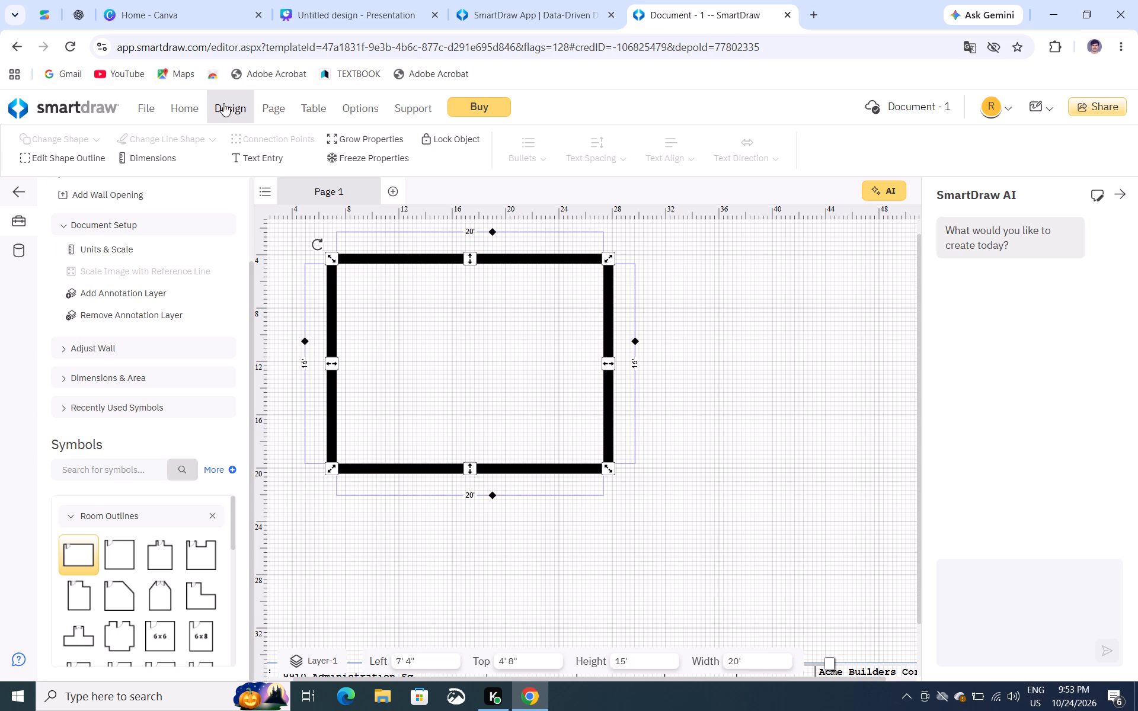
click(155, 160)
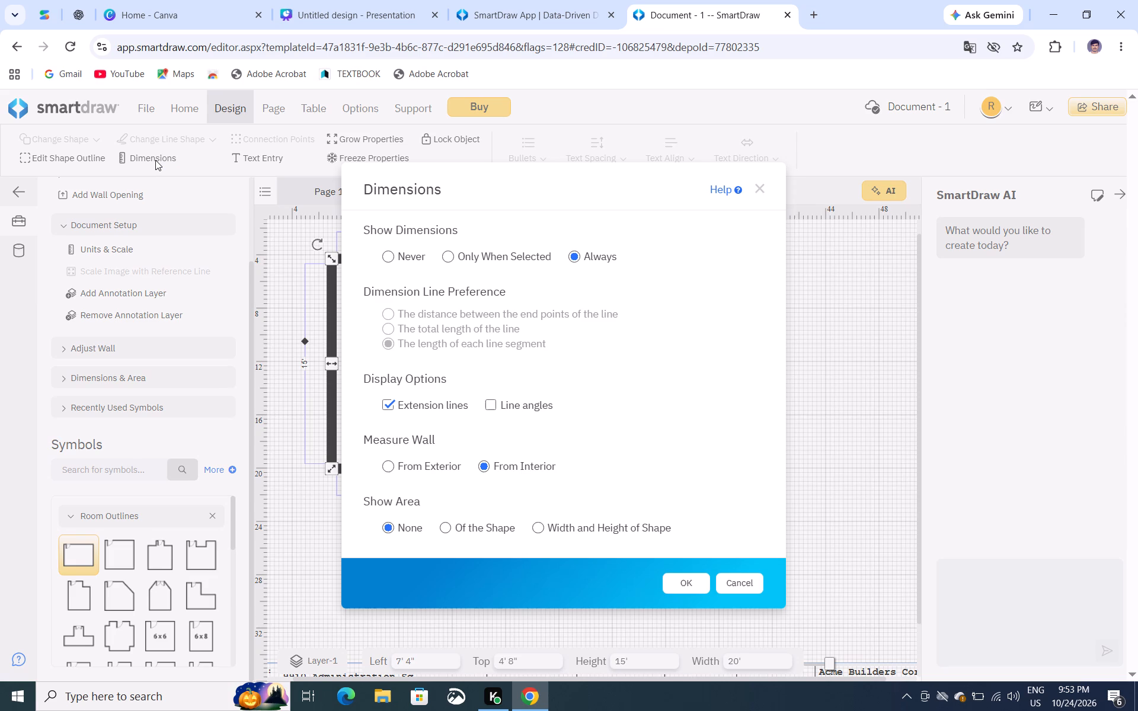
click(391, 467)
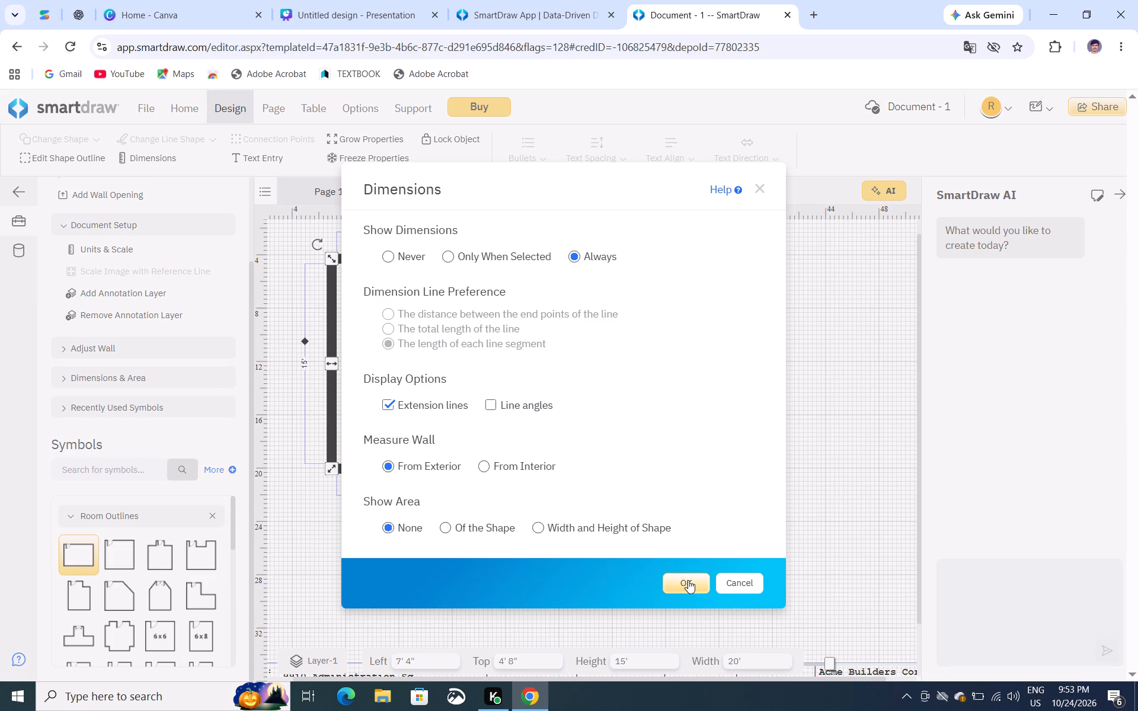
click(695, 581)
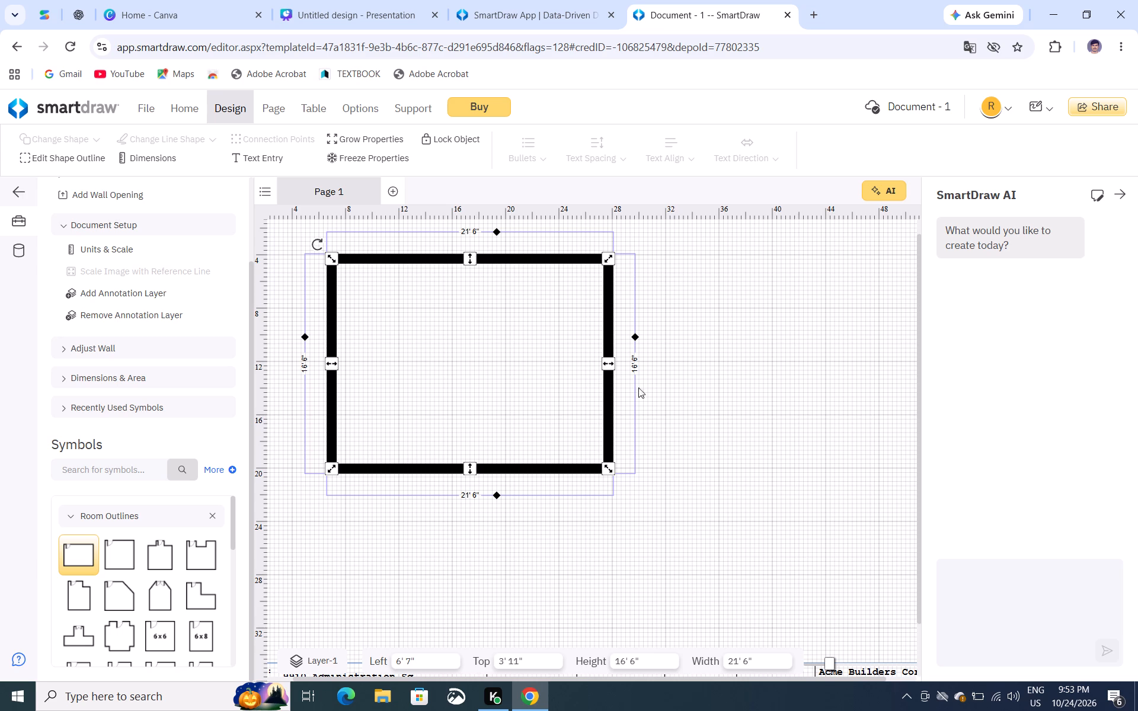
Set the room's exterior width to 50' using its upper wall dimension.
click(475, 233)
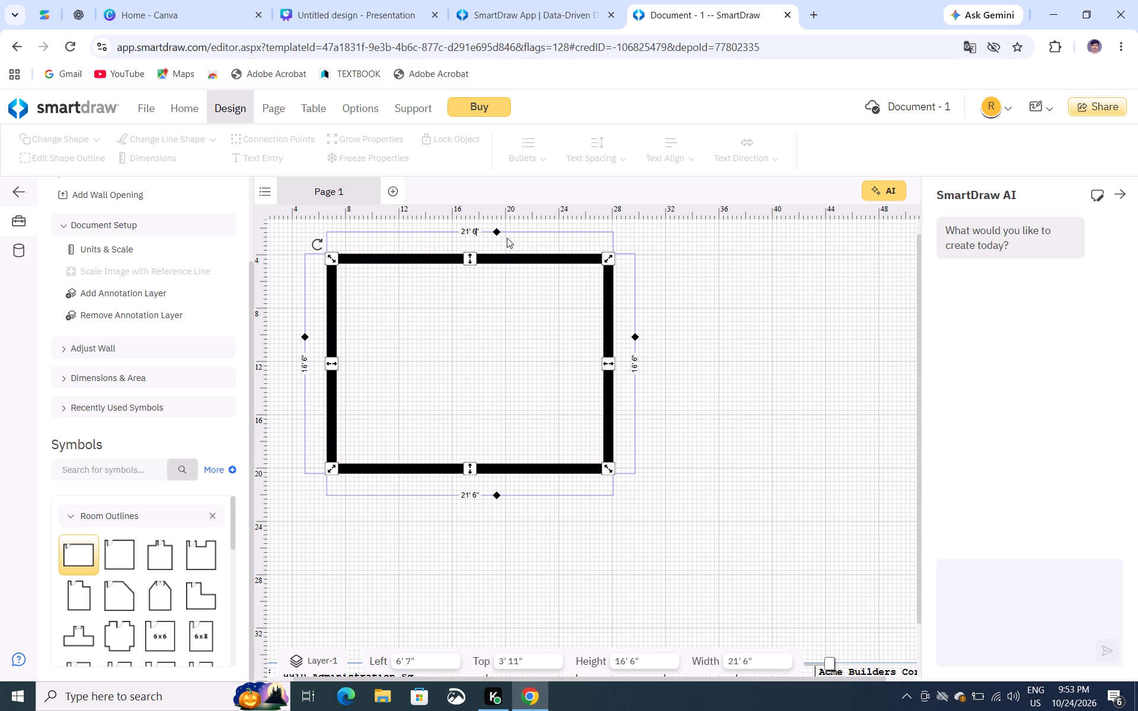
click(479, 232)
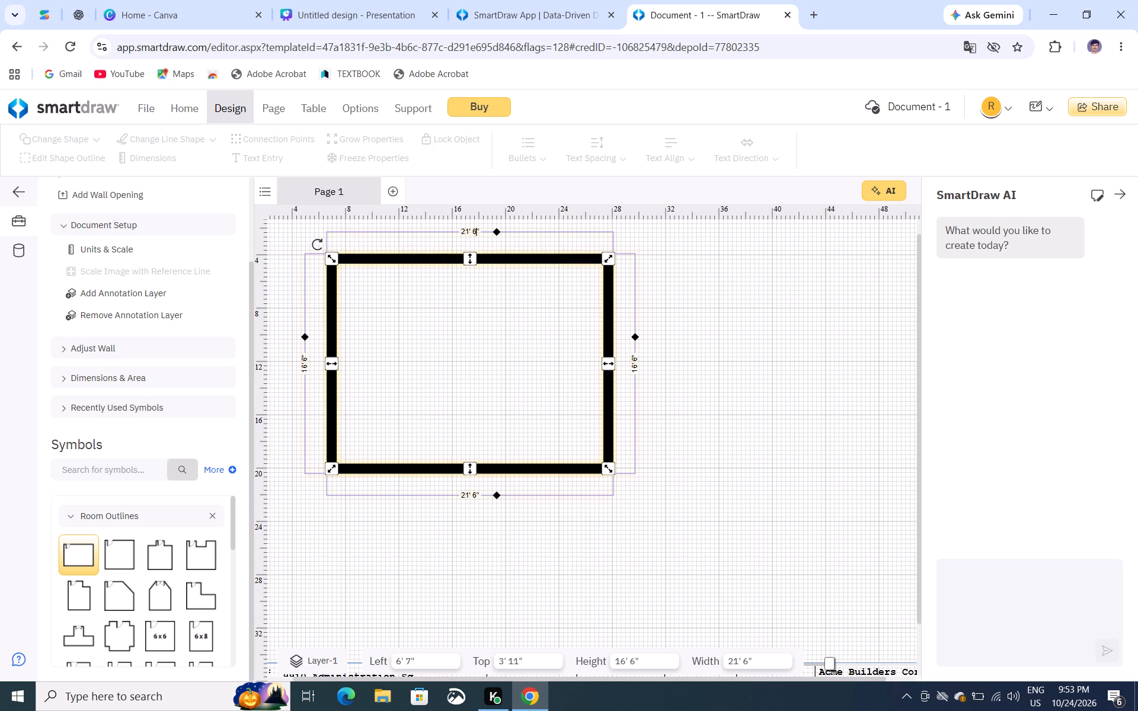
key(BackSpace)
key(BackSpace)
key(BackSpace)
key(BackSpace)
key(BackSpace)
key(BackSpace)
text(50)
key(Return)
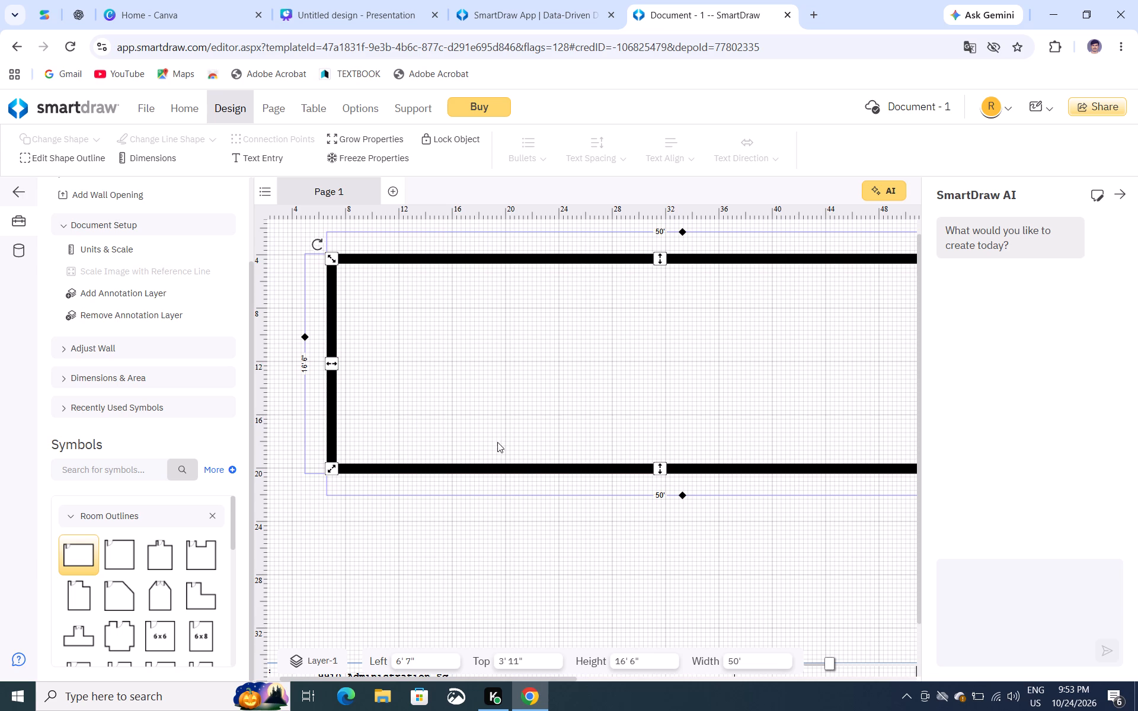
Close the SmartDraw AI pane to widen the drawing area.
click(1125, 195)
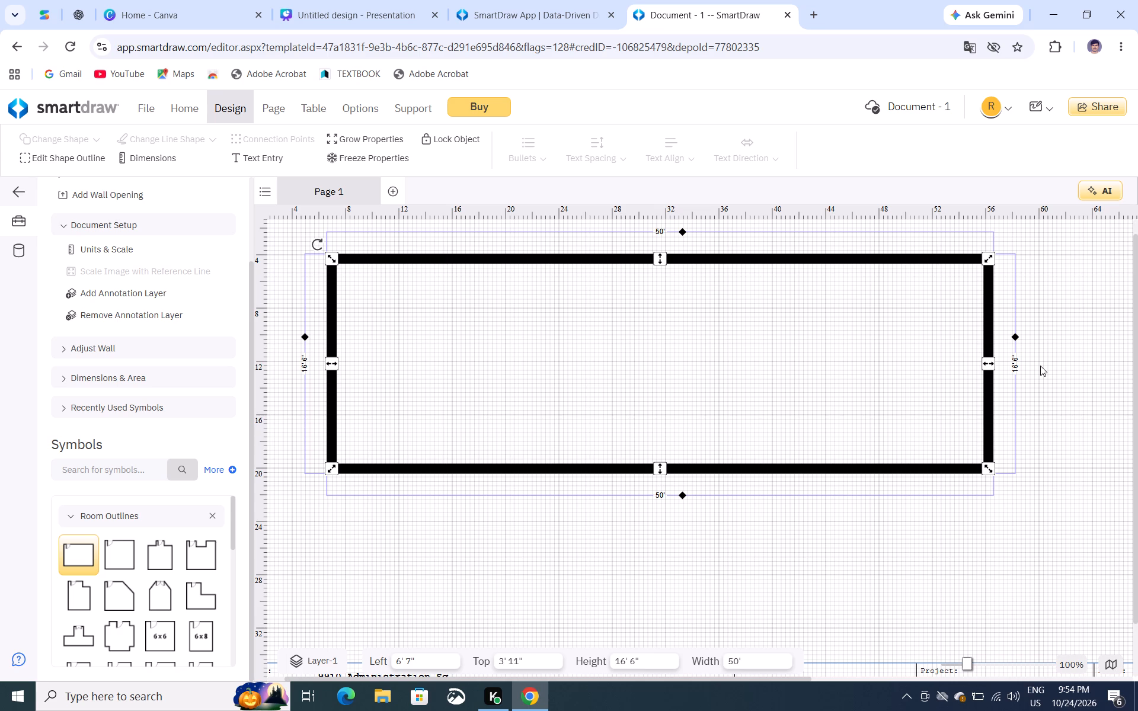
Move the room outline slightly down and right, to about 8' 4" from the left and 7' from the top, and deselect it.
click(626, 318)
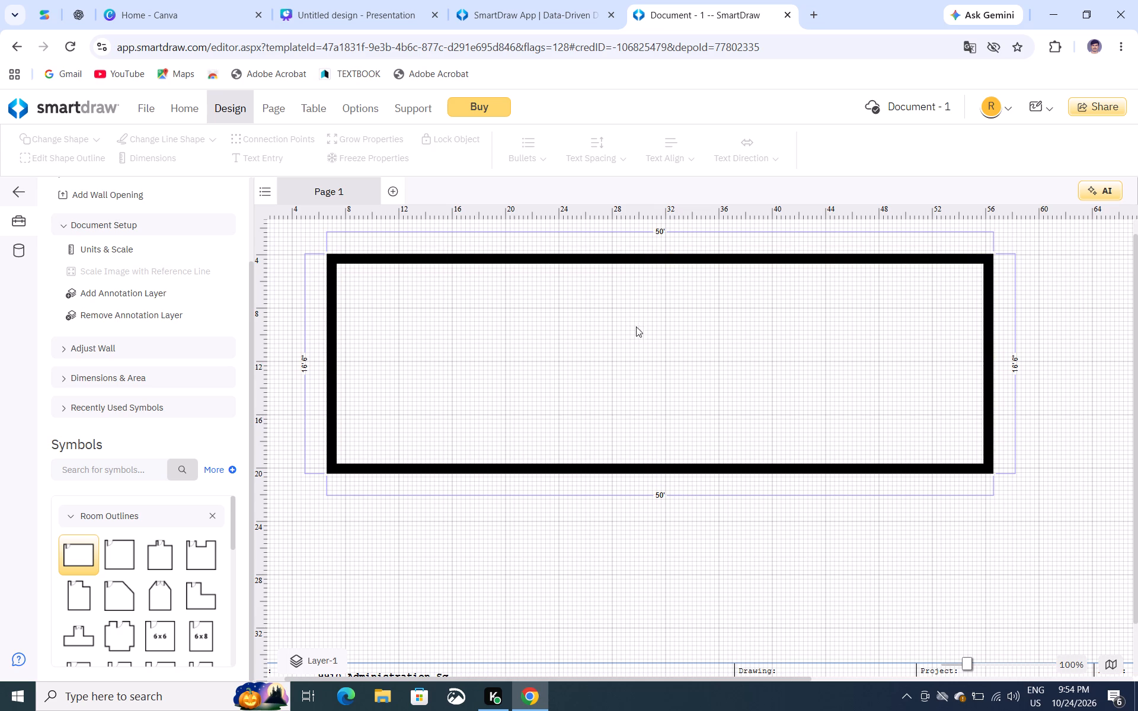
click(639, 337)
click(640, 261)
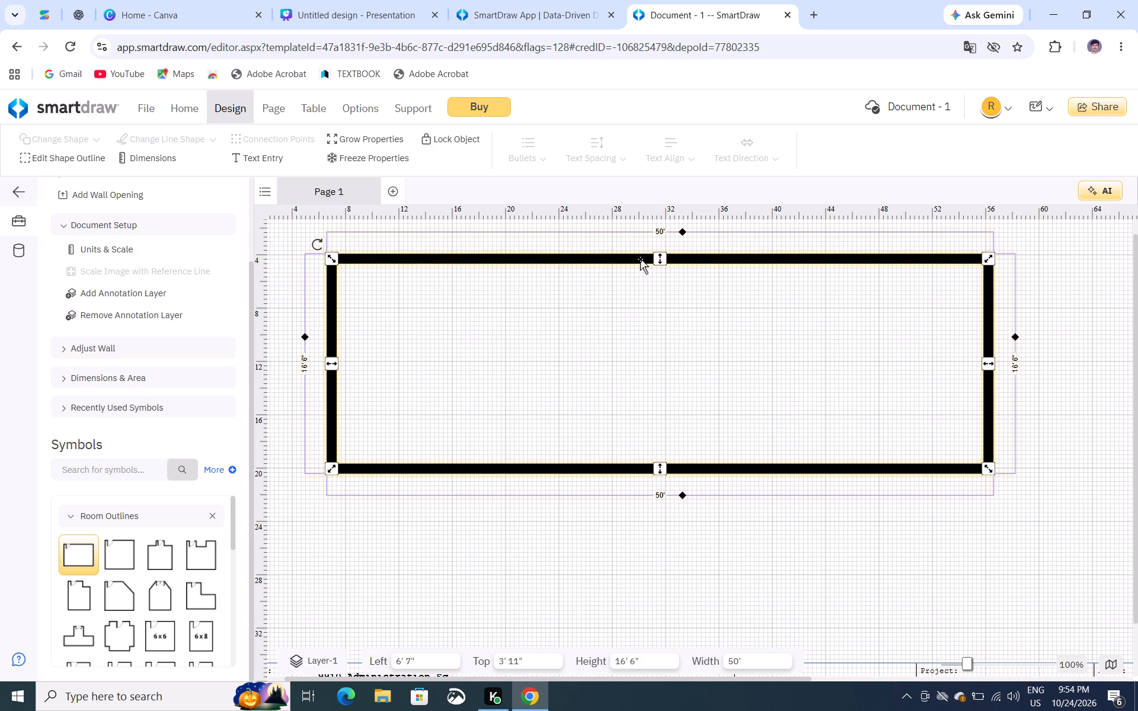
drag(640, 259, 644, 286)
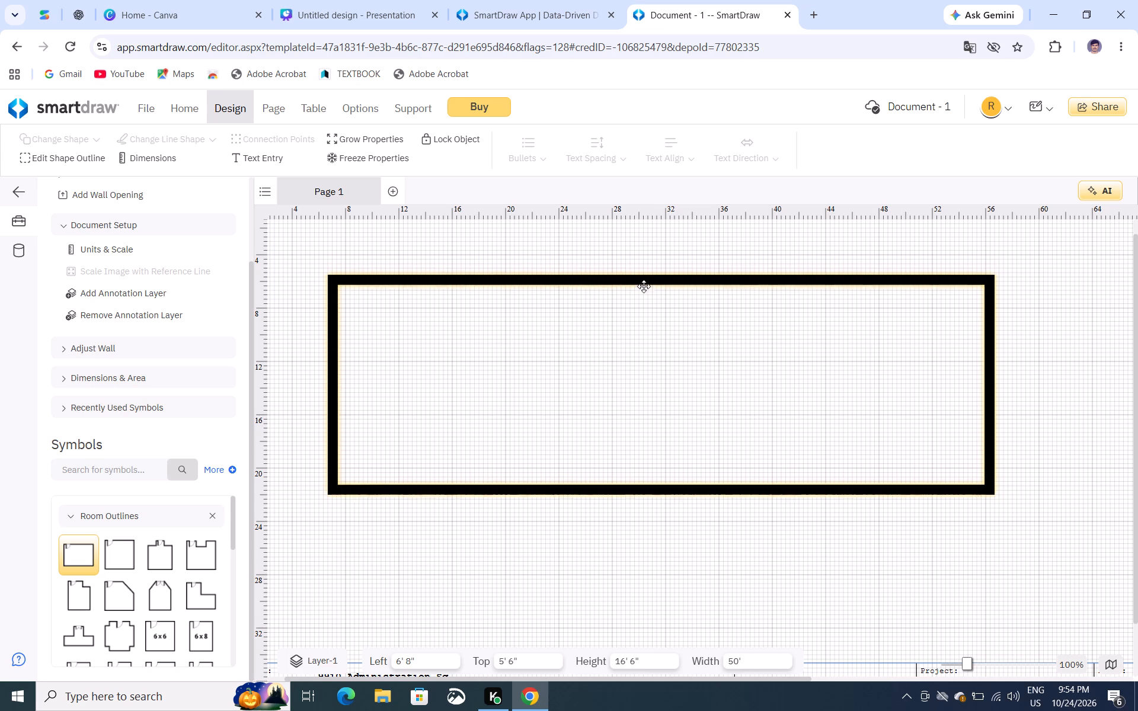
drag(644, 286, 660, 293)
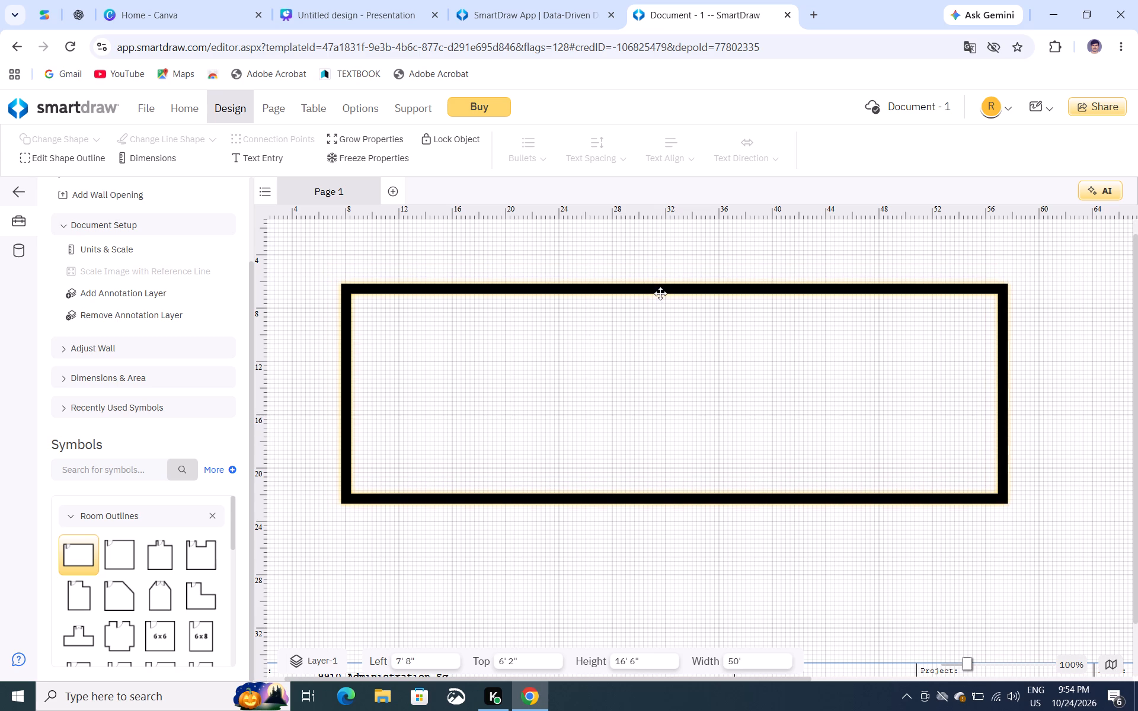
drag(660, 293, 662, 295)
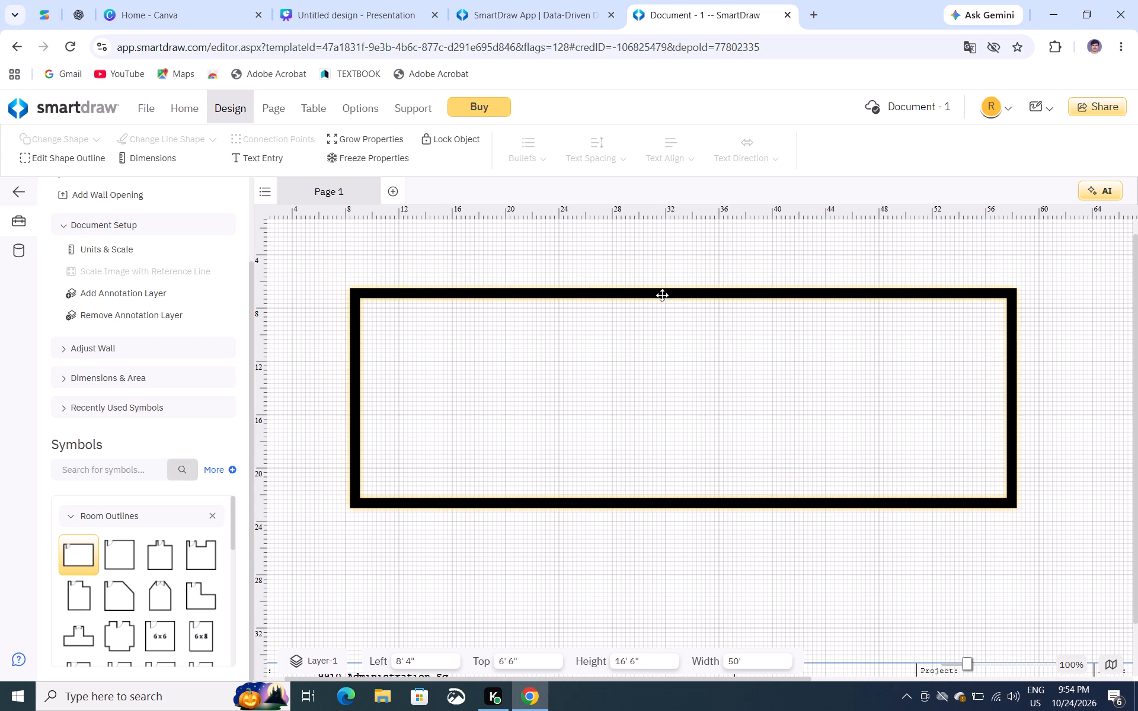
drag(662, 295, 663, 299)
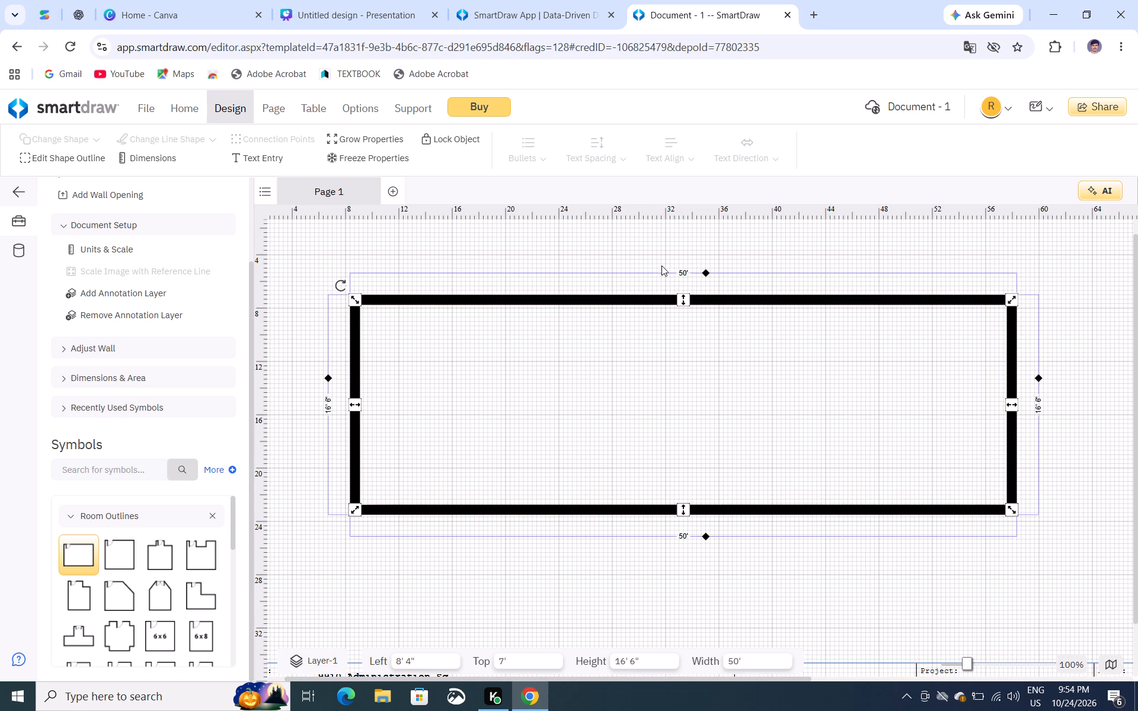
click(696, 575)
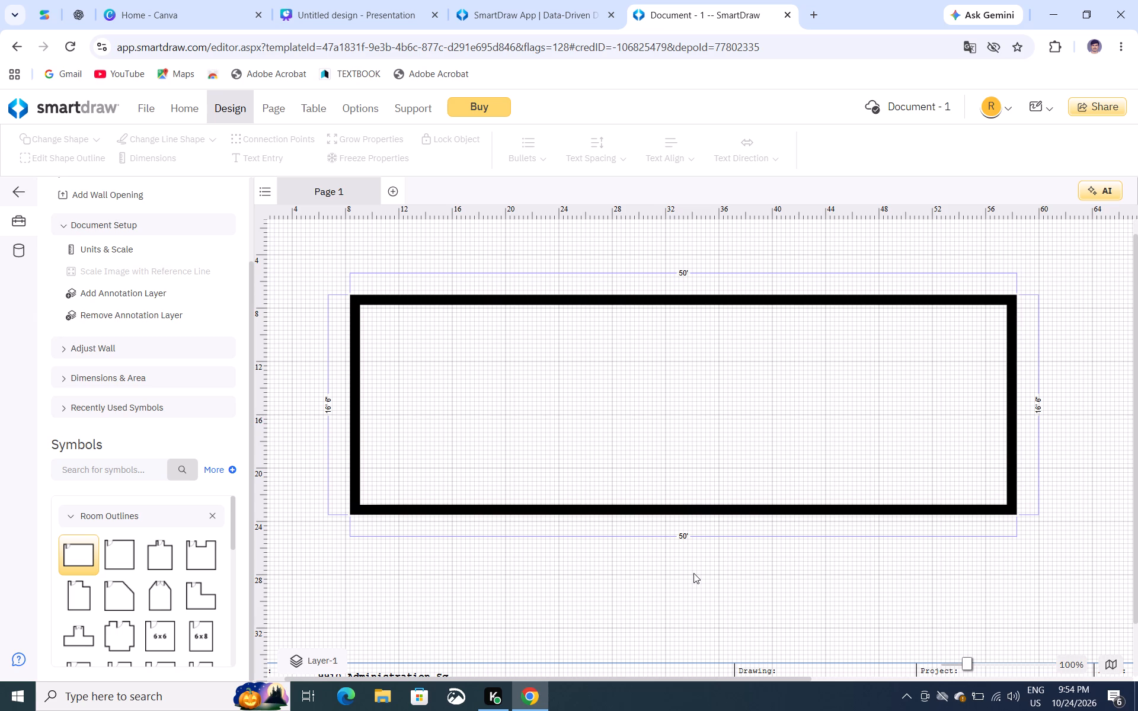
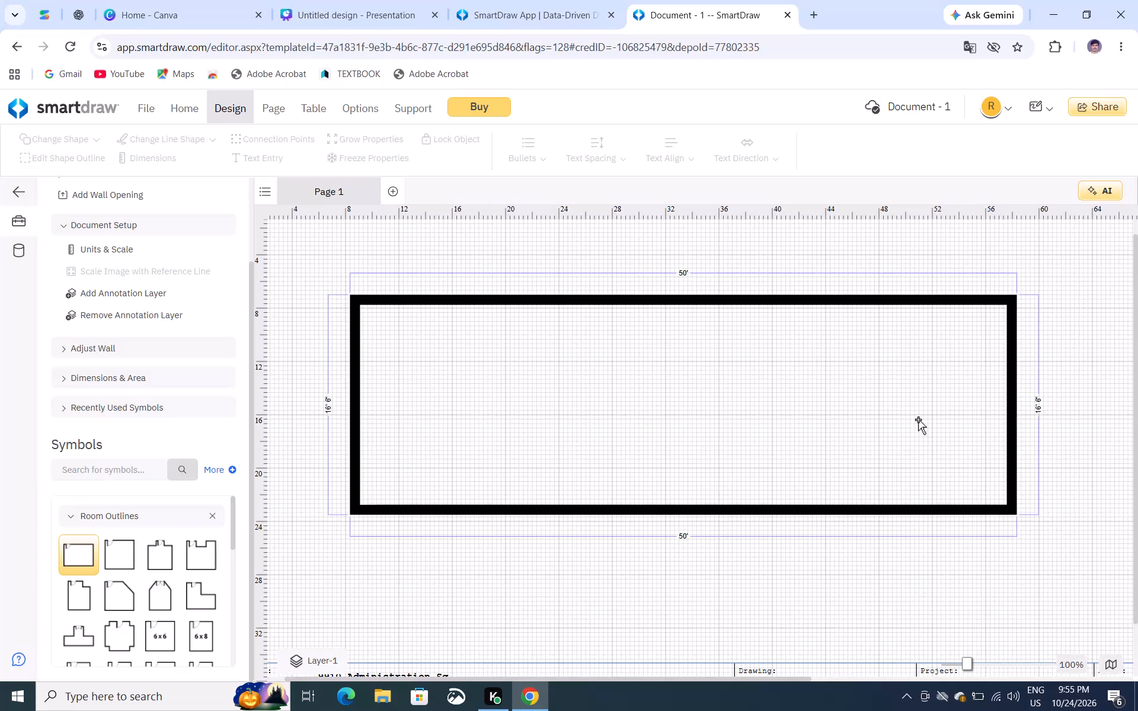
Add a wall segment to the room's right wall, about 4' below its upper corner.
click(1010, 348)
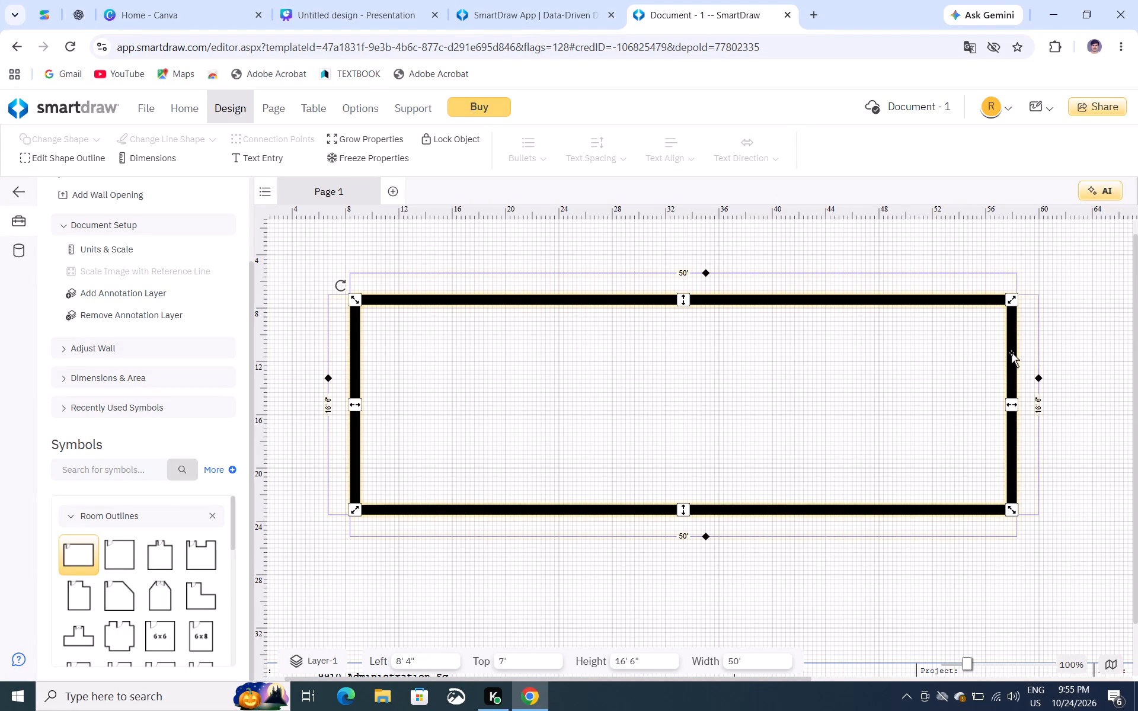
right_click(1011, 353)
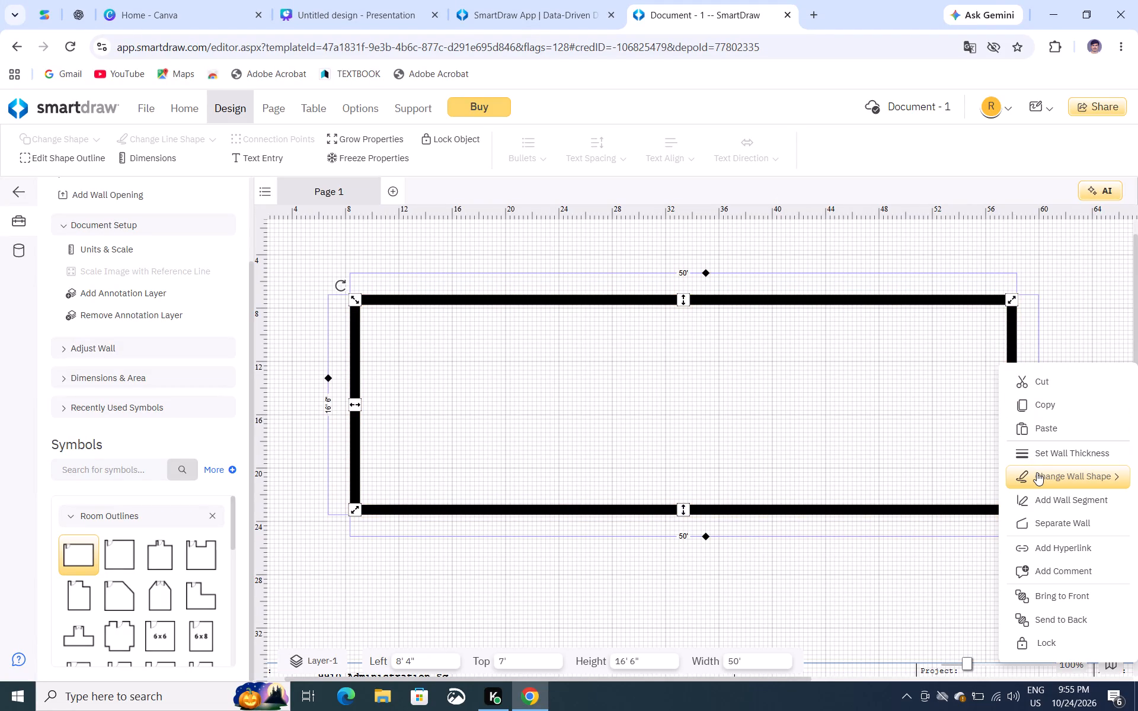
click(1041, 496)
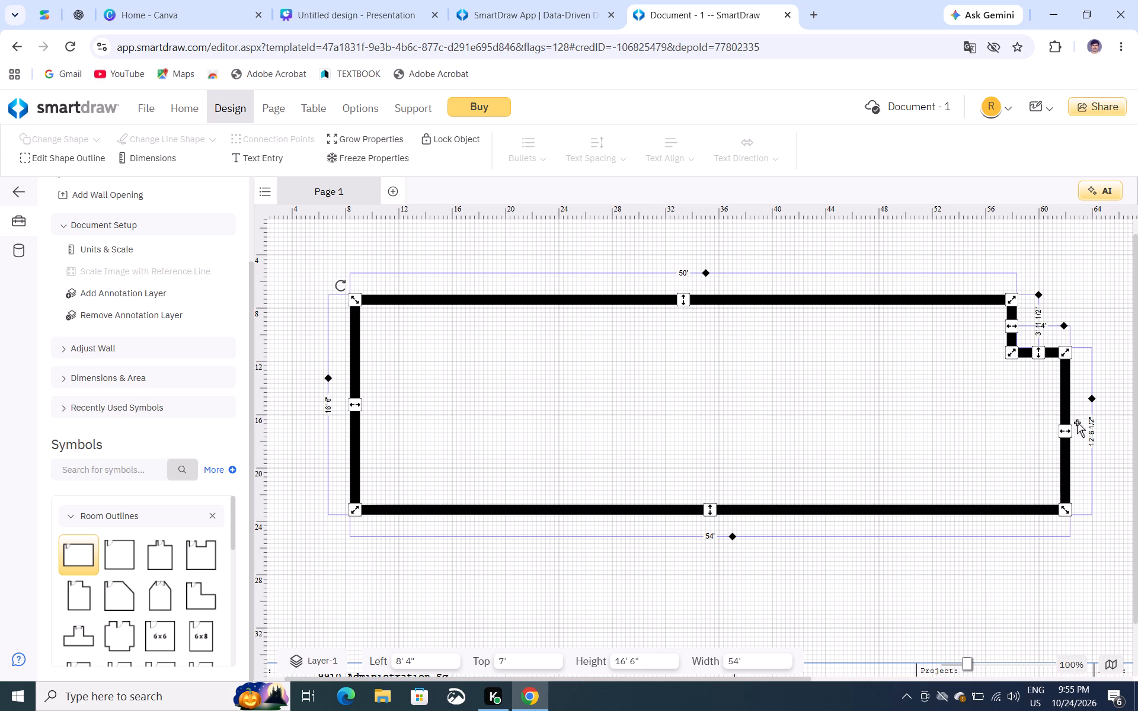
Move the lower part of the right wall inward to form a notch about 10' 3" wide, with a bottom wall about 39' 9" long.
drag(1066, 431, 1012, 428)
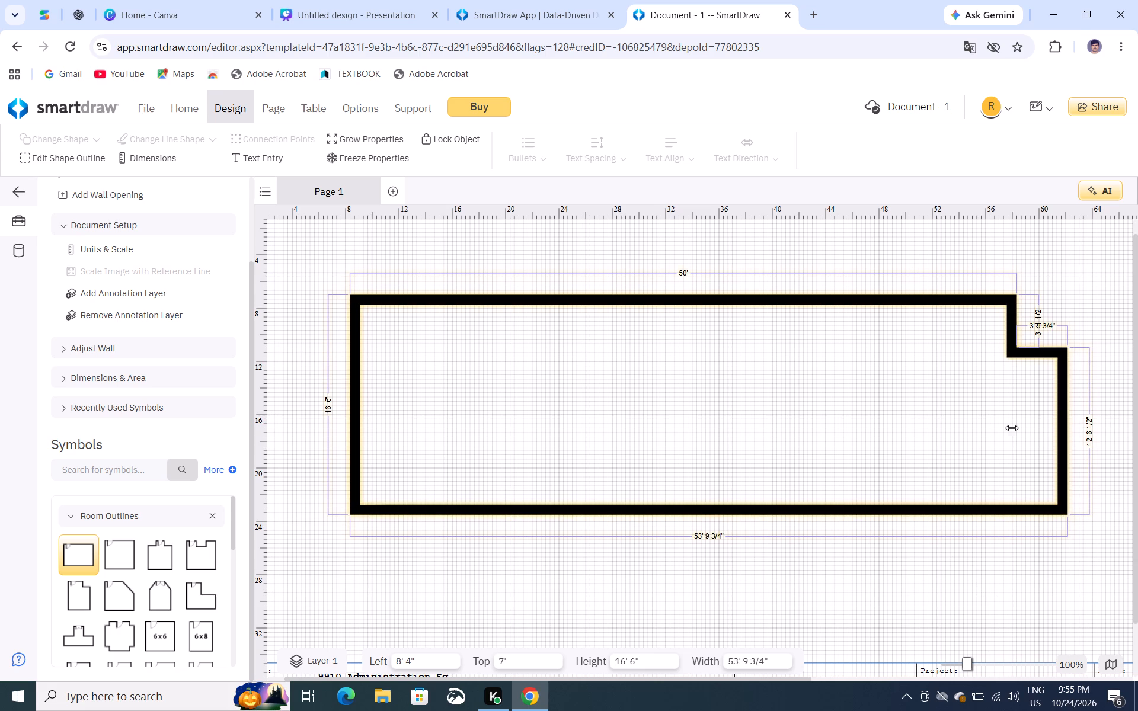
drag(1012, 428, 915, 423)
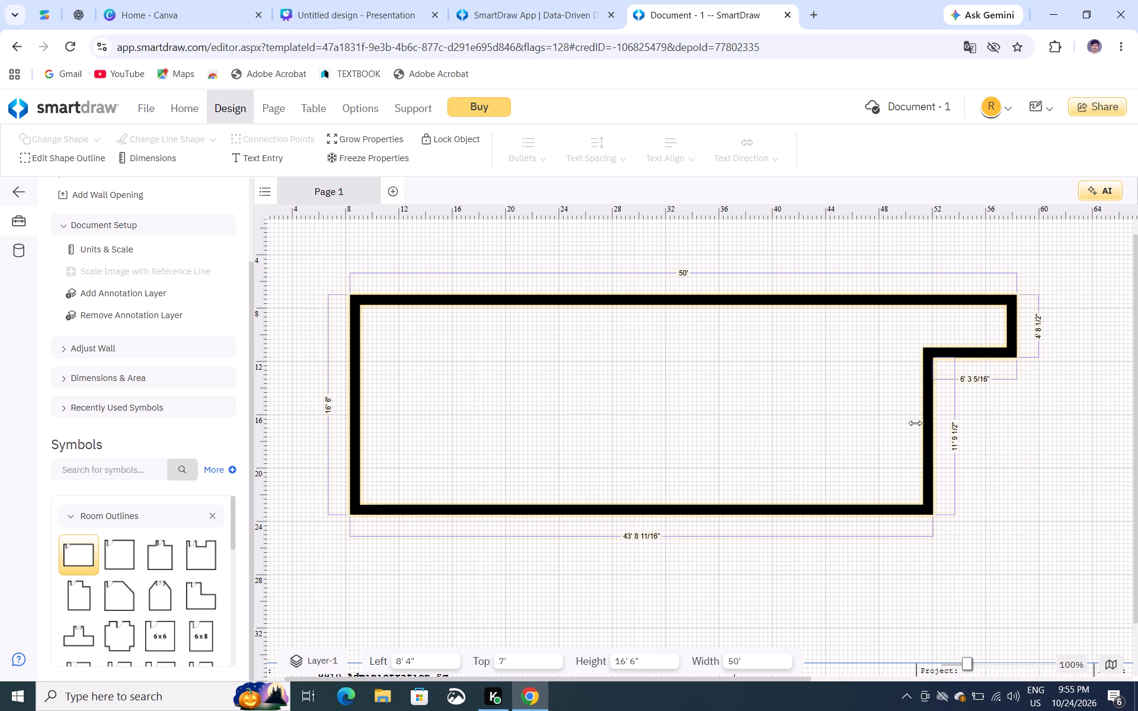
drag(915, 423, 915, 423)
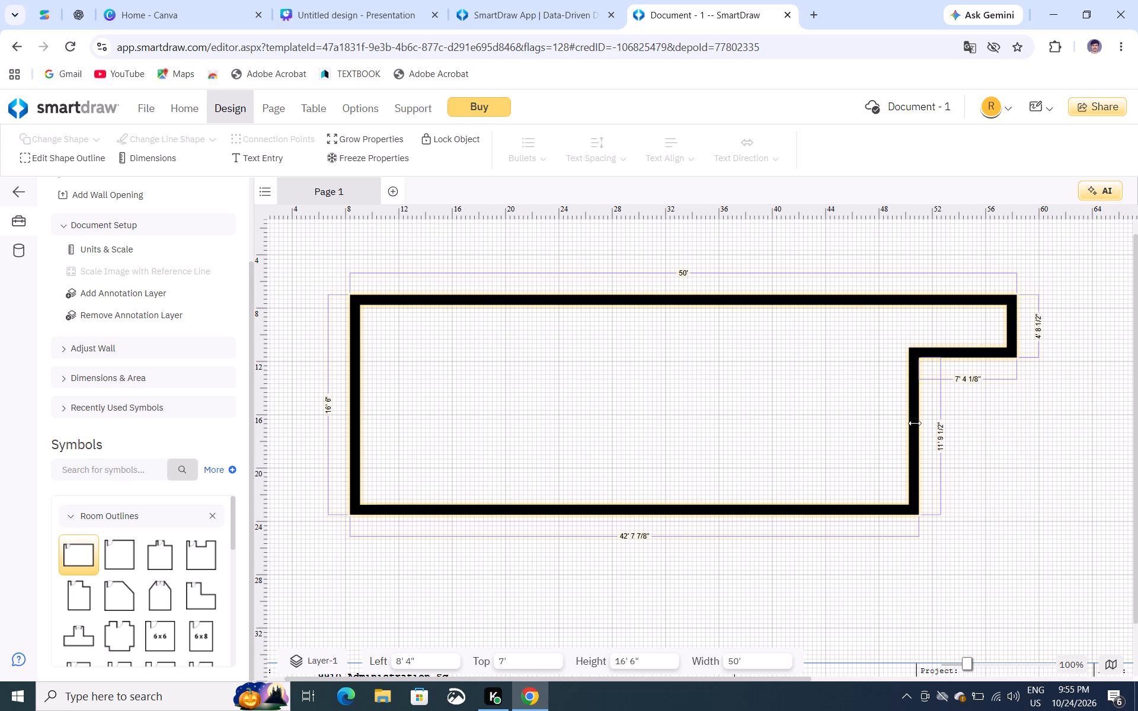
drag(915, 423, 887, 421)
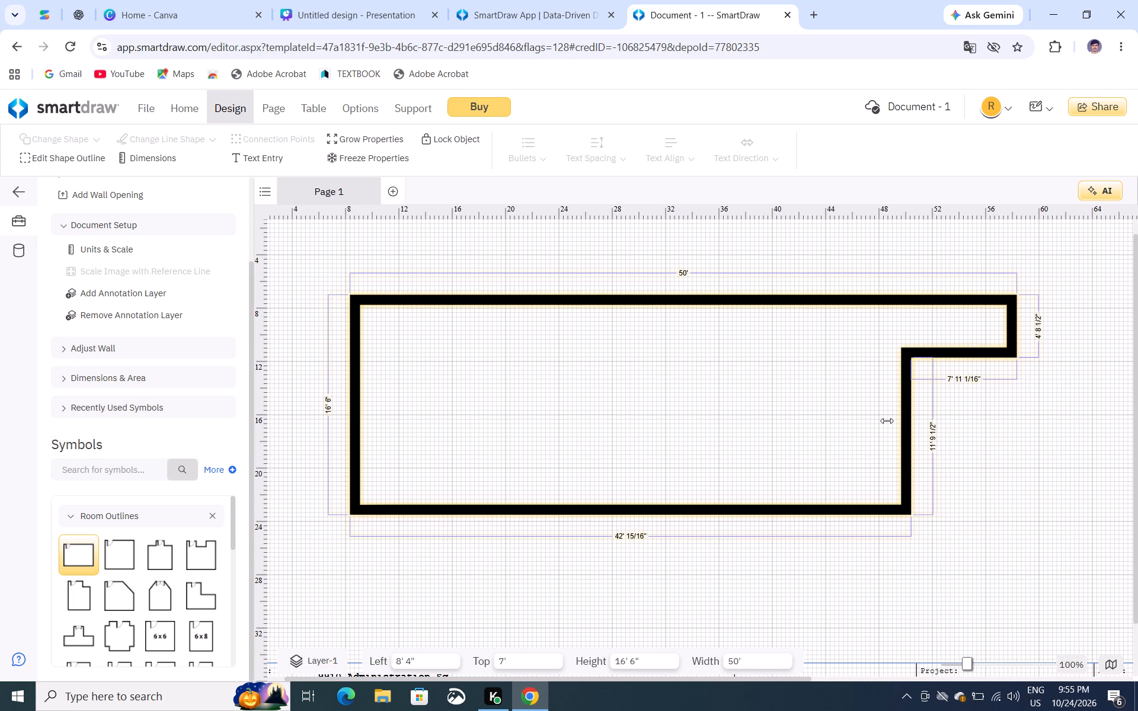
drag(887, 421, 877, 421)
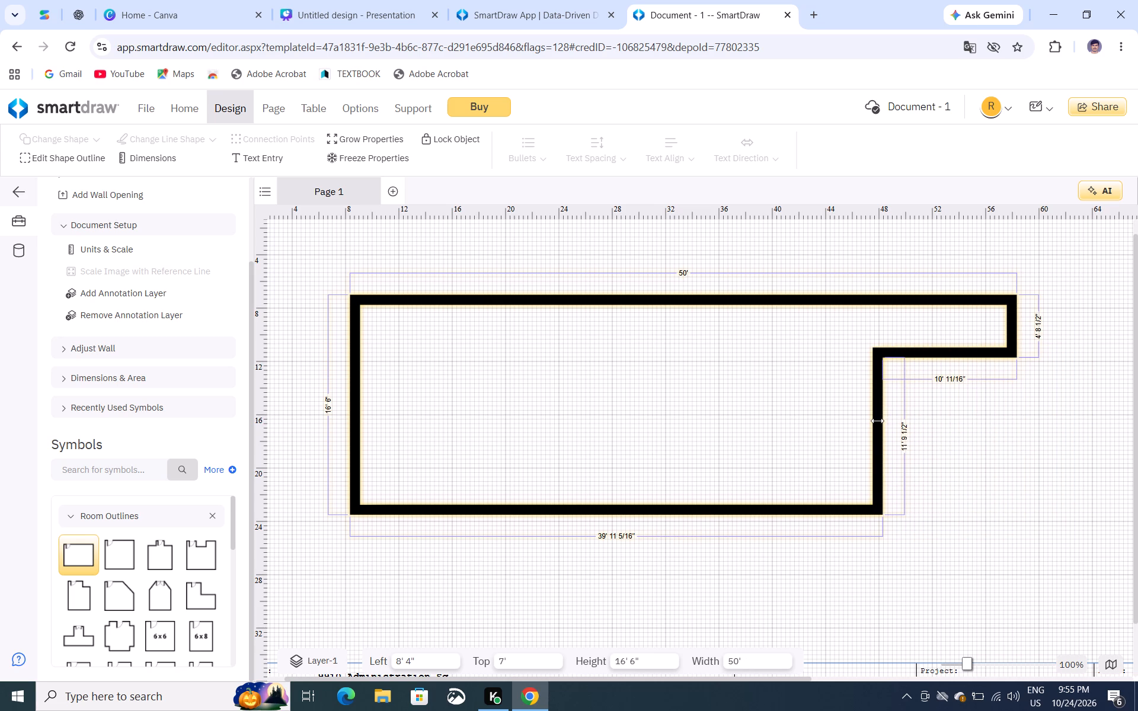
drag(877, 421, 874, 421)
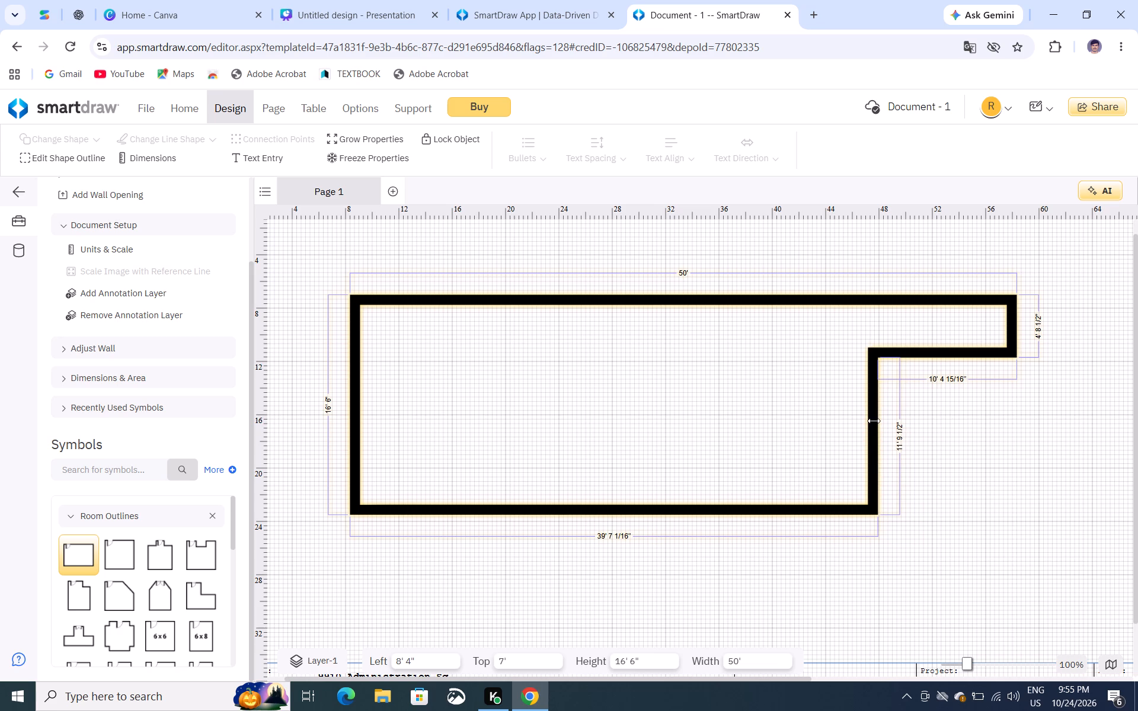
drag(874, 421, 875, 419)
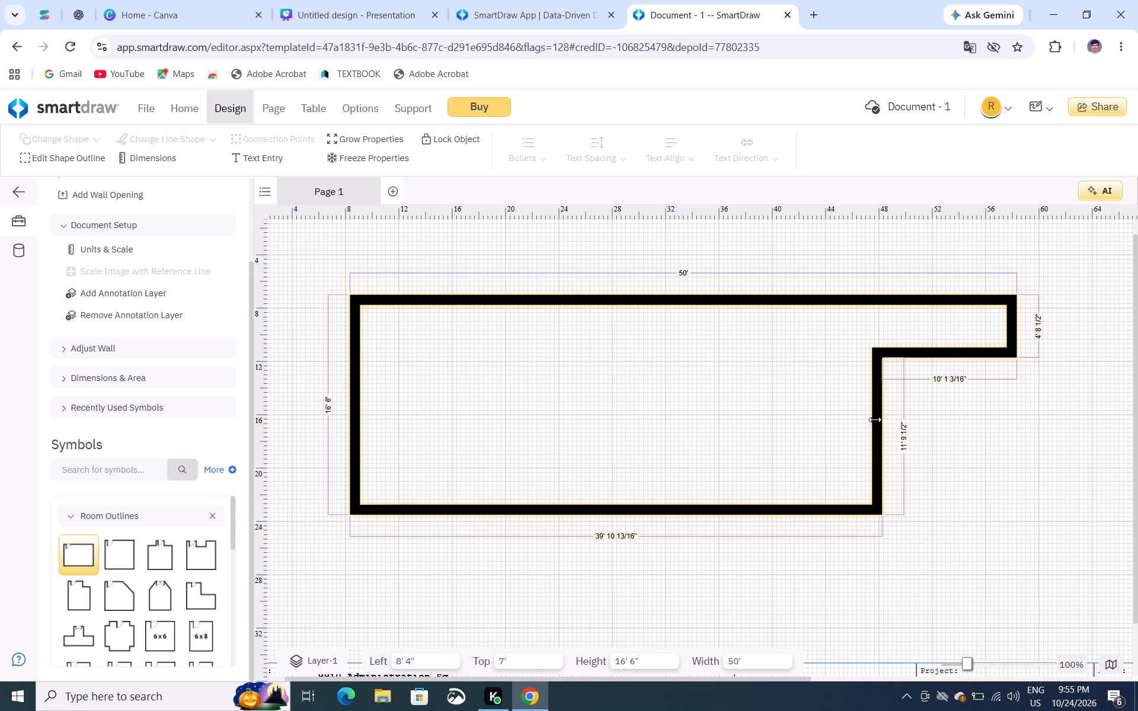
drag(875, 419, 877, 419)
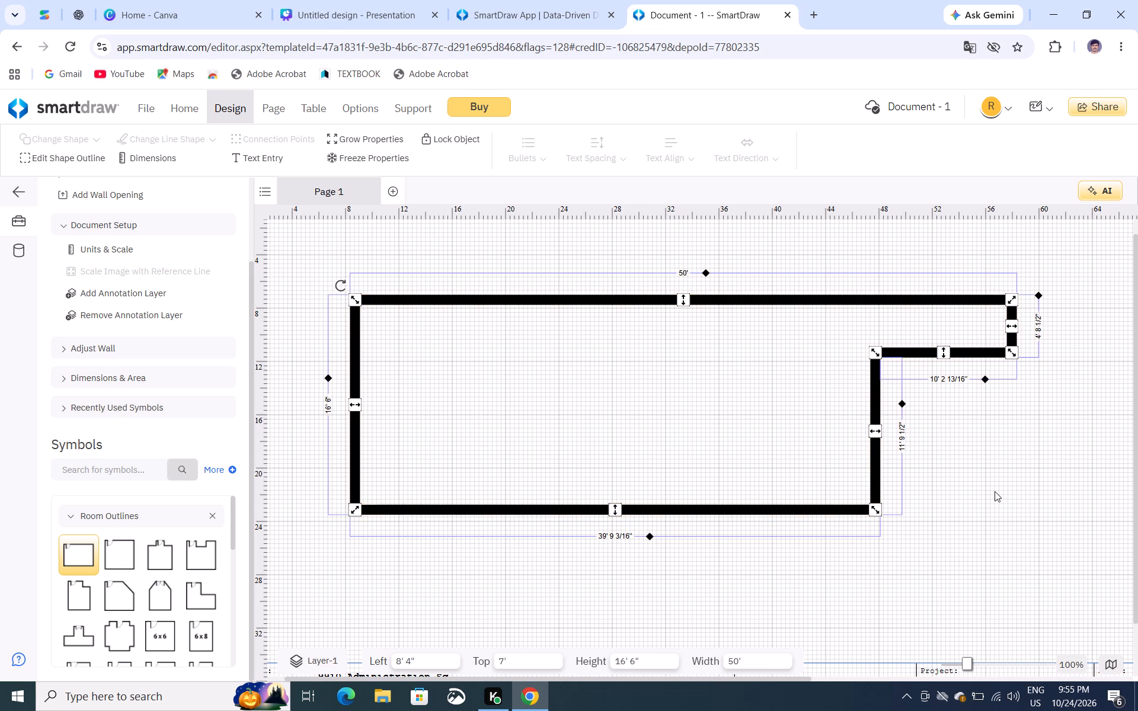
click(995, 491)
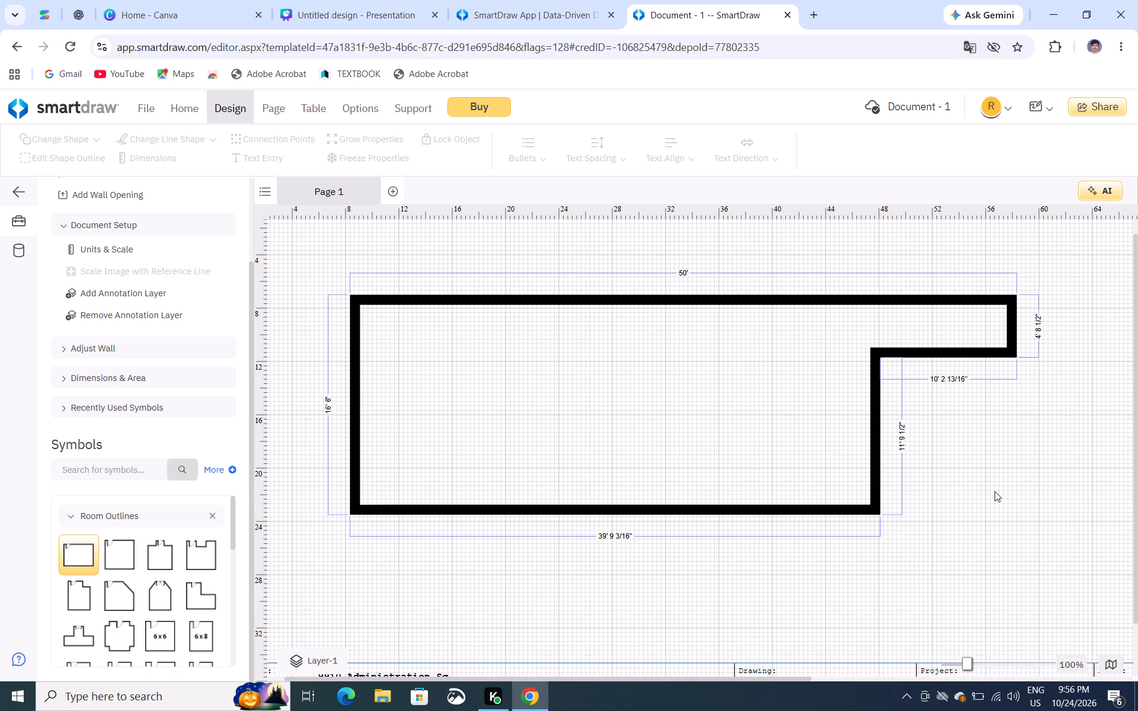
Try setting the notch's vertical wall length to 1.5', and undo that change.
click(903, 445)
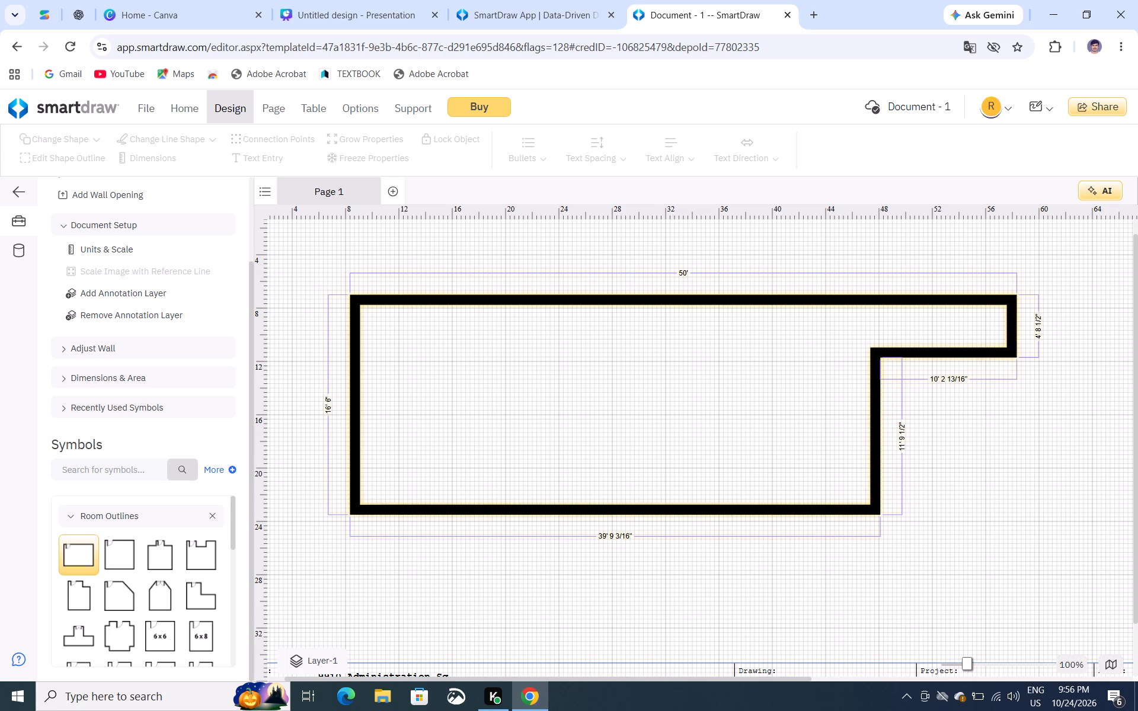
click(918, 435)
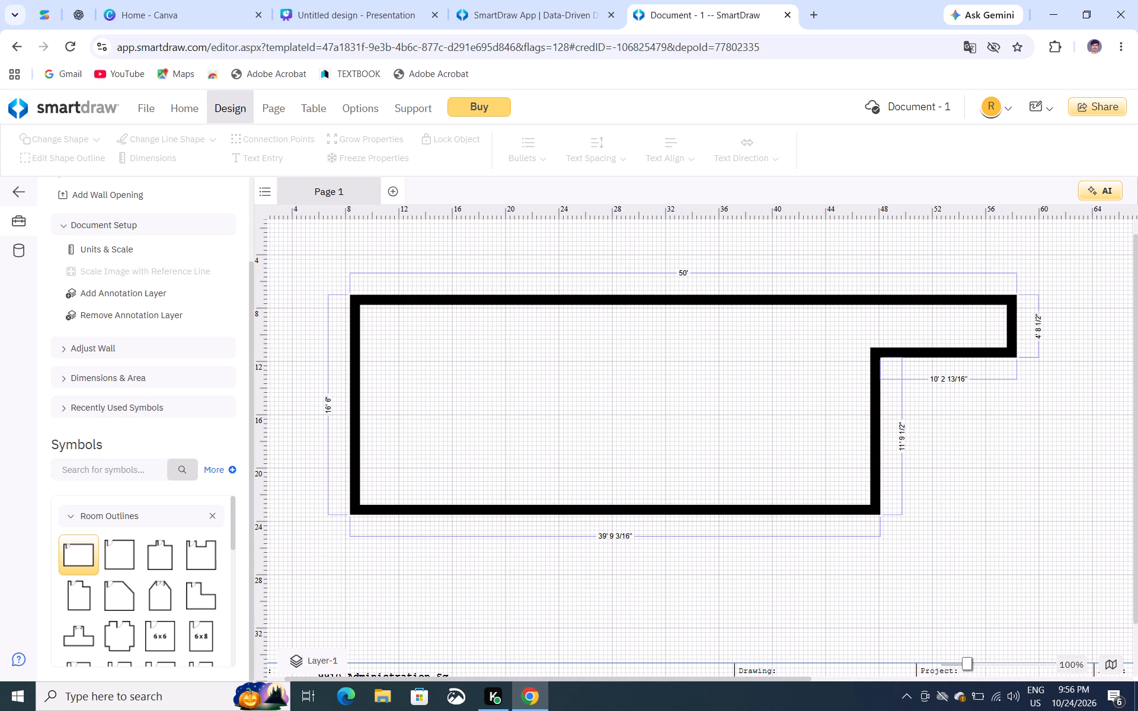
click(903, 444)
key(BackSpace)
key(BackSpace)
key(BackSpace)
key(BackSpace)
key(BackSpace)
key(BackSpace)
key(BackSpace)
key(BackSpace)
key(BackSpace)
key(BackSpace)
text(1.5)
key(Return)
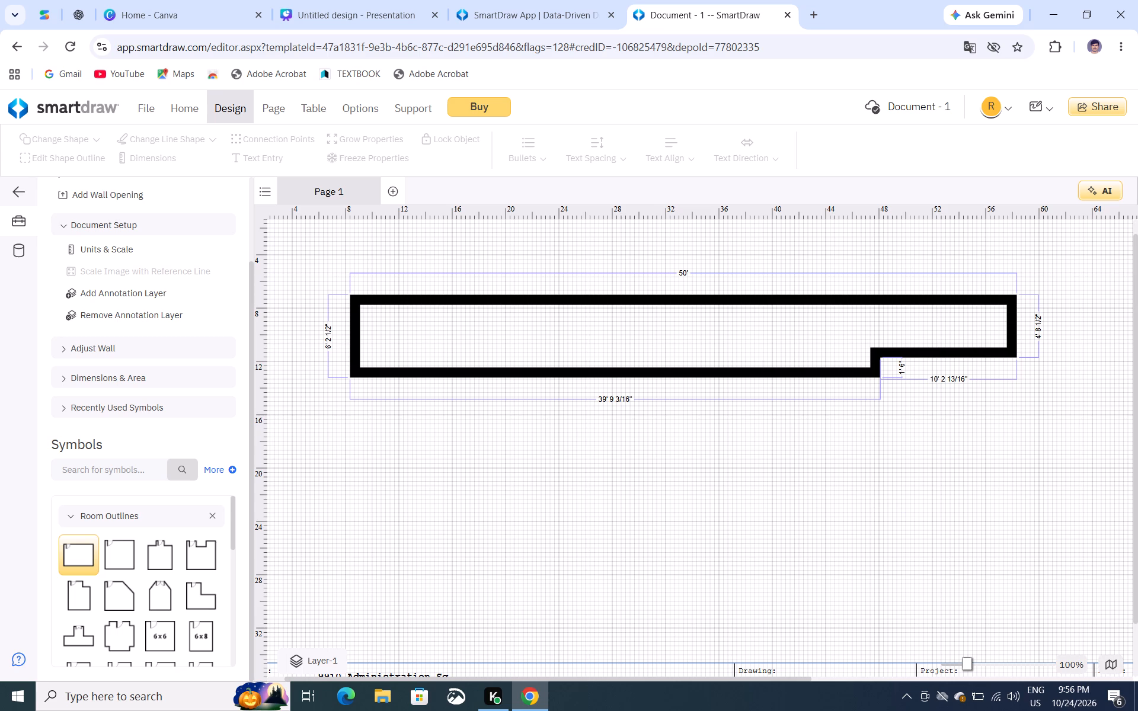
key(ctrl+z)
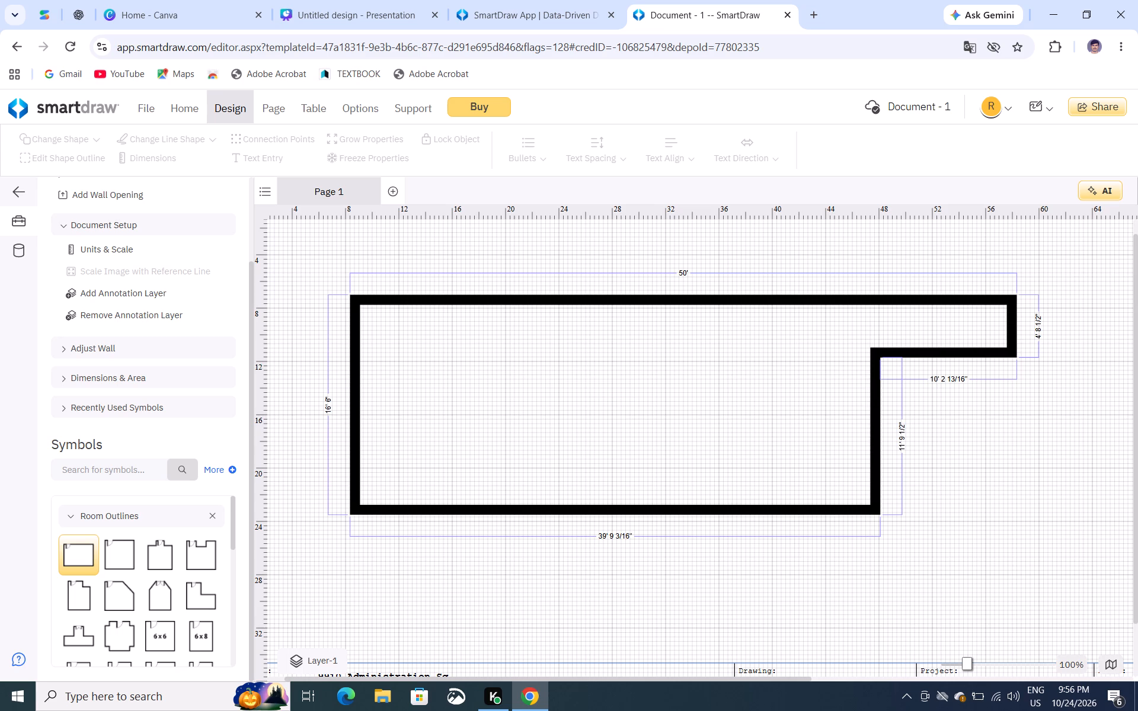
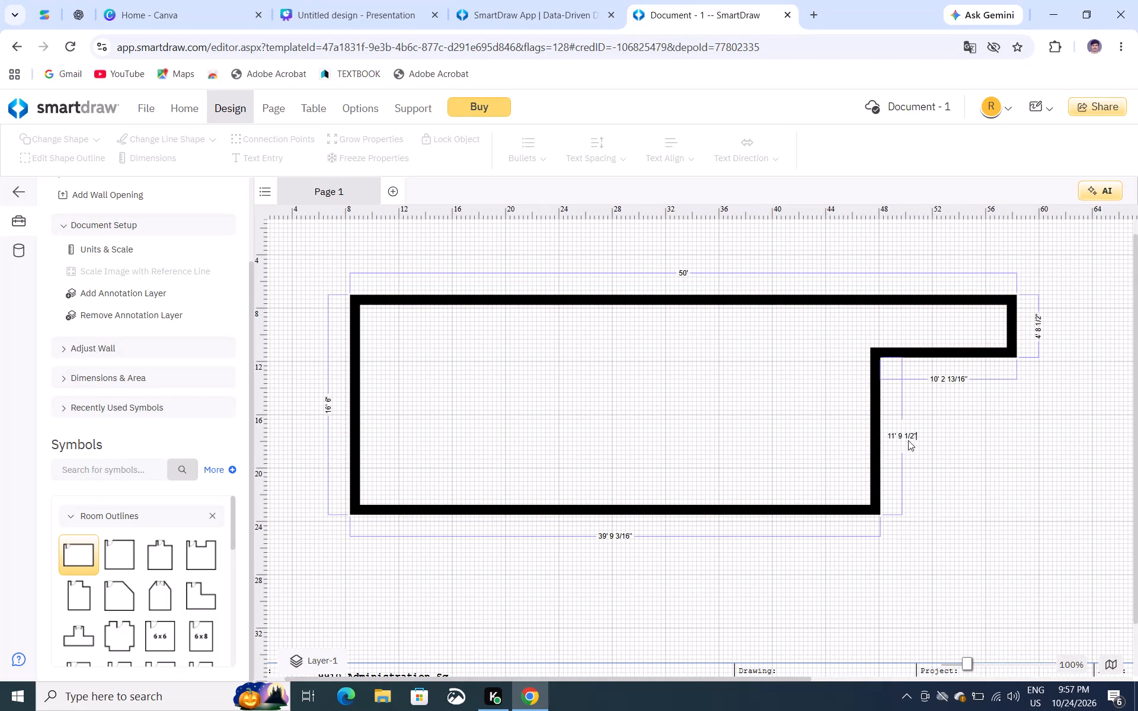
Set the length of the notch's vertical wall to 15'.
key(BackSpace)
key(BackSpace)
key(BackSpace)
key(BackSpace)
key(BackSpace)
key(BackSpace)
key(BackSpace)
key(BackSpace)
key(BackSpace)
key(BackSpace)
text(15)
key(Return)
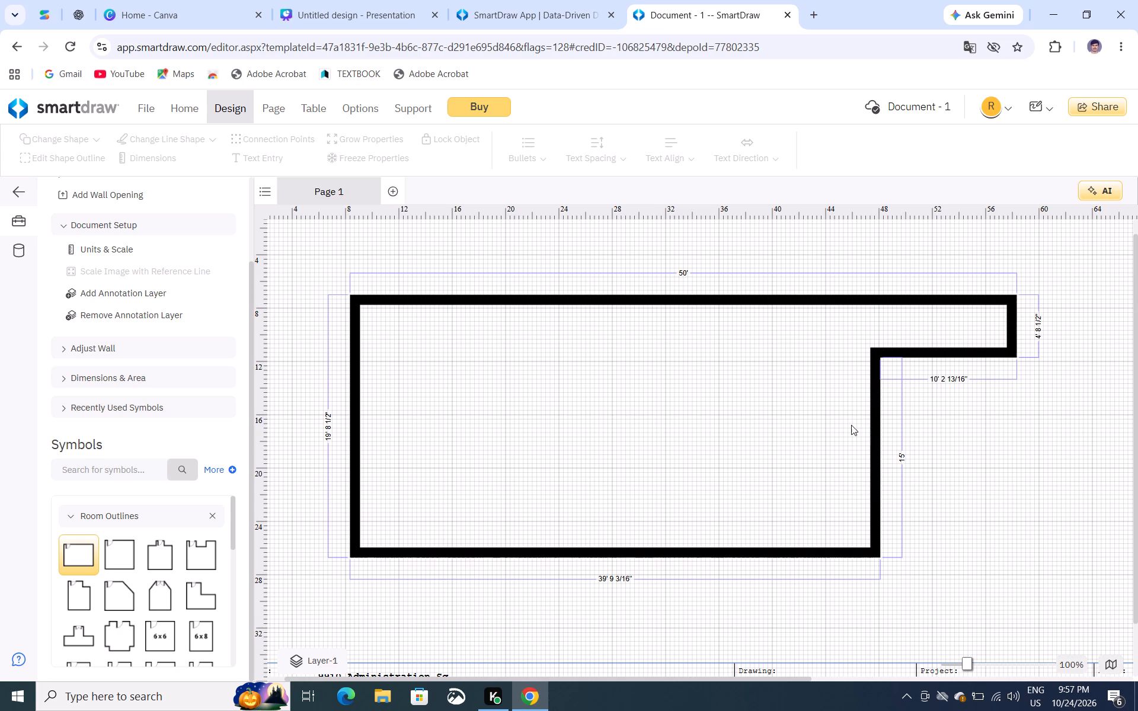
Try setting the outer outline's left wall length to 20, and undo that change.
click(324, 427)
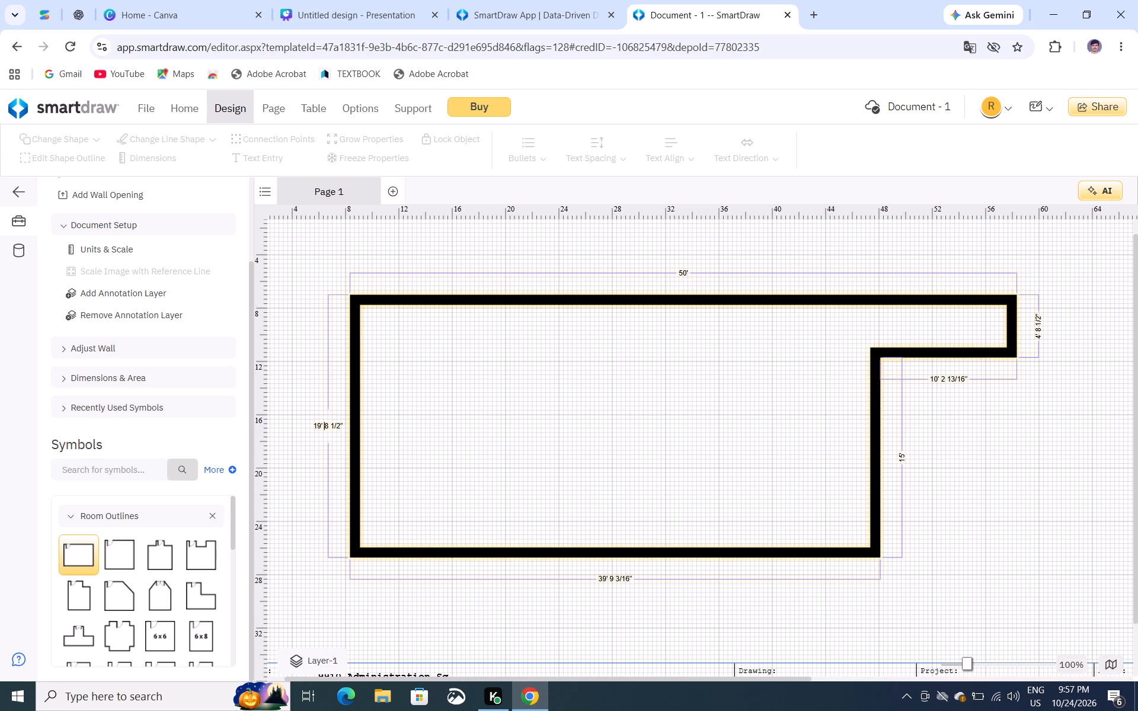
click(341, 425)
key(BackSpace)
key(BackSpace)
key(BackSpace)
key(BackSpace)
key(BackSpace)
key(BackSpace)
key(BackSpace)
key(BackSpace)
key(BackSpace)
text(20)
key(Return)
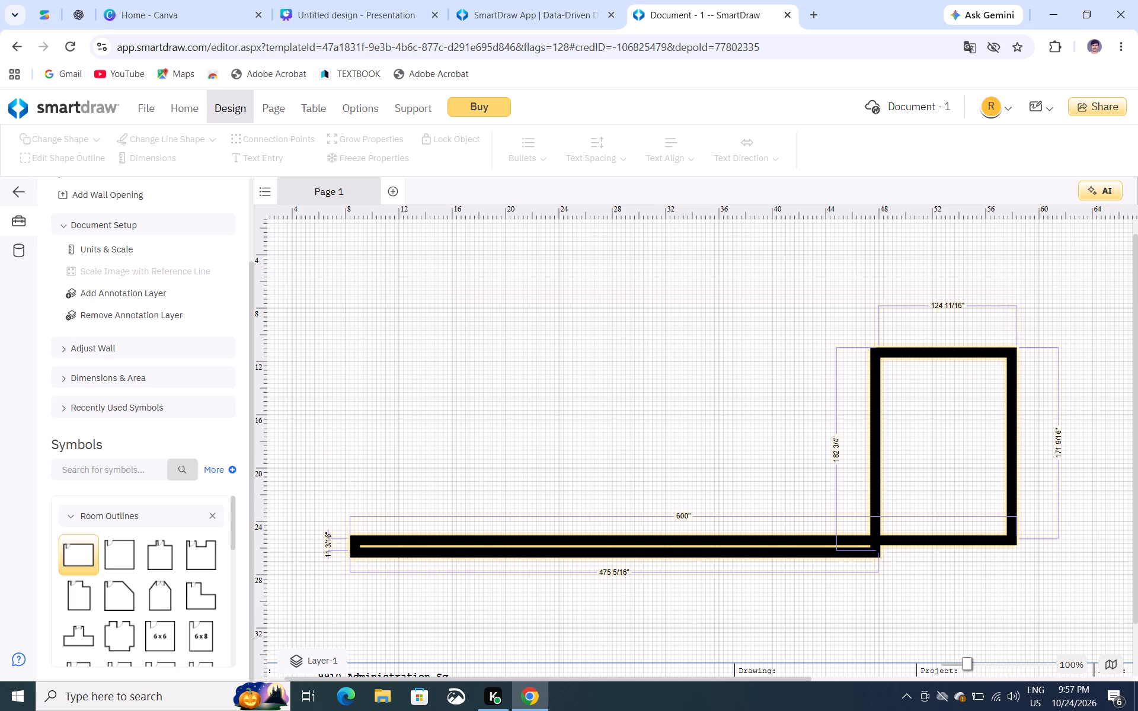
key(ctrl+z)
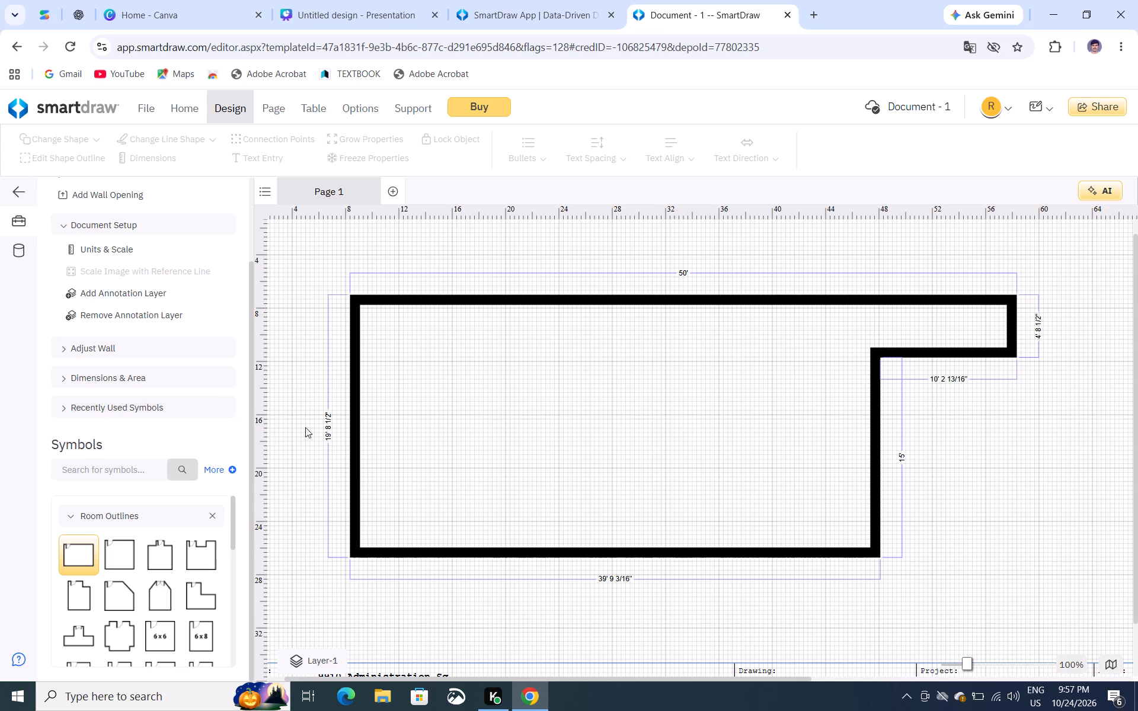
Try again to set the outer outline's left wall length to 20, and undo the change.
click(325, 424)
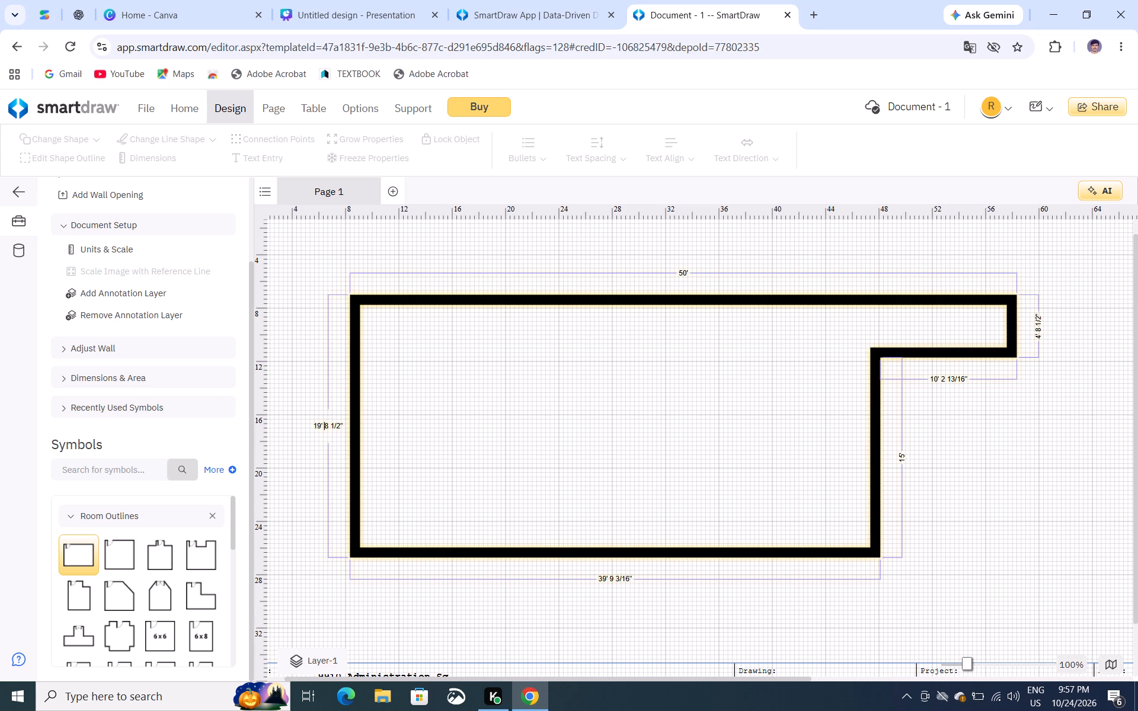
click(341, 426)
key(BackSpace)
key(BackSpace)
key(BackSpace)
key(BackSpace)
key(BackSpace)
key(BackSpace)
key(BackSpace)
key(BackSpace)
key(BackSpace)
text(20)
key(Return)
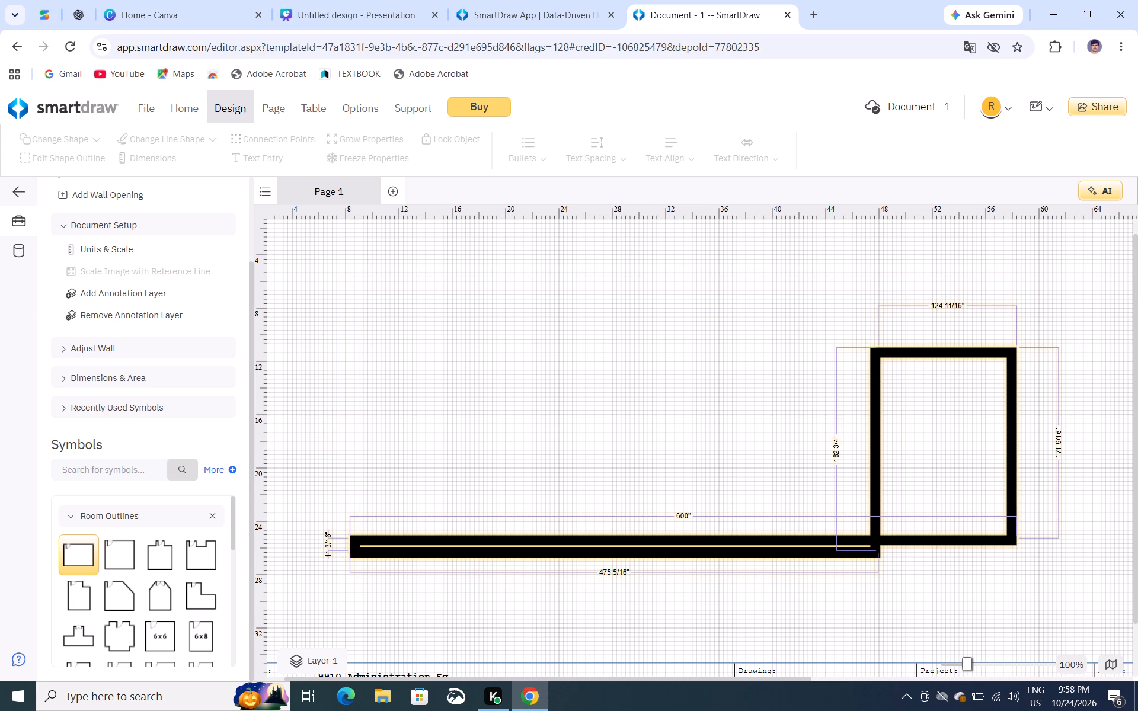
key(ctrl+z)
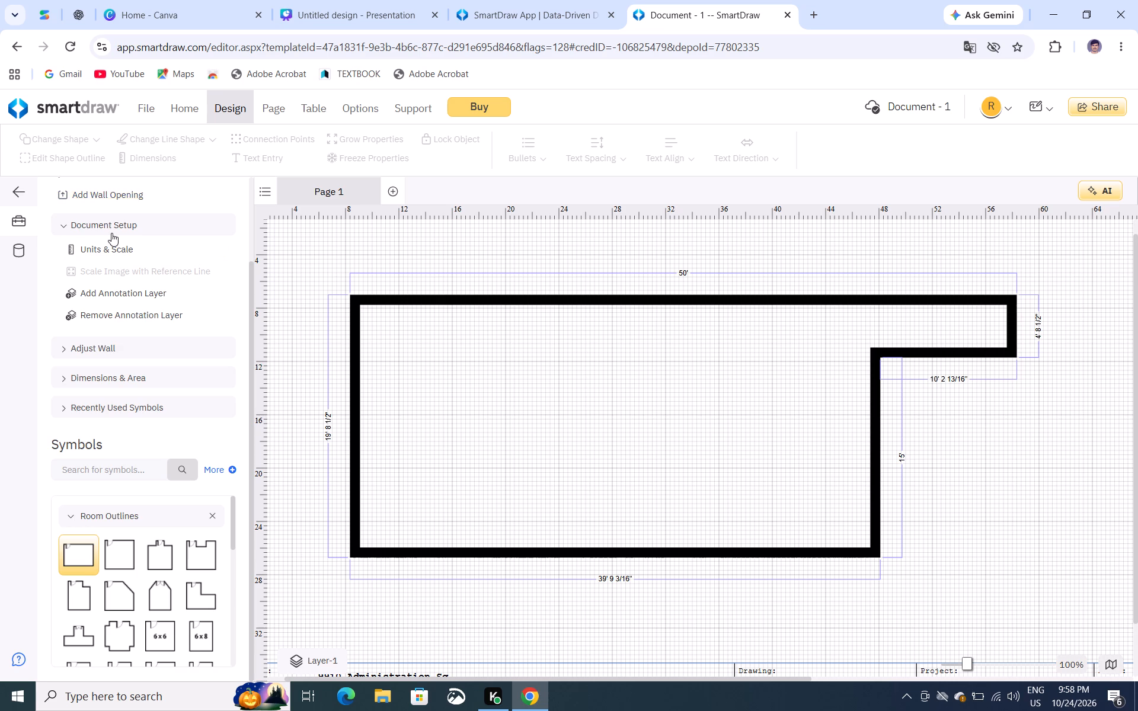
Draw an L-shaped interior wall in the outline's upper left area, about 6' vertically and 6' 4" horizontally, joined at its lower right corner.
scroll(123, 241, up, 8)
click(97, 276)
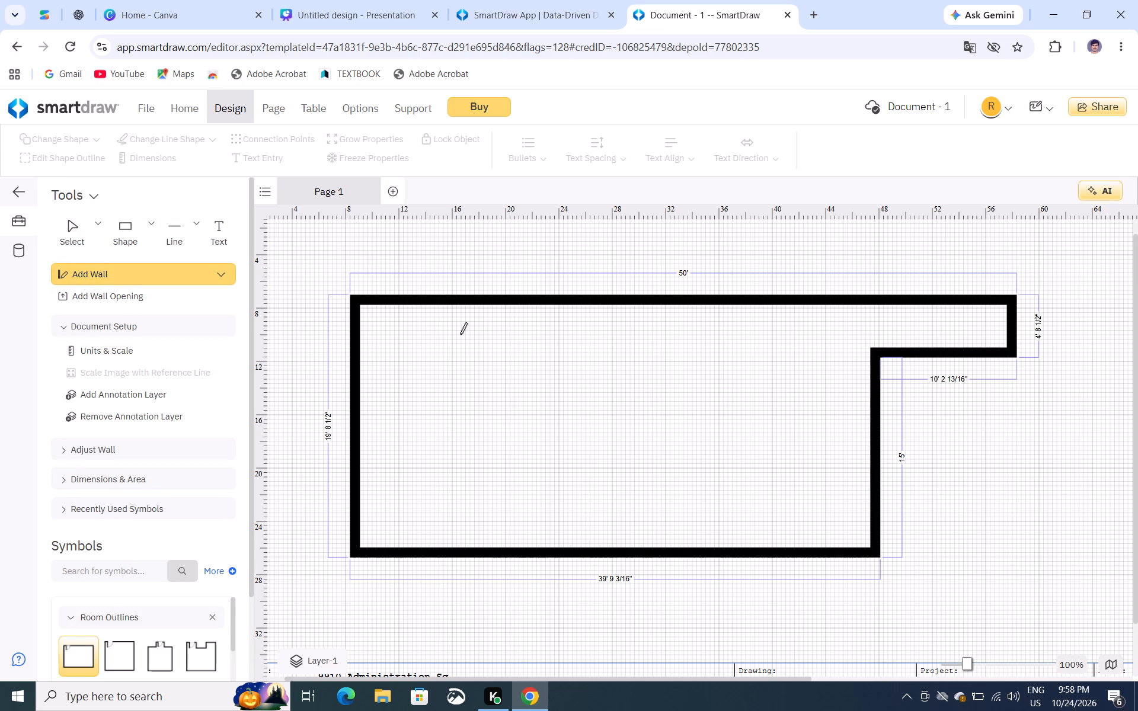
drag(461, 333, 463, 361)
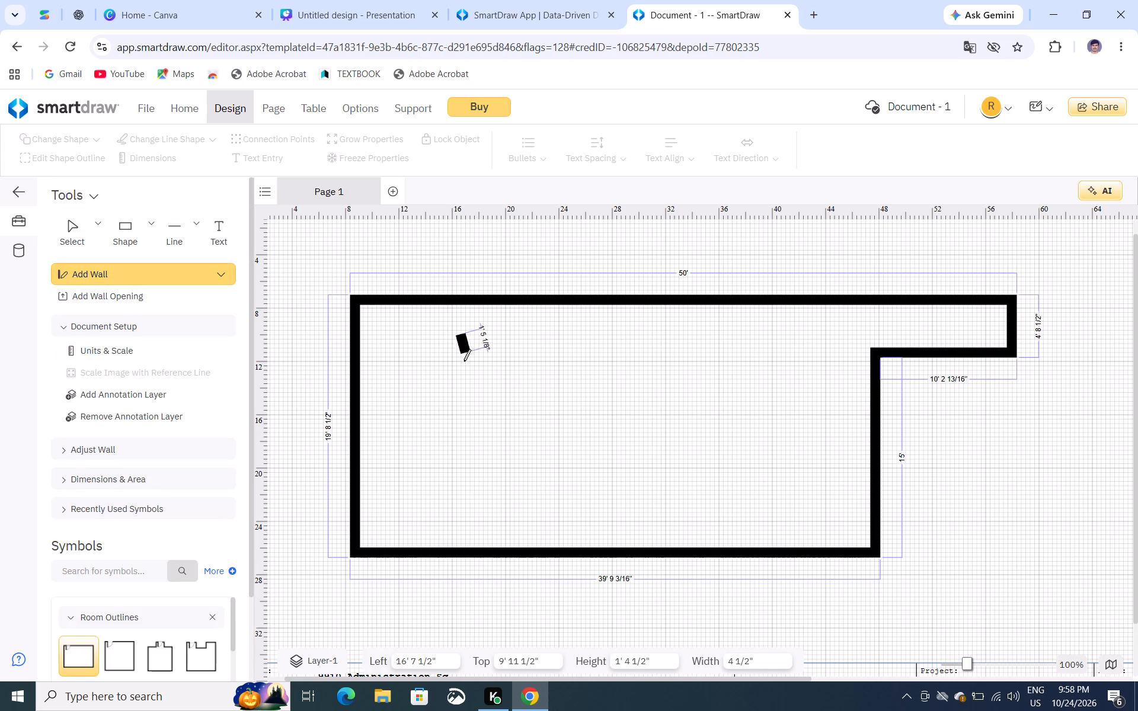
drag(463, 361, 461, 399)
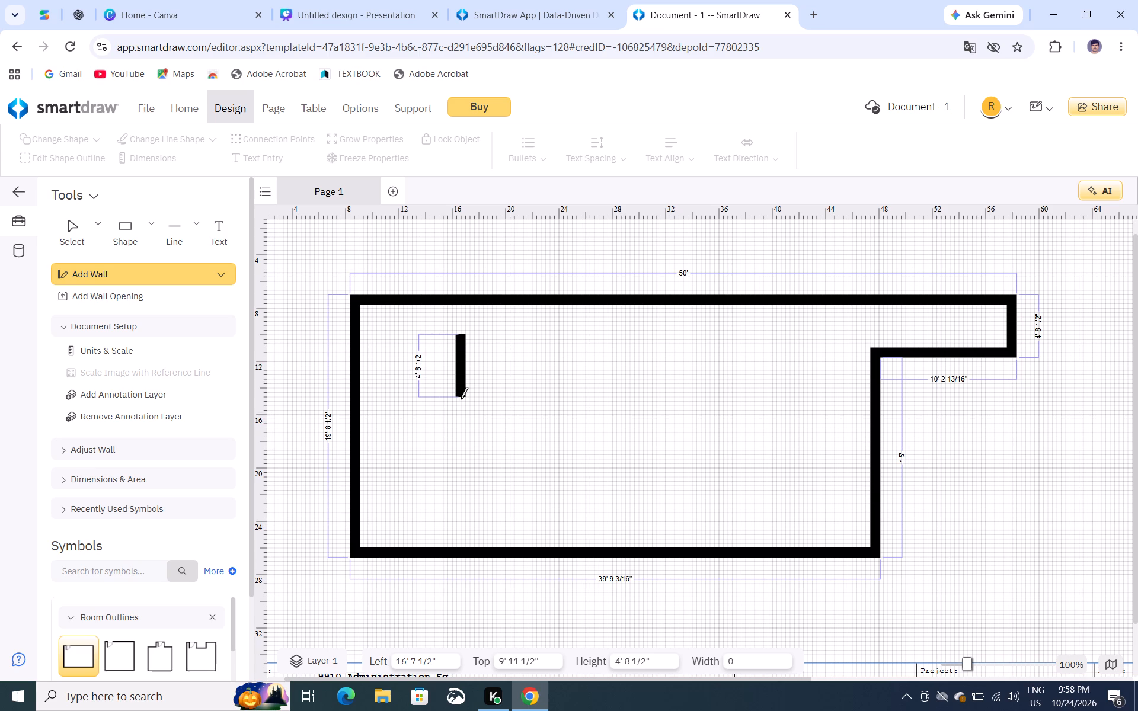
drag(461, 399, 461, 414)
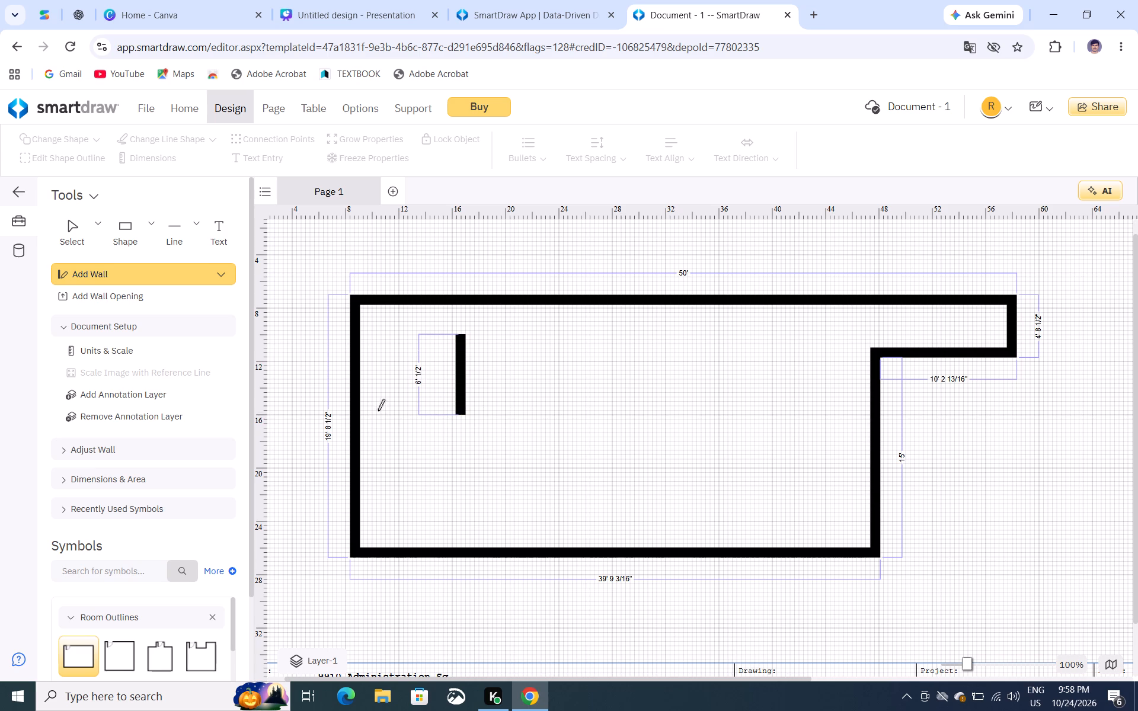
drag(376, 414, 441, 414)
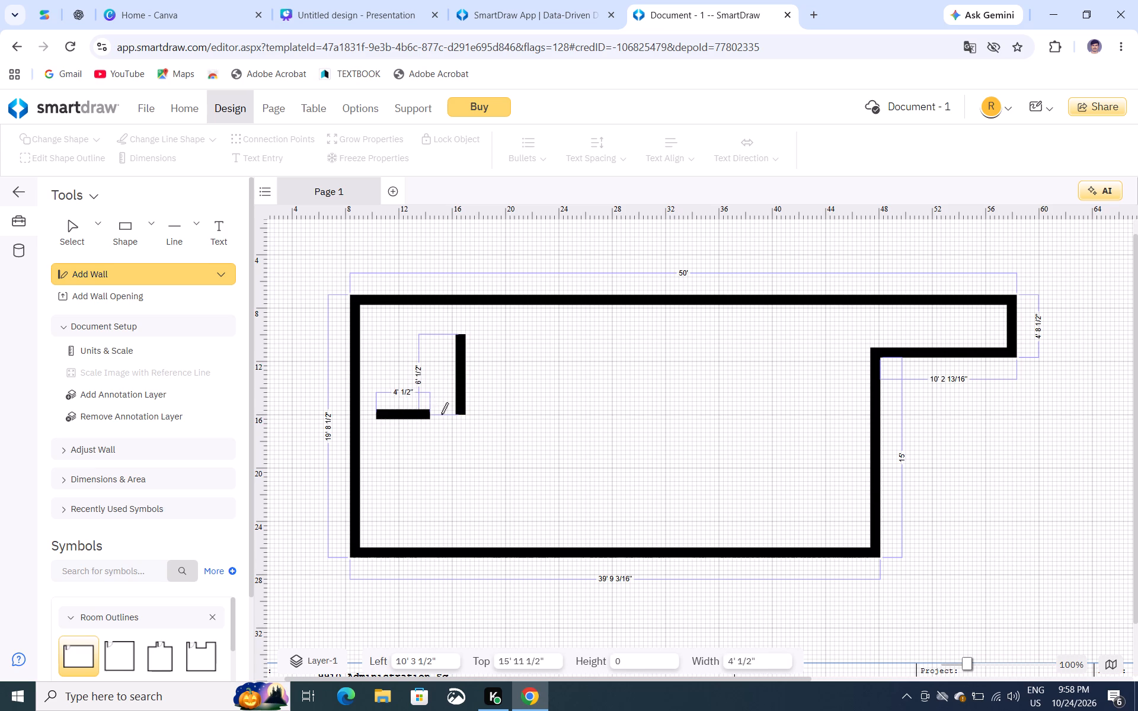
drag(441, 414, 459, 414)
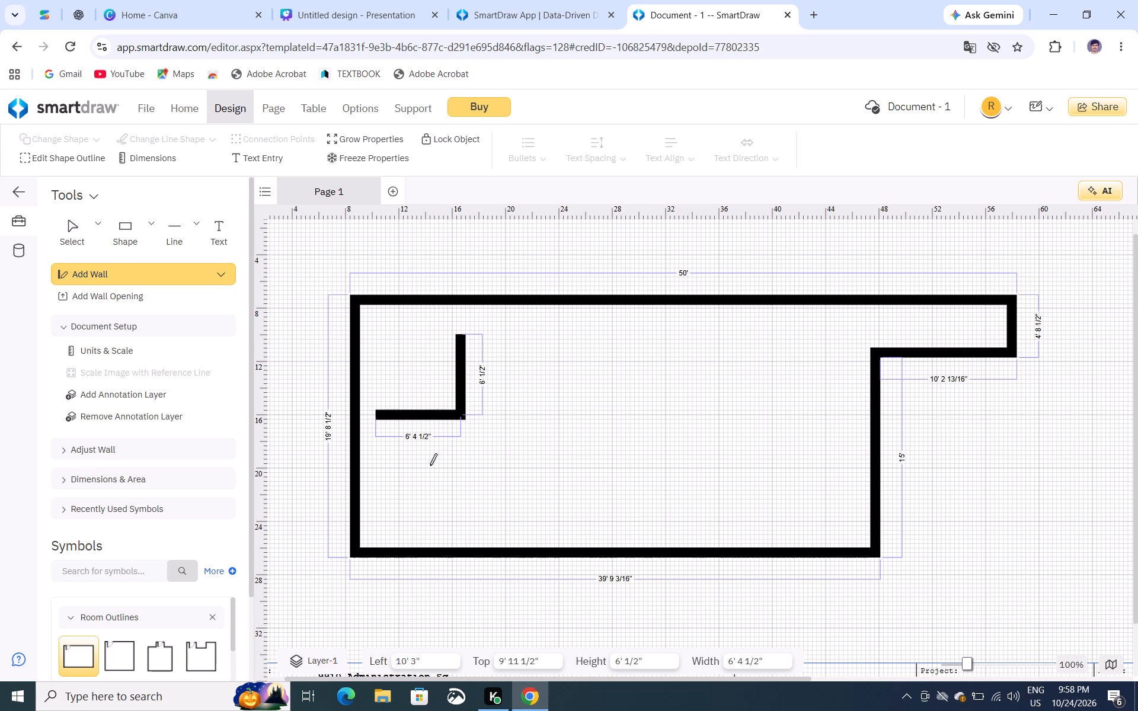
Set the L-shaped interior wall's thickness to a custom 4.5 inches.
click(70, 232)
click(462, 396)
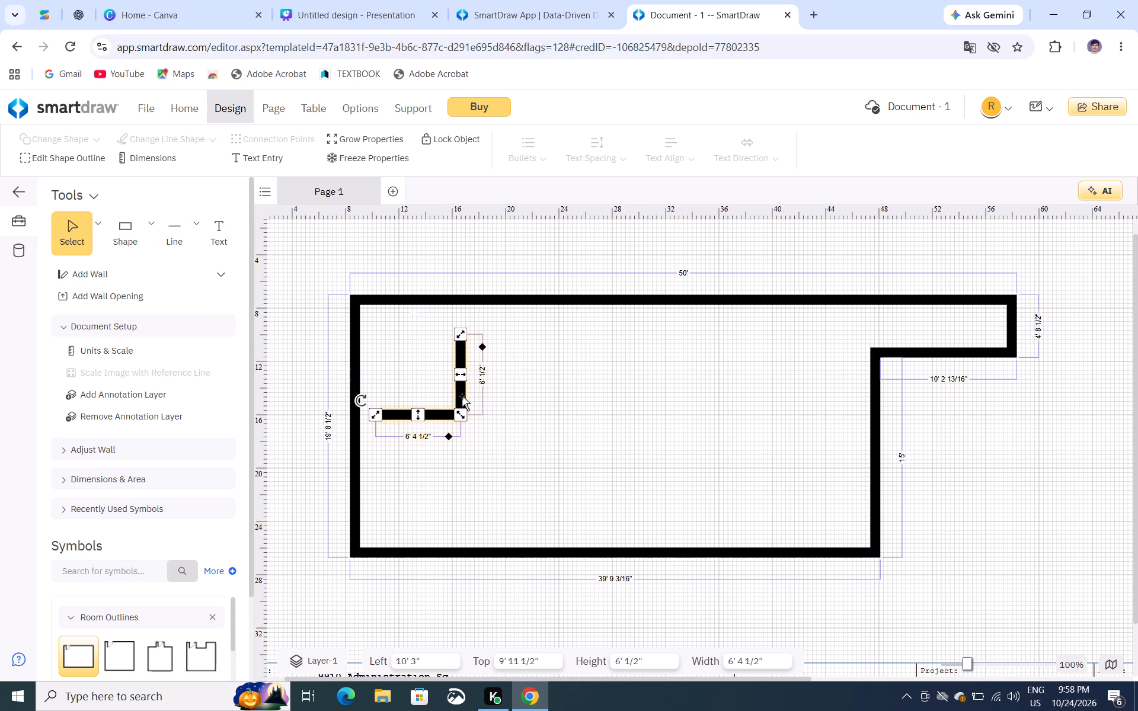
right_click(462, 396)
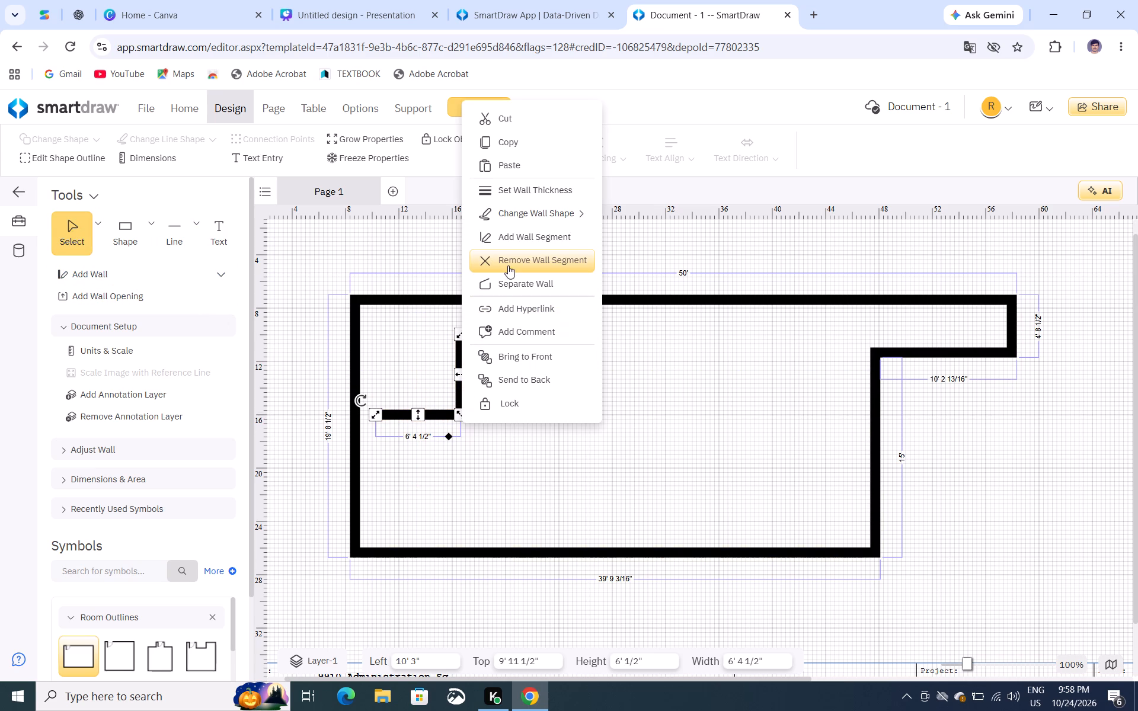
click(510, 190)
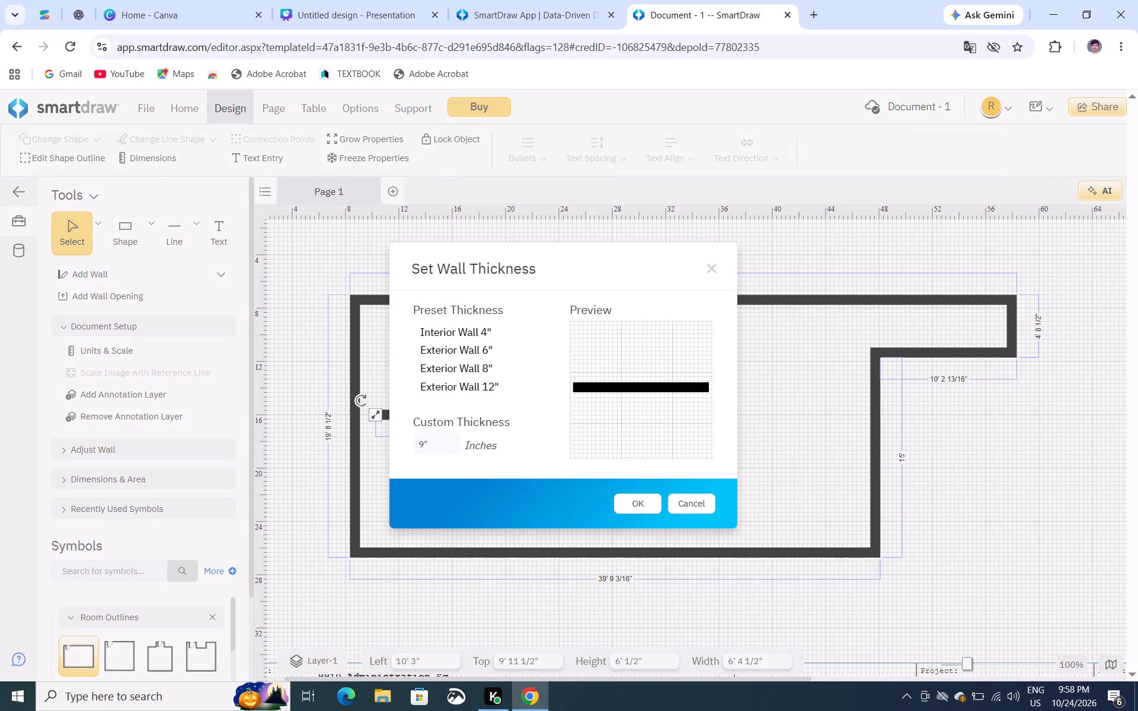
click(422, 447)
key(BackSpace)
text(4.5)
click(629, 504)
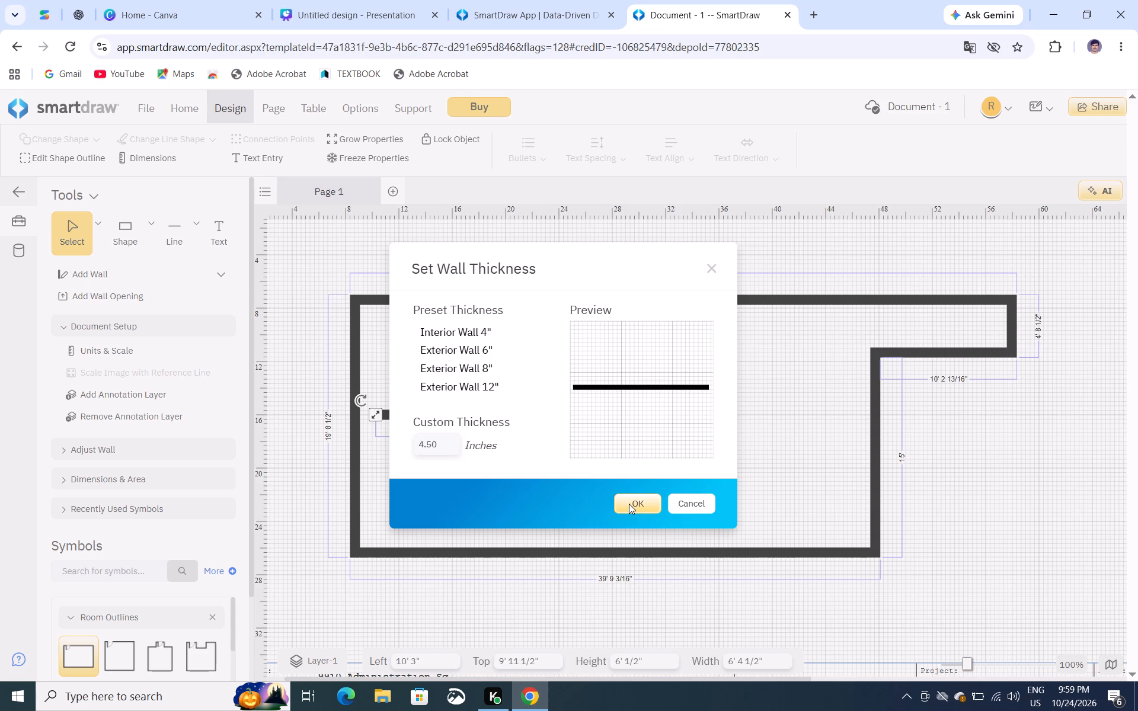
click(579, 431)
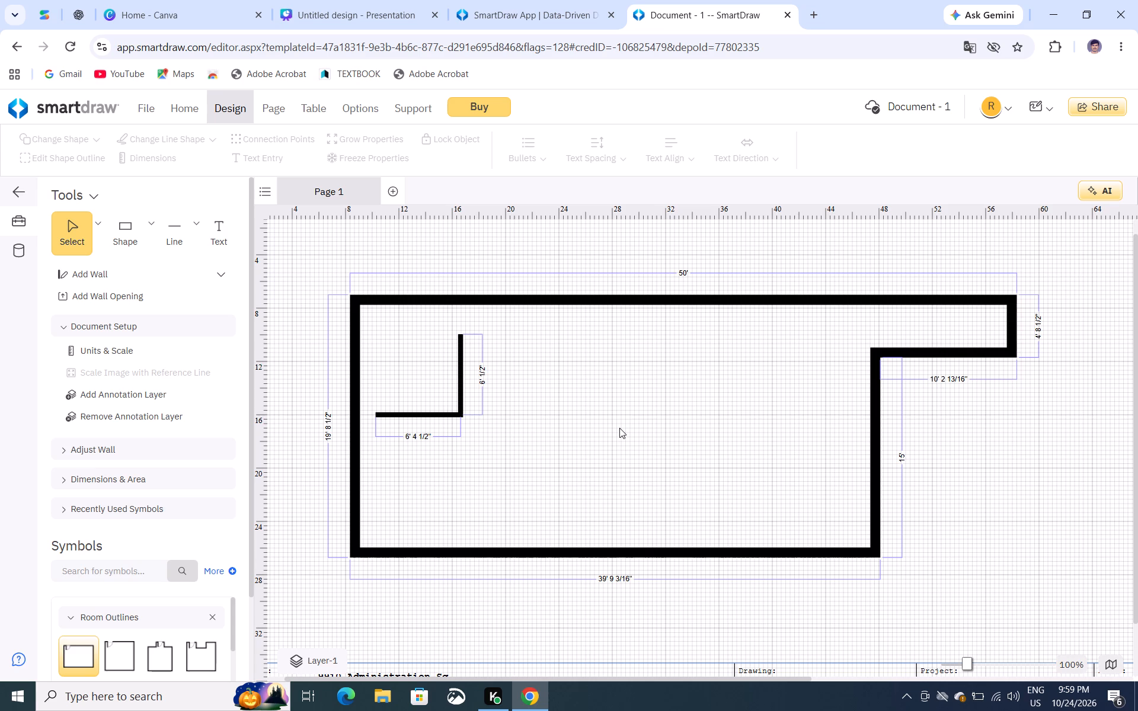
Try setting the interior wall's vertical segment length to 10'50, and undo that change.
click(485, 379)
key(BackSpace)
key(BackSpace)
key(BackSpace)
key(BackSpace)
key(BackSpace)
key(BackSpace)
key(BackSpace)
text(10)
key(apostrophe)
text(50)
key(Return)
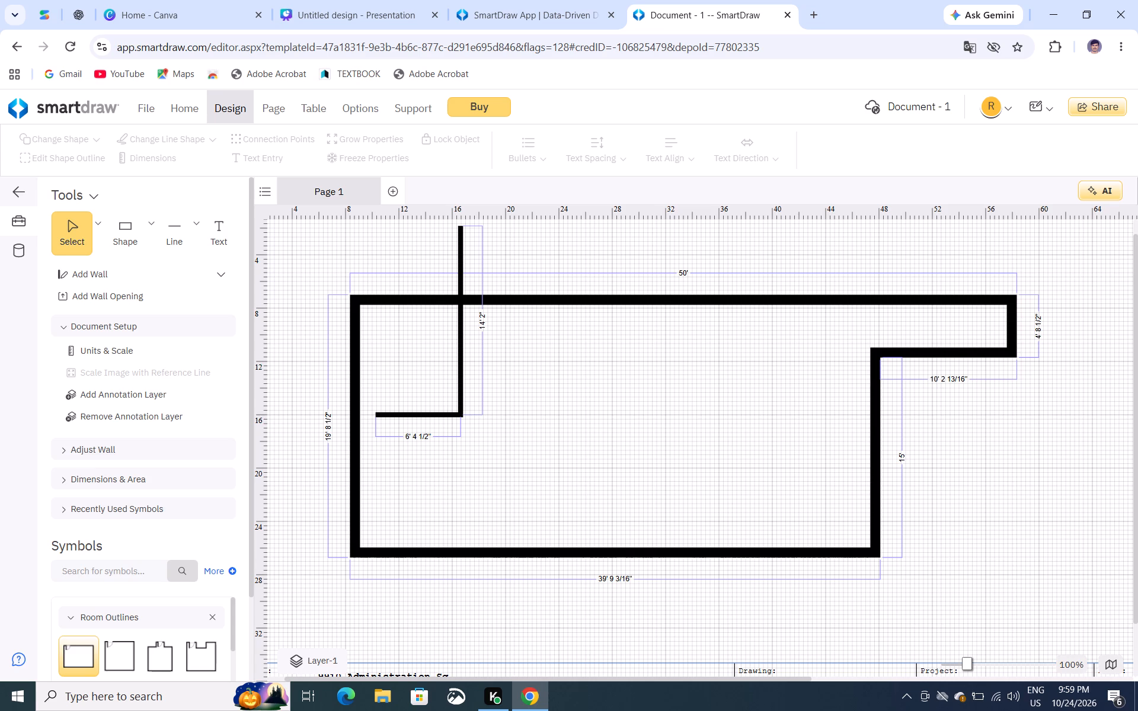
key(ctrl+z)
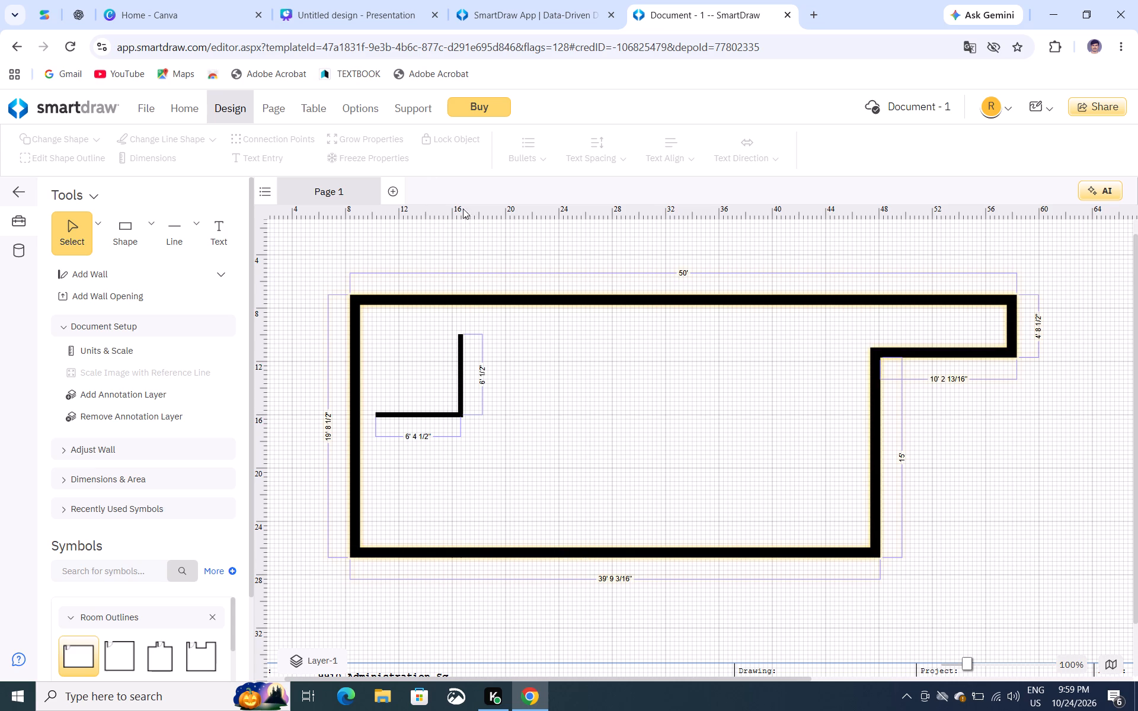
Set the length of the L-shaped interior wall's vertical segment to 10'.
click(484, 379)
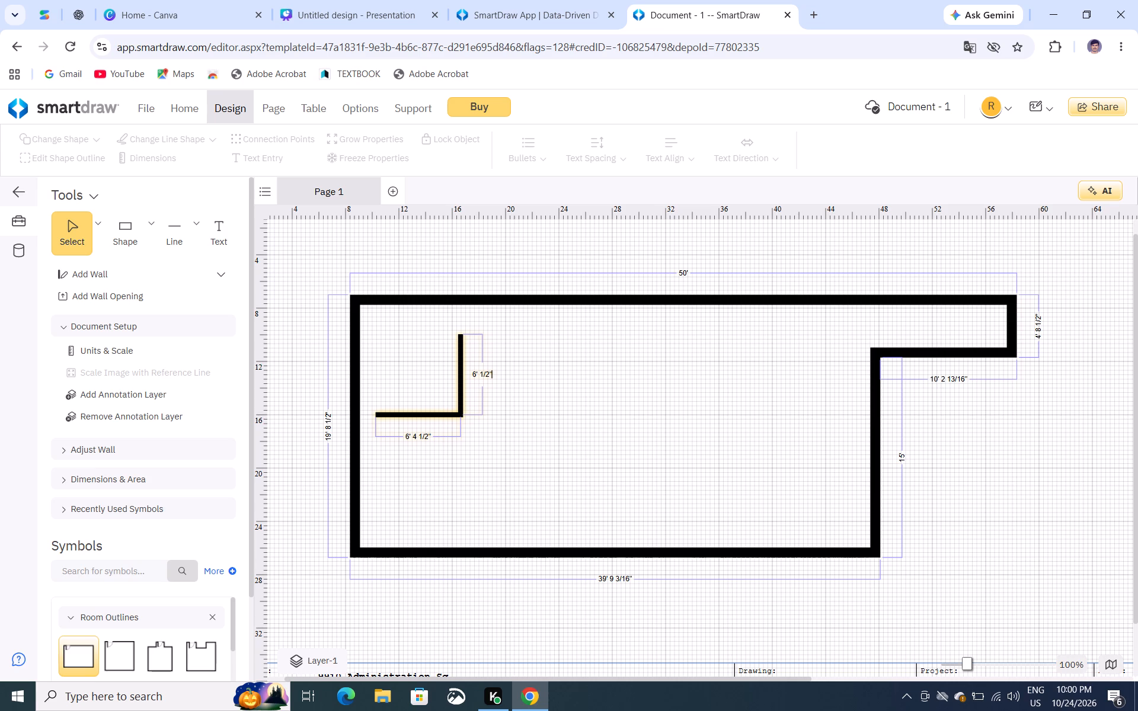
key(BackSpace)
key(BackSpace)
key(BackSpace)
key(BackSpace)
key(BackSpace)
key(BackSpace)
key(BackSpace)
text(10)
key(Return)
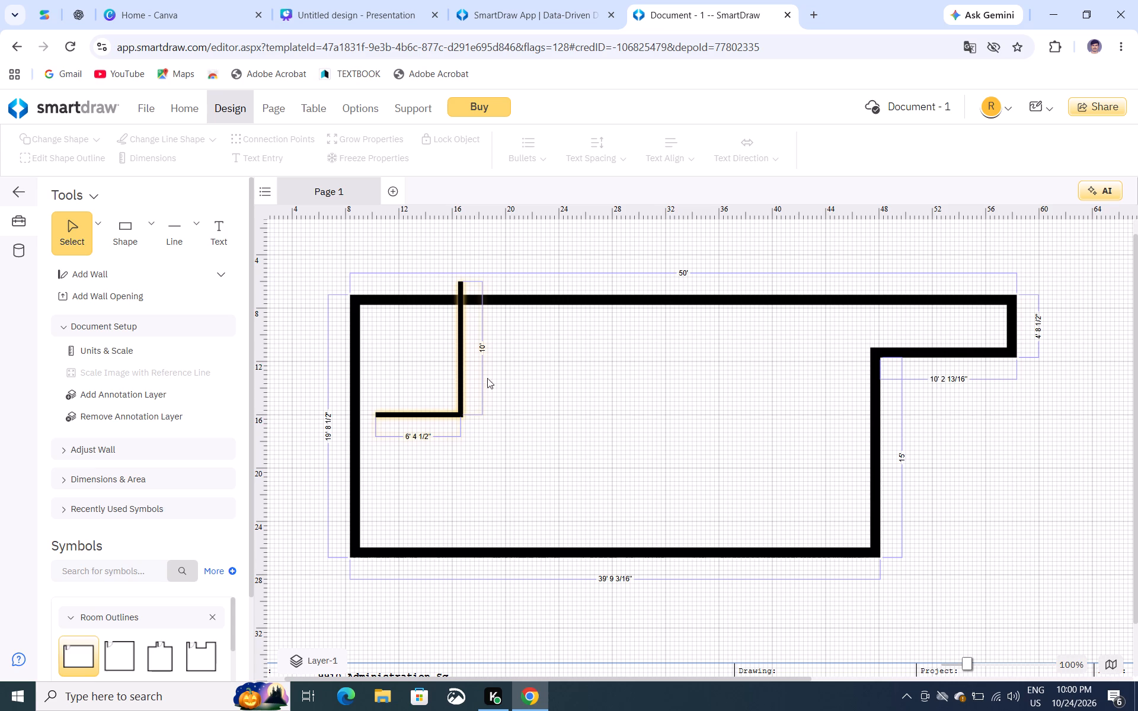
Move the L-shaped interior wall so the upper end of its vertical segment meets the outline's top wall.
drag(460, 390, 461, 391)
drag(461, 391, 472, 412)
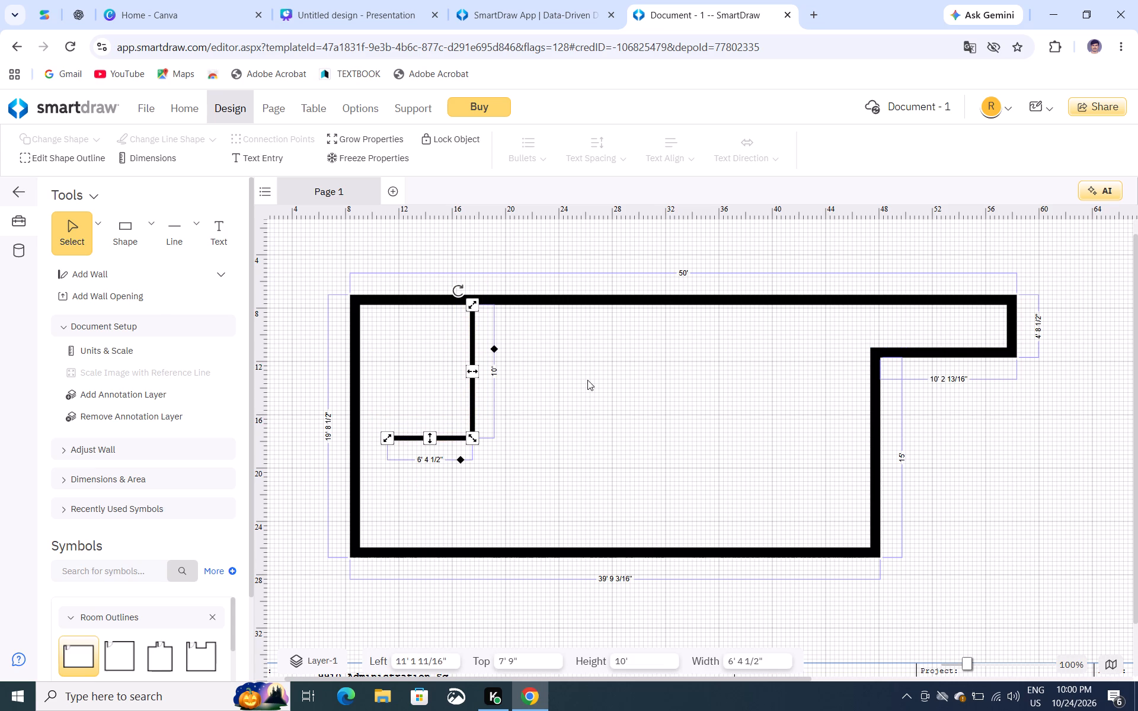
click(587, 379)
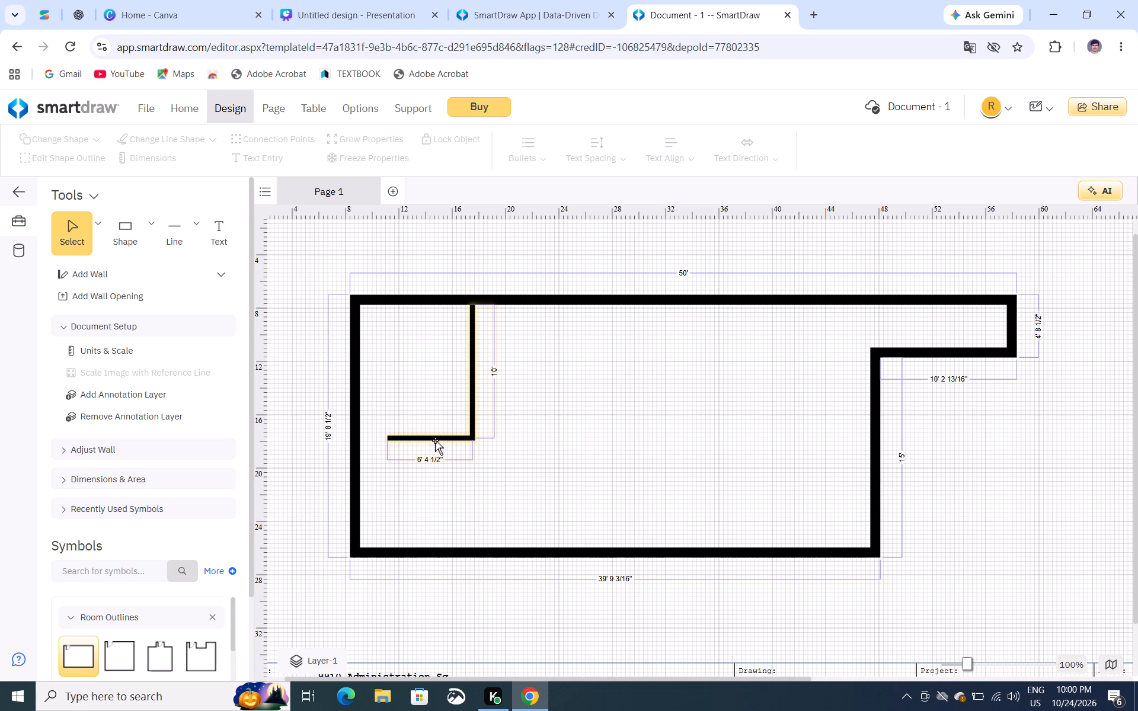
Extend the L-shaped wall's horizontal segment to the outline's left wall, making it about 8' 6" long.
click(435, 440)
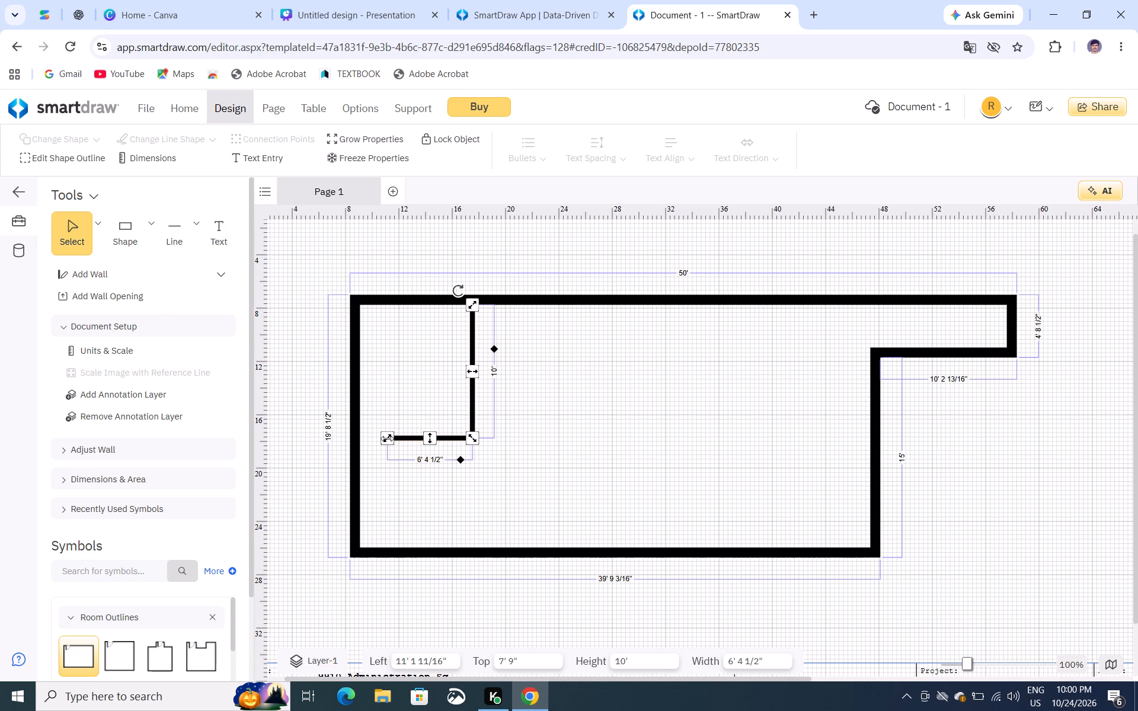
drag(387, 438, 369, 440)
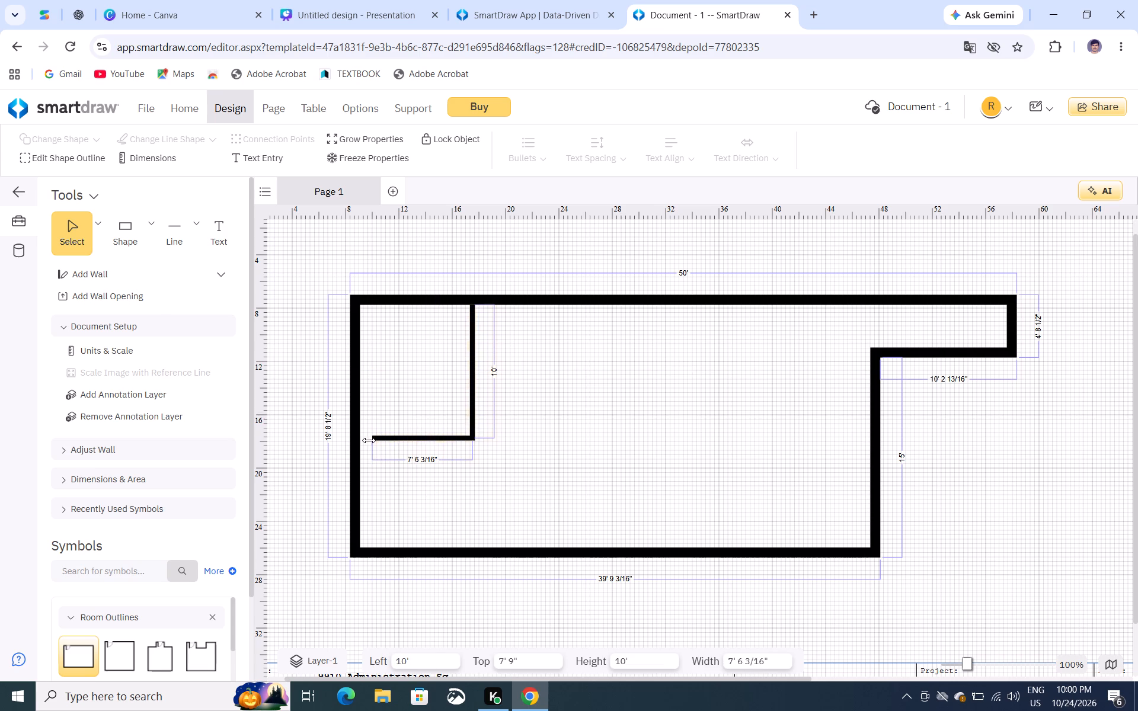
drag(369, 440, 360, 441)
click(603, 464)
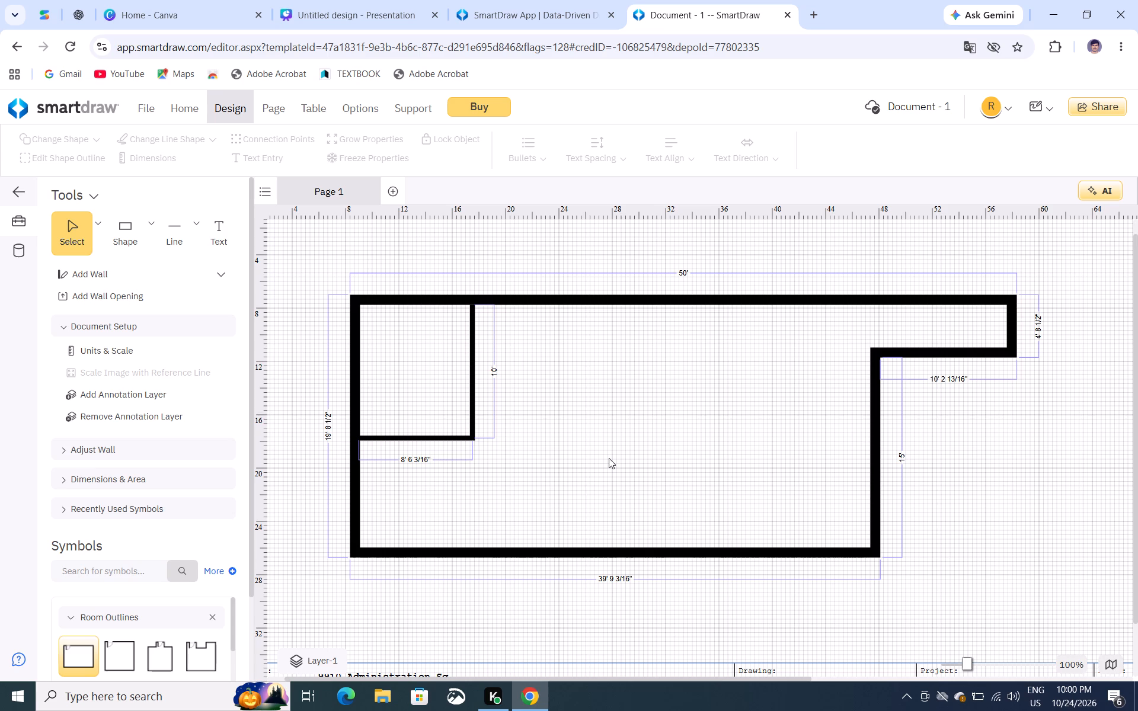
Shift the L-shaped wall's vertical segment away from the outline's left wall, lengthening the horizontal segment to about 14' 6".
click(474, 376)
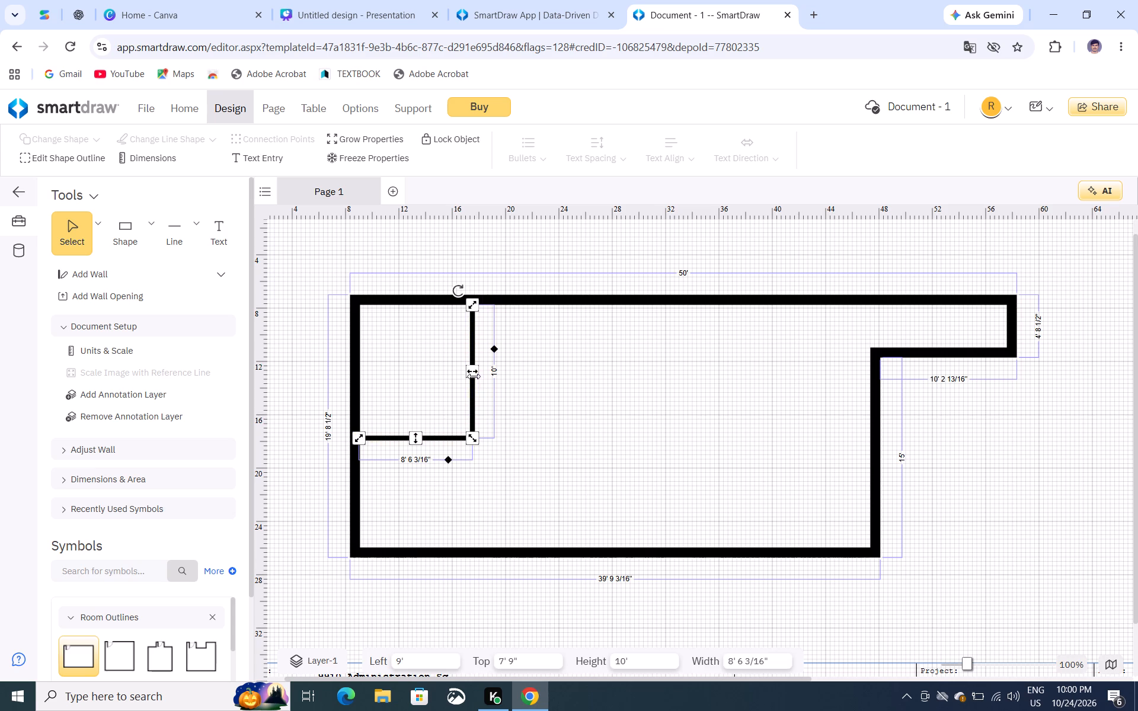
drag(477, 373, 504, 373)
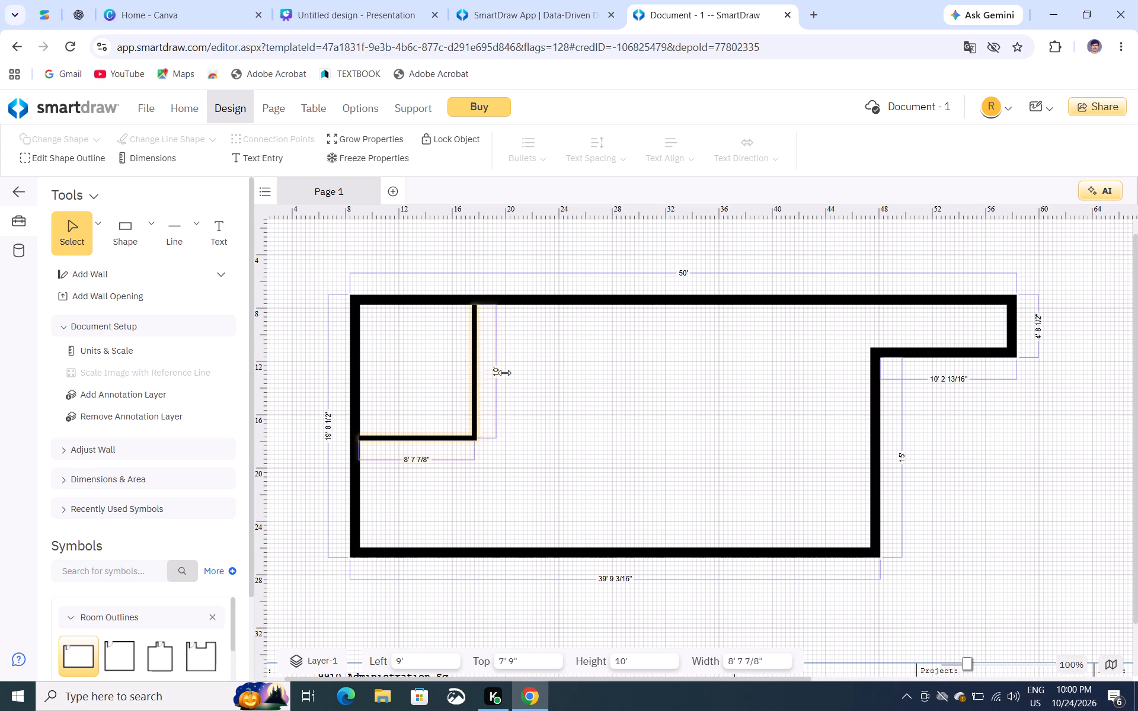
drag(504, 373, 555, 374)
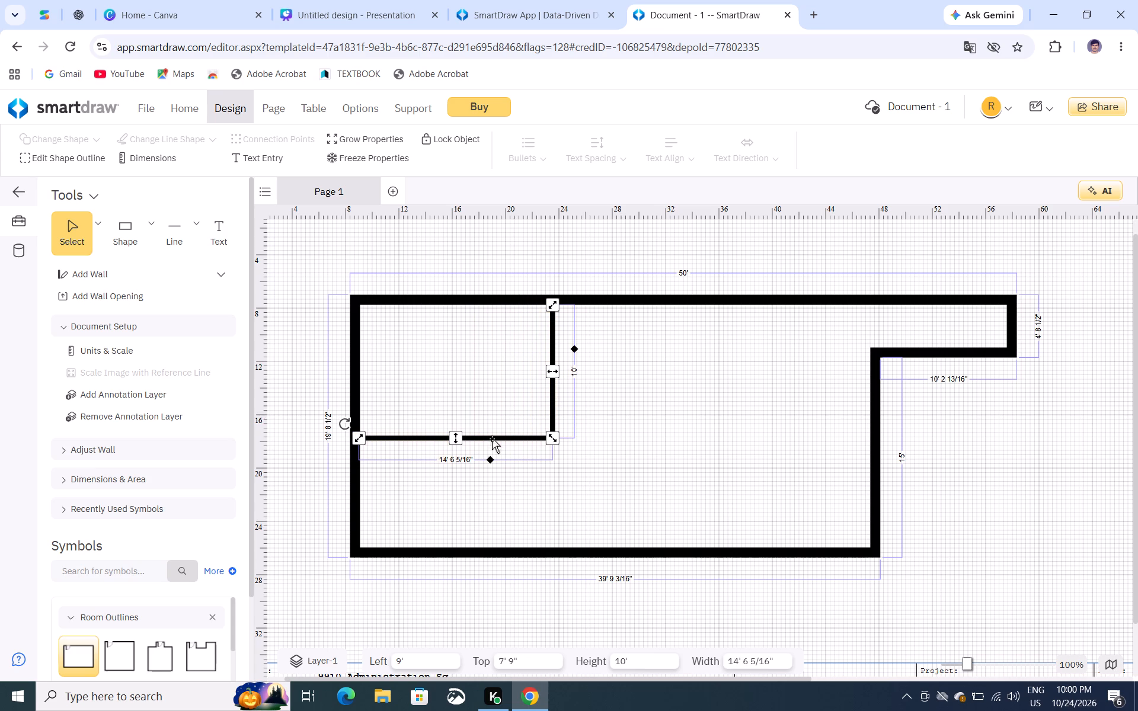
click(645, 492)
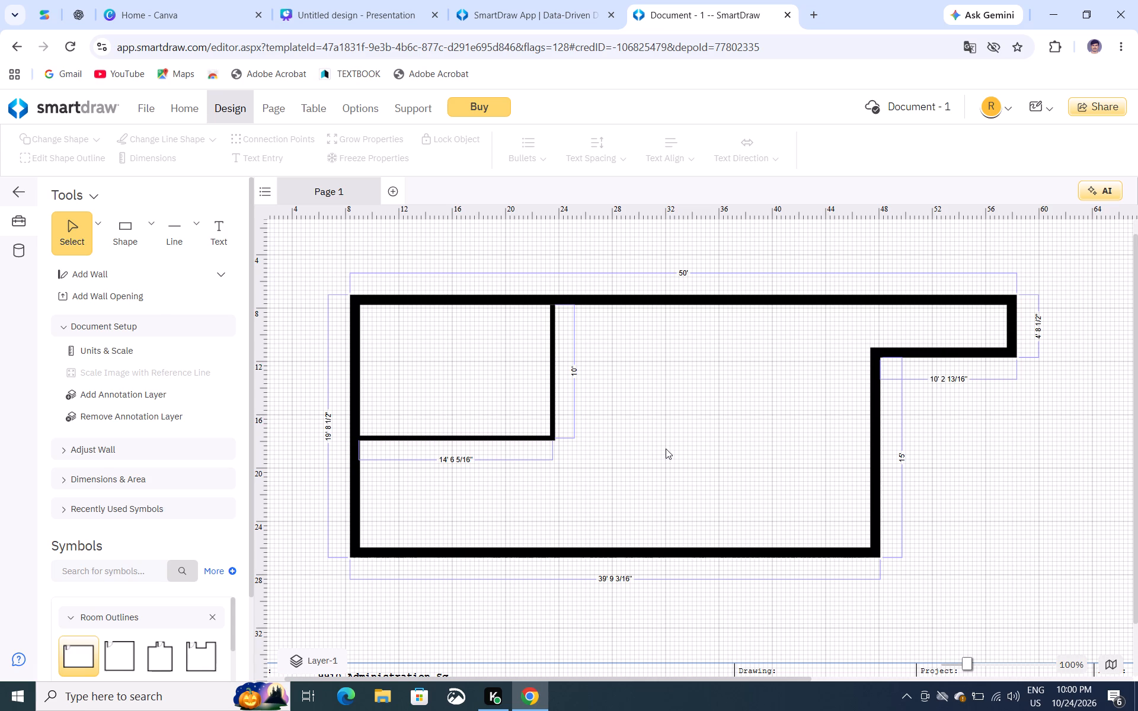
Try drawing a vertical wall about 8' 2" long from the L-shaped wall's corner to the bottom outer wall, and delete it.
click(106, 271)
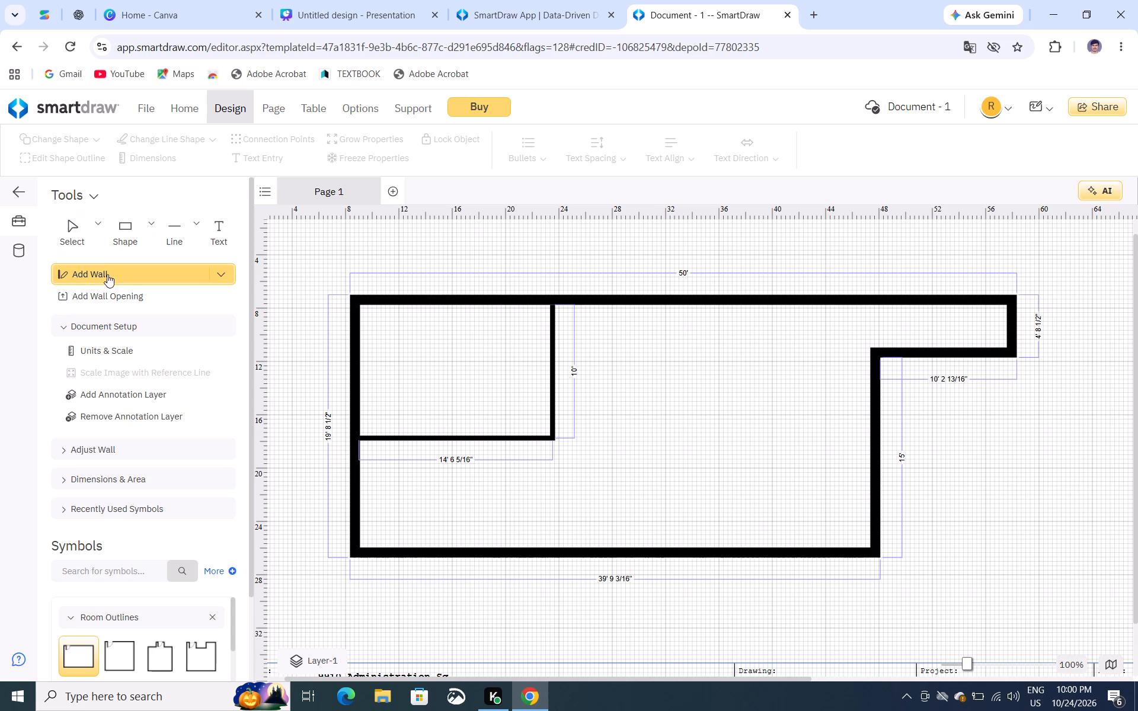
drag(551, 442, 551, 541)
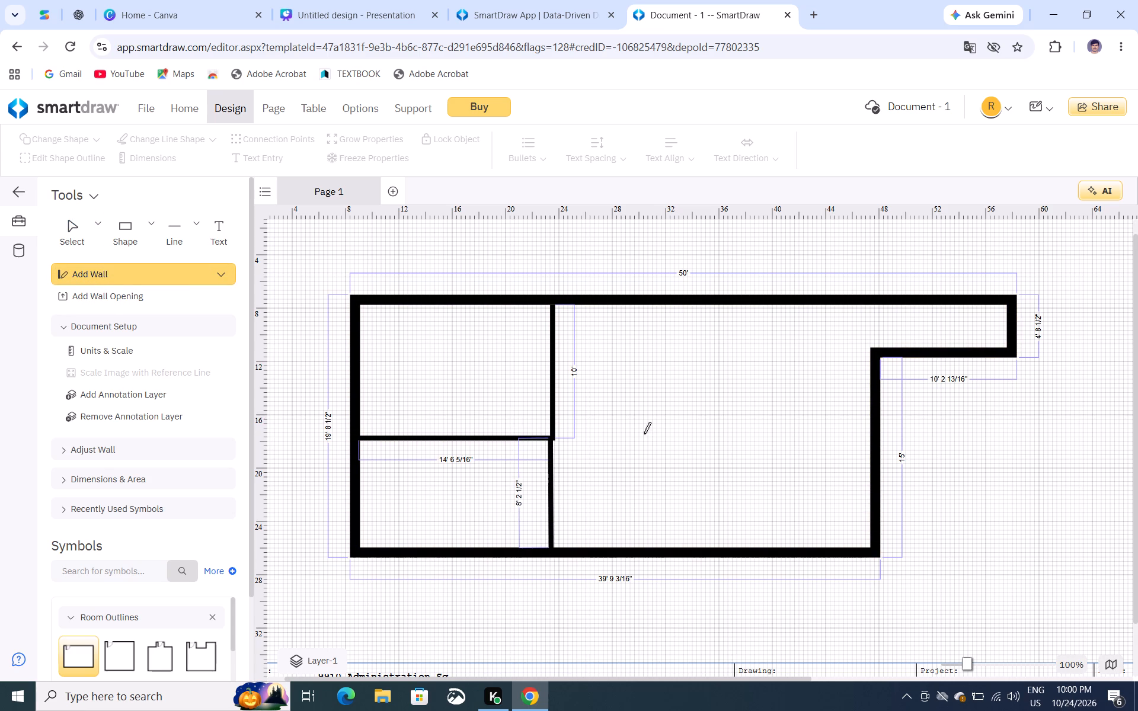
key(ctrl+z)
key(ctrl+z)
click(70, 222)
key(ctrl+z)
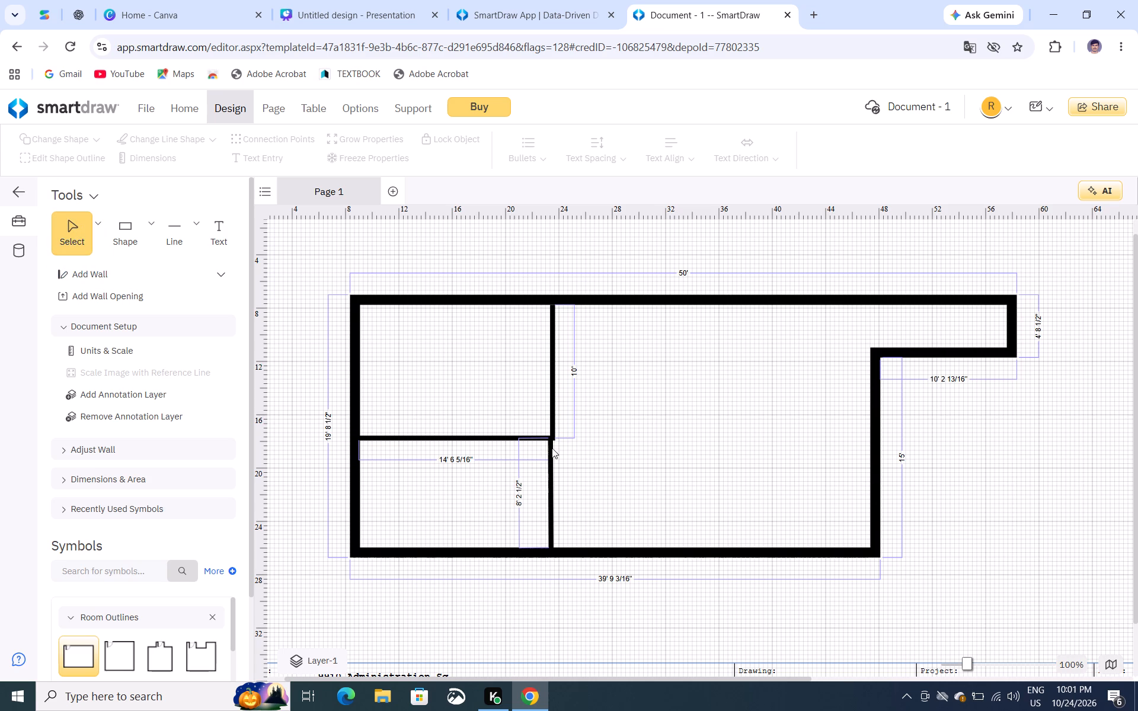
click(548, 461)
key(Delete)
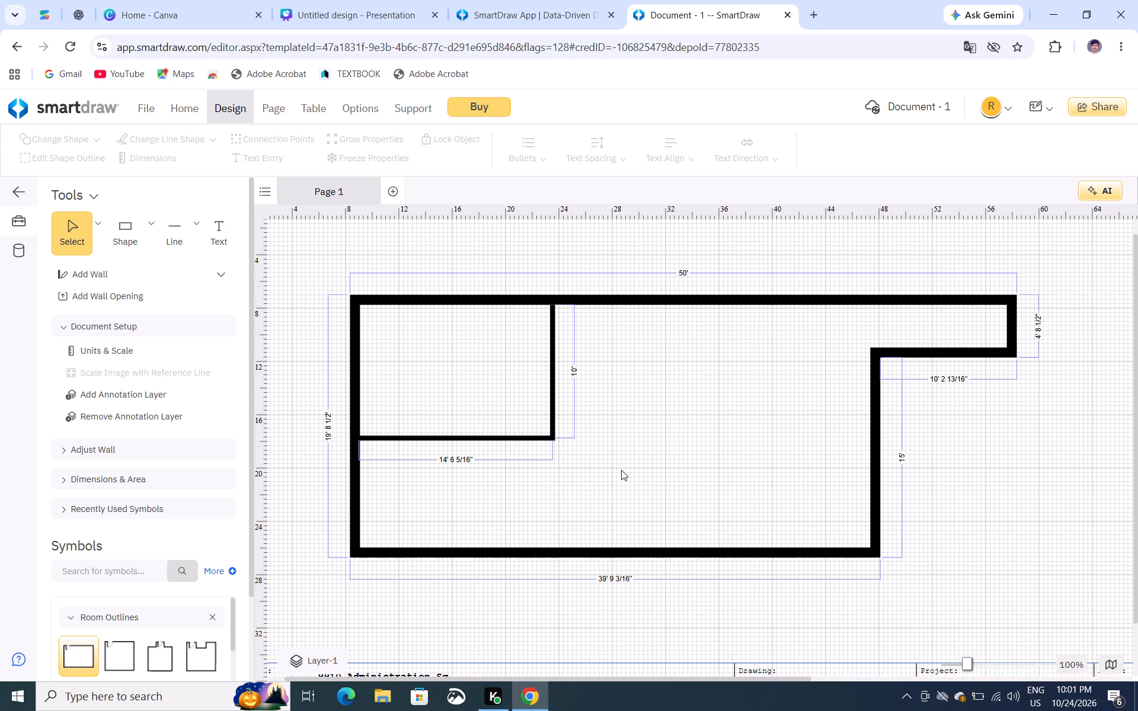
Draw a vertical interior wall about 7' 10" long from just below the L-shaped wall's corner to the bottom outer wall.
click(80, 279)
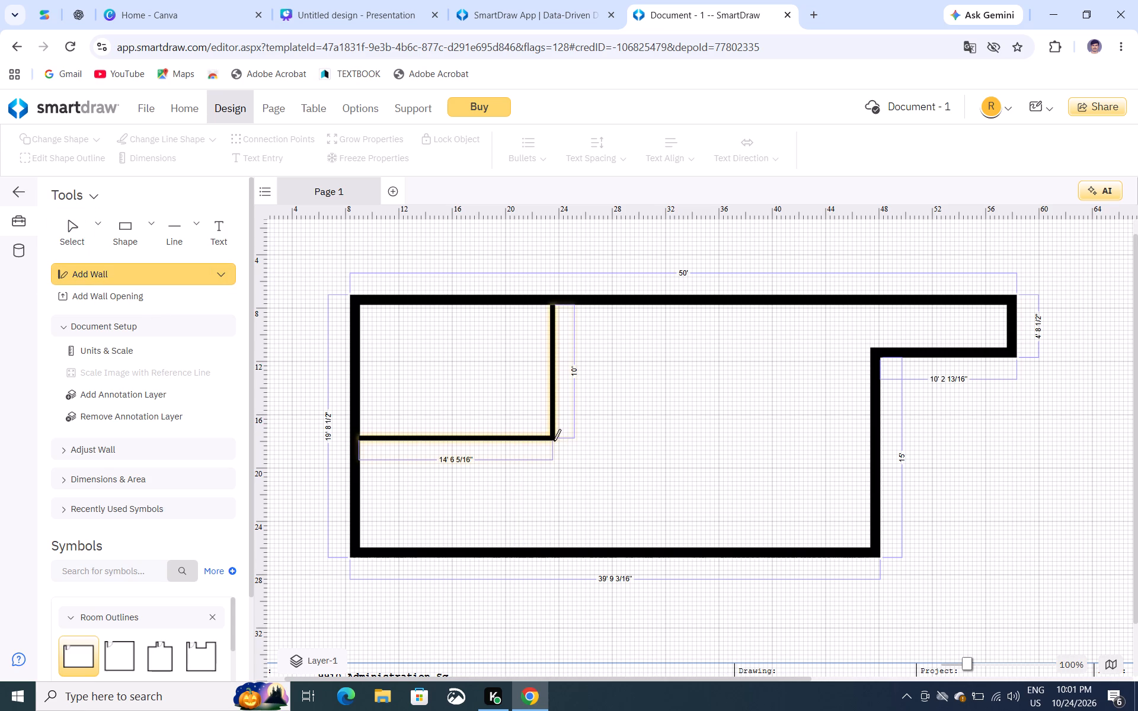
drag(553, 442, 555, 495)
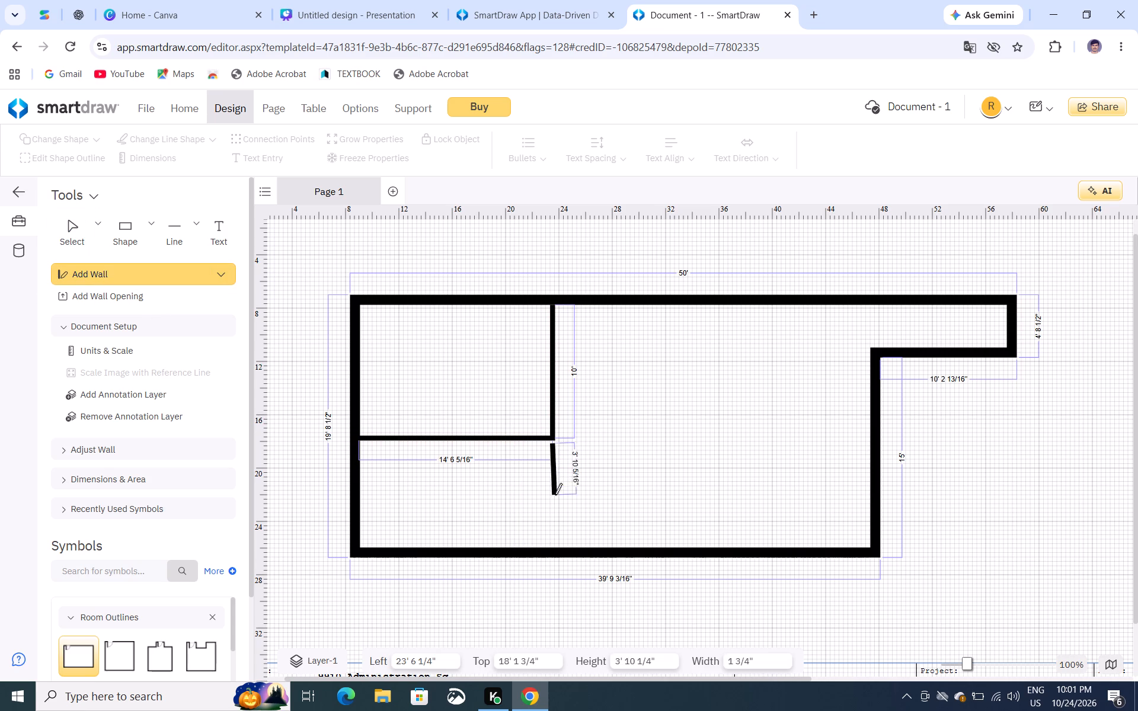
drag(555, 495, 555, 539)
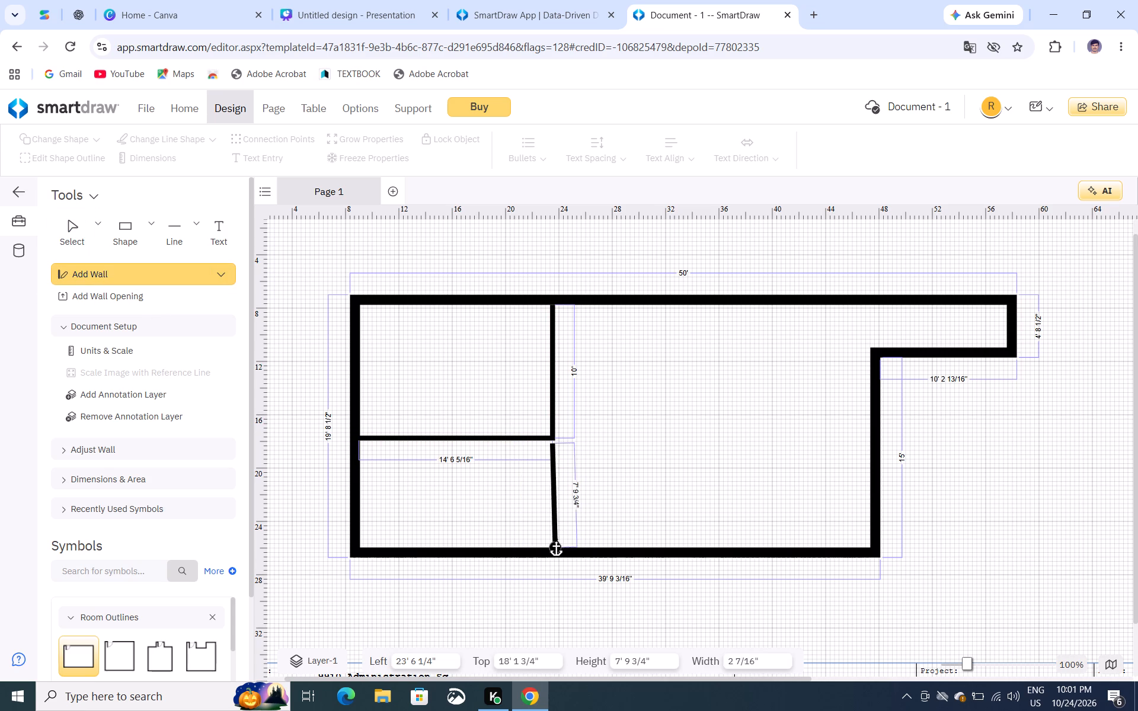
drag(555, 539, 552, 540)
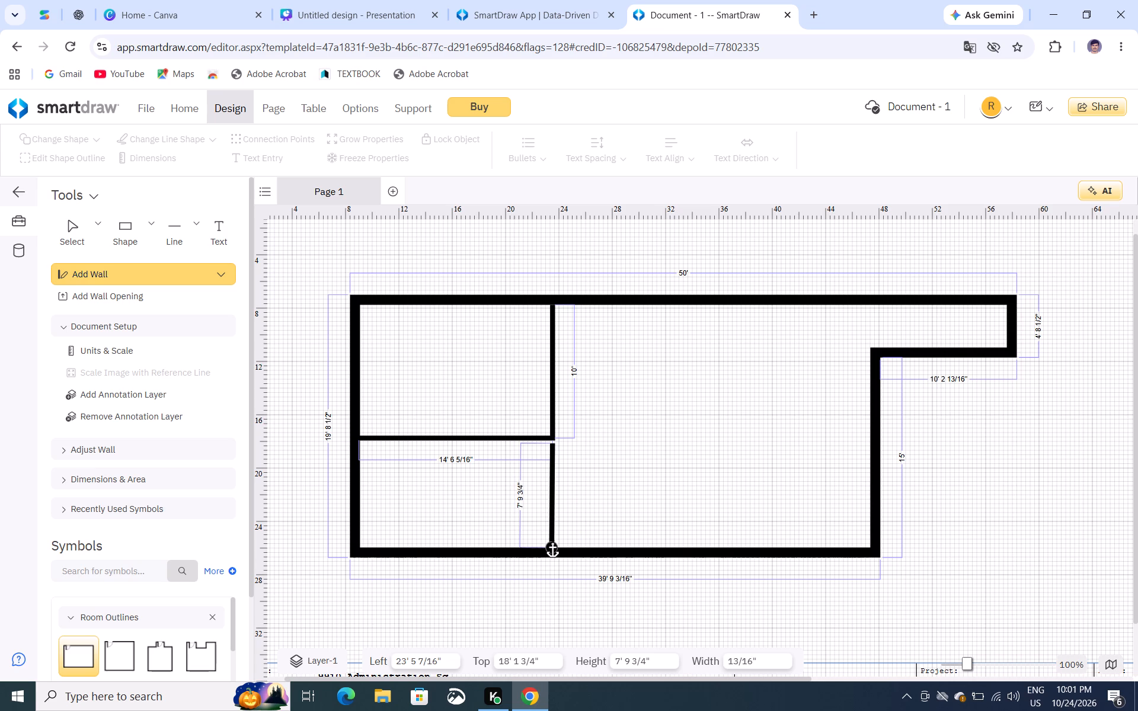
drag(552, 540, 553, 540)
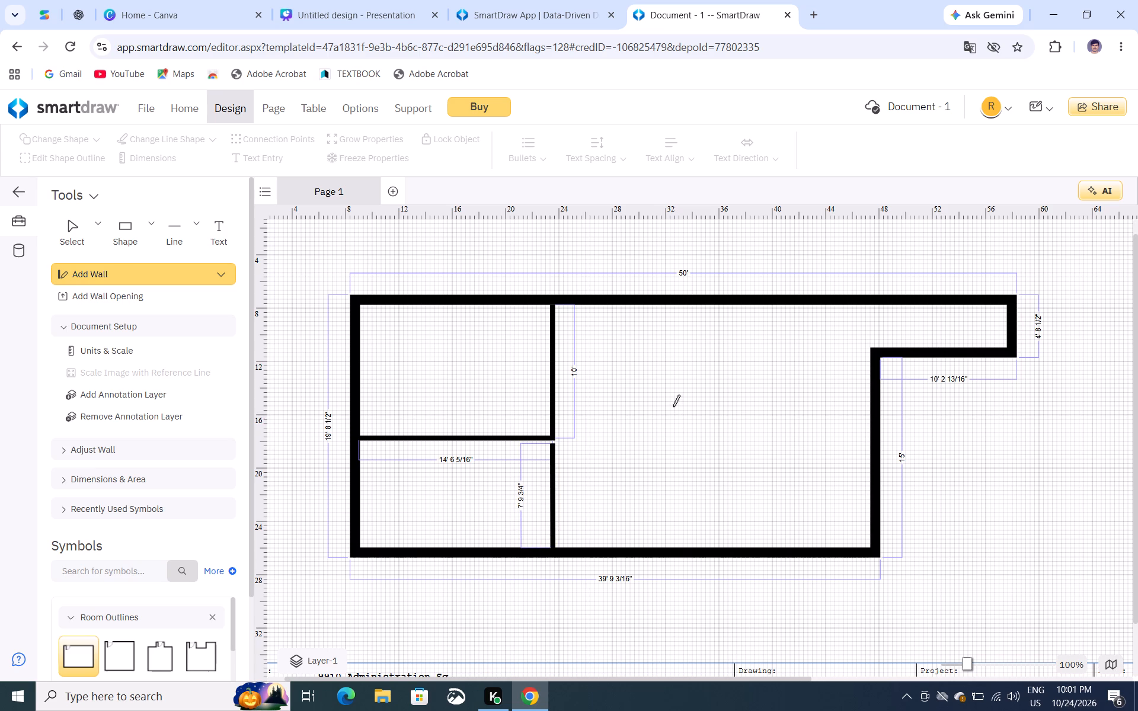
click(71, 233)
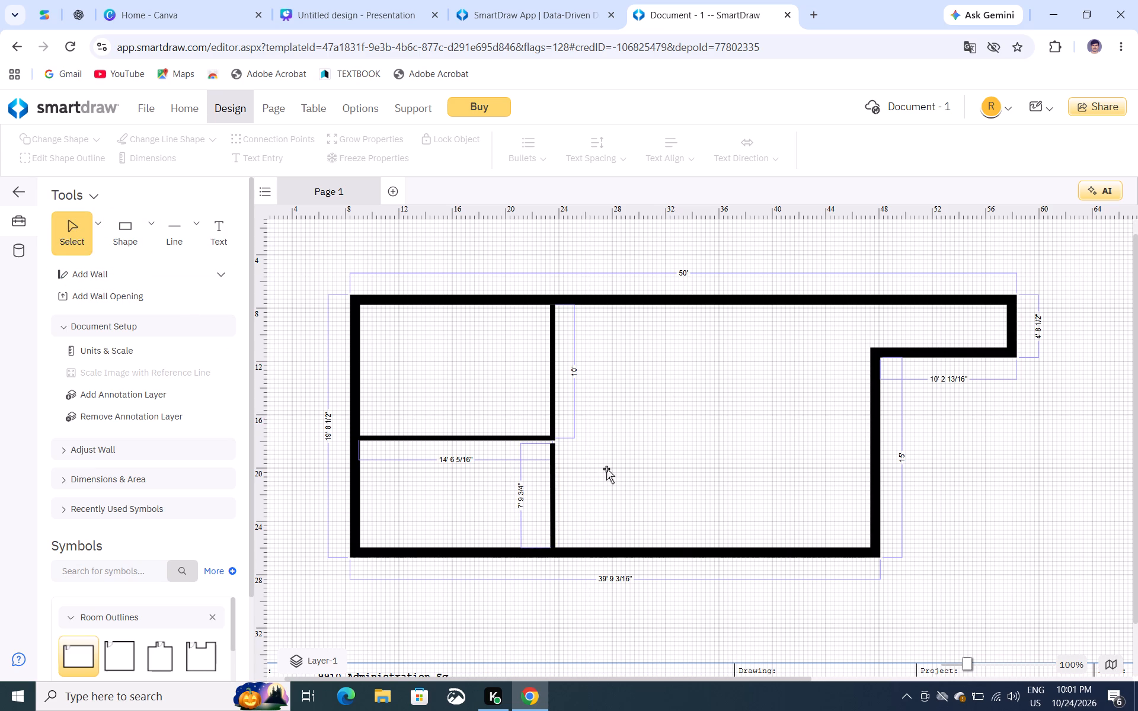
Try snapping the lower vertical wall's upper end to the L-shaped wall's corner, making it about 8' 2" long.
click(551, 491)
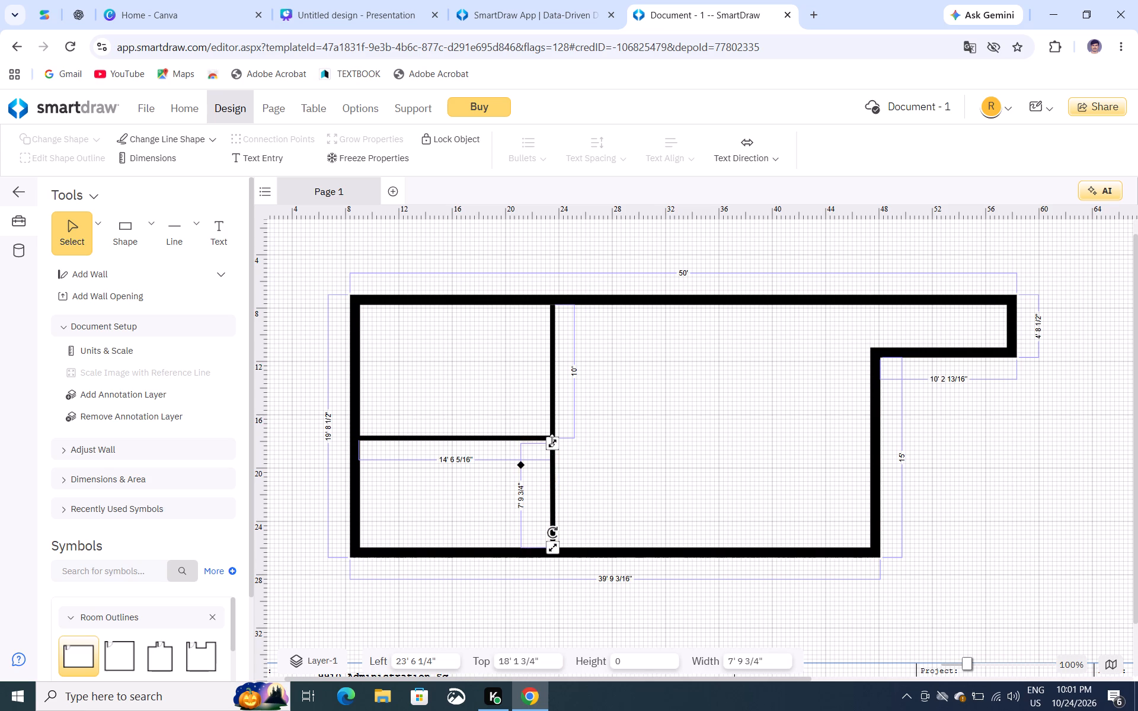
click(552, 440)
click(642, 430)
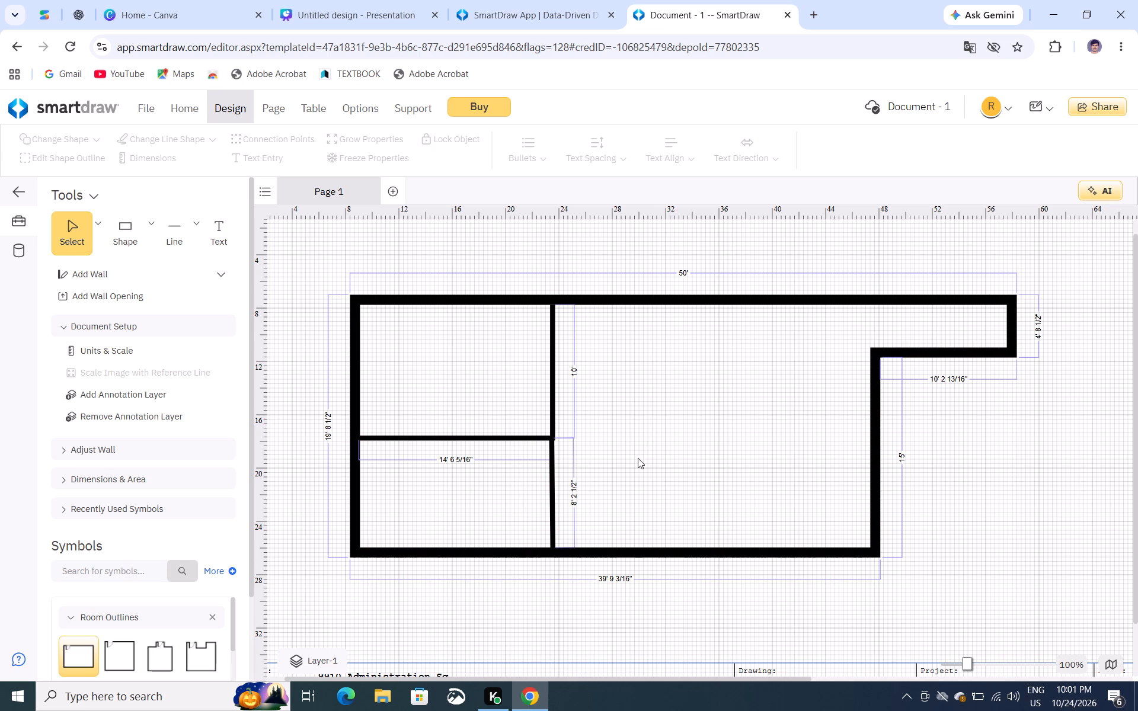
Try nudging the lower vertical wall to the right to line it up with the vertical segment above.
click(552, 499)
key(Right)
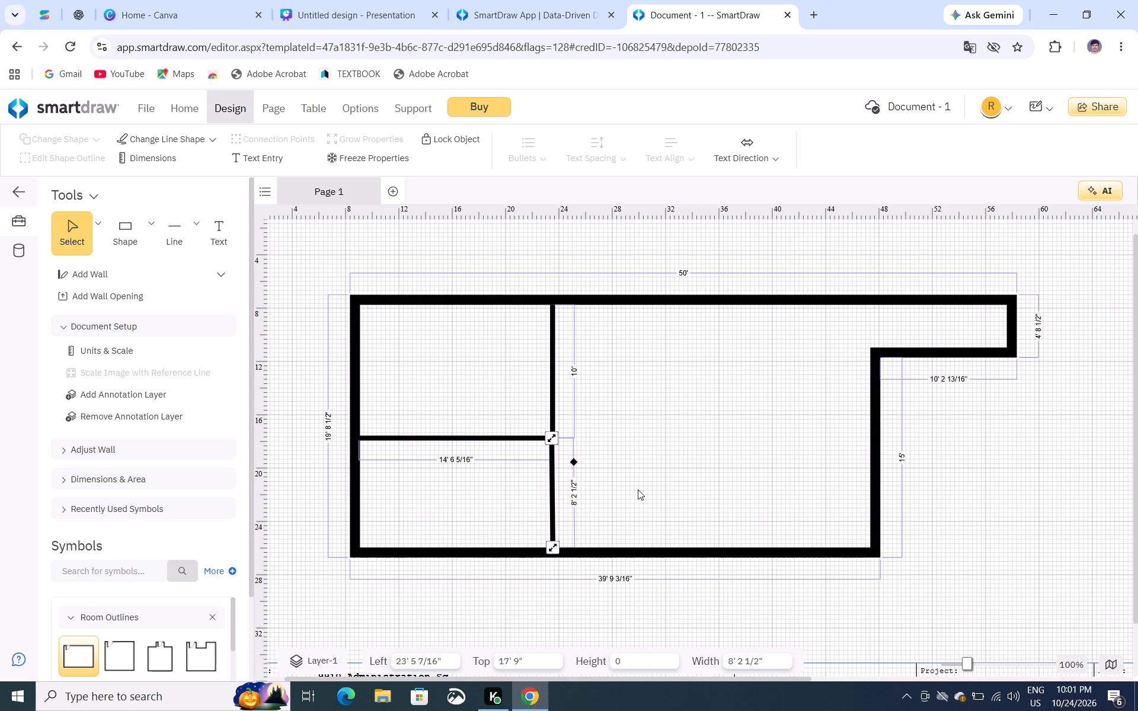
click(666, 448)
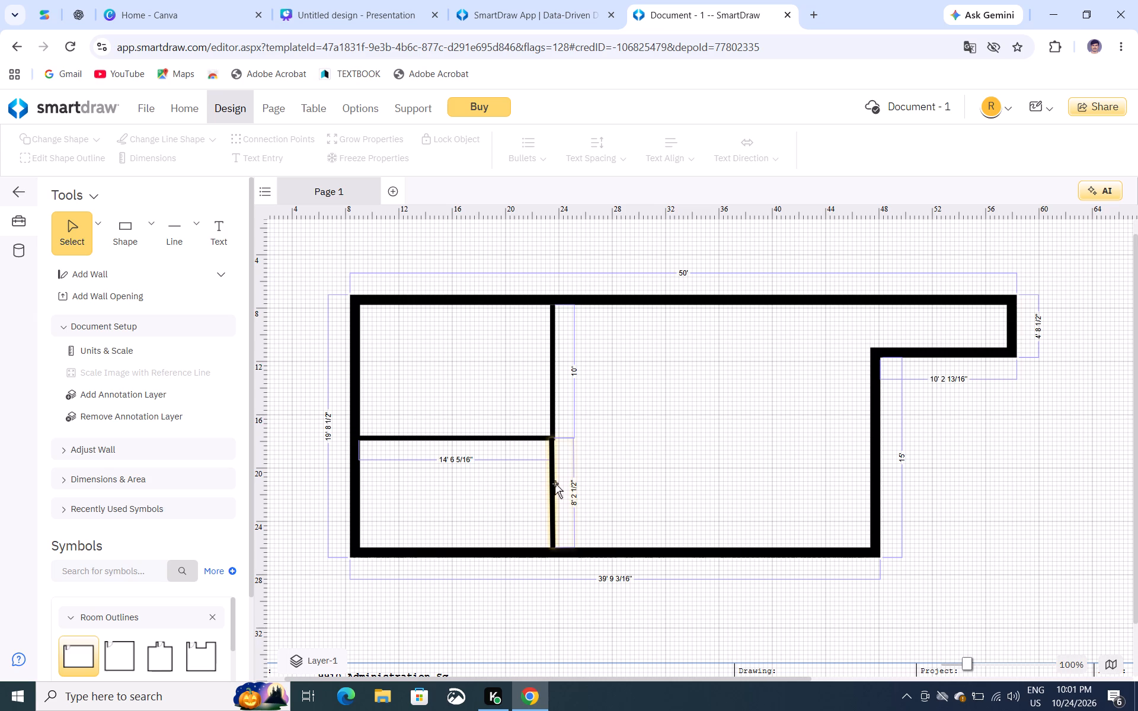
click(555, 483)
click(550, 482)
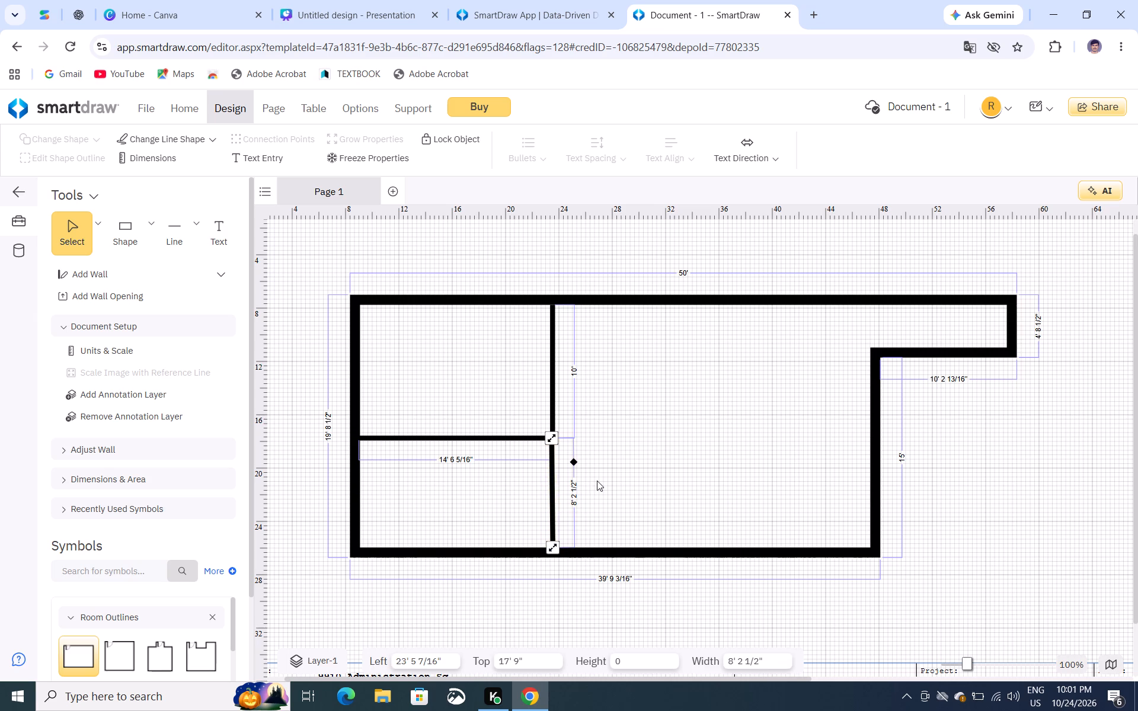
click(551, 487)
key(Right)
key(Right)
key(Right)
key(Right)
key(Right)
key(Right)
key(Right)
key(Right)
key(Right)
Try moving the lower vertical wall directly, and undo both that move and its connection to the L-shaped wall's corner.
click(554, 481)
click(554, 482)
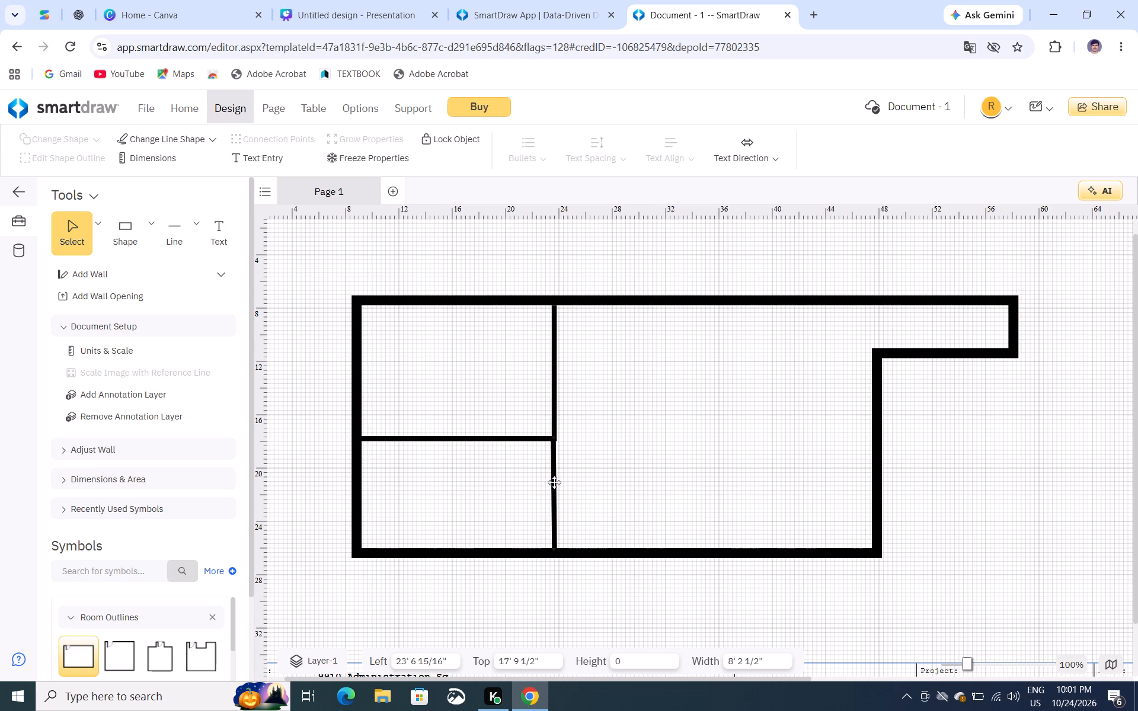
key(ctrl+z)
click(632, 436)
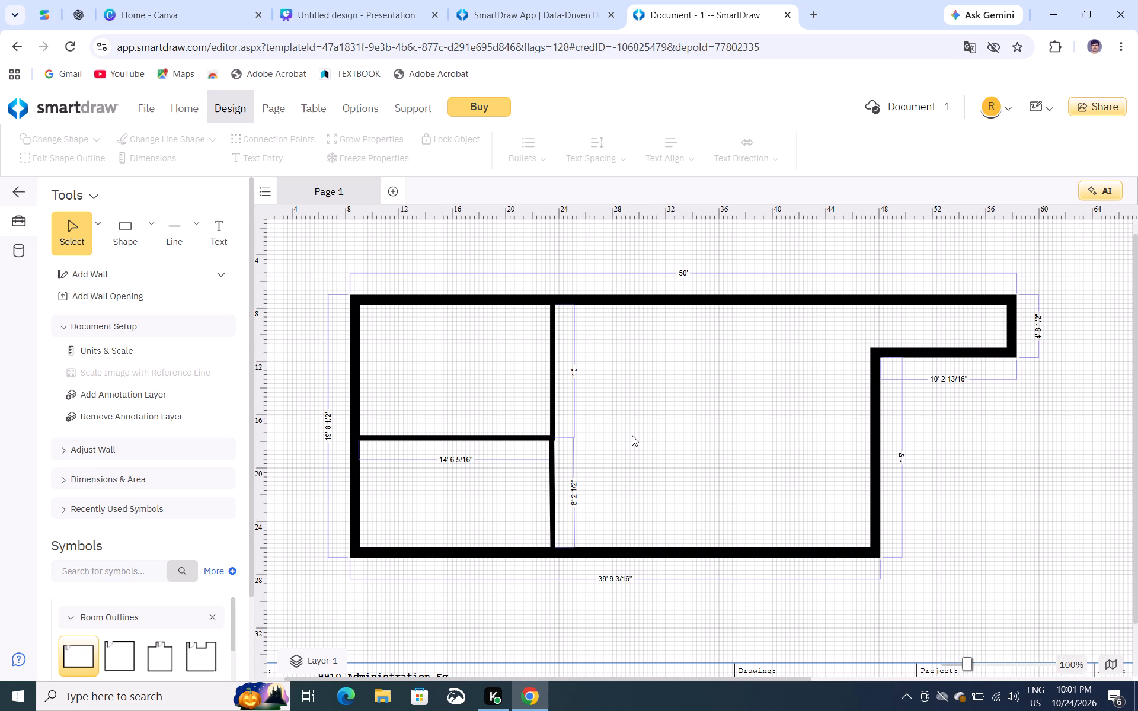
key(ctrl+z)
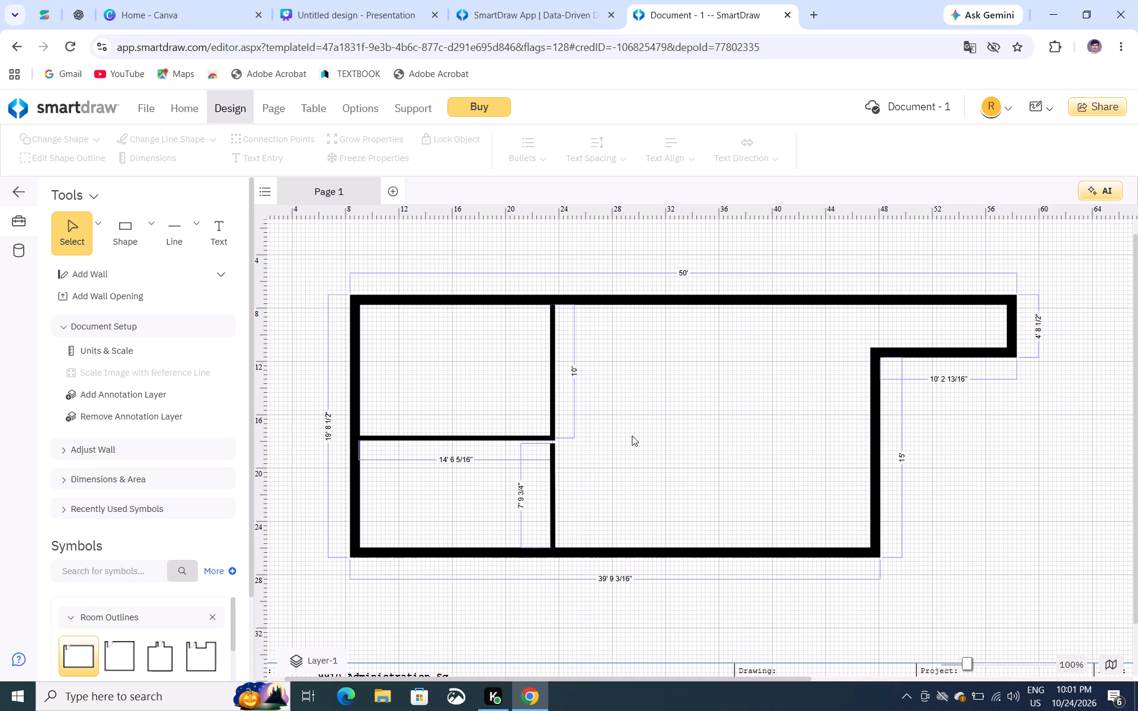
Extend the lower vertical wall's upper end to overlap the L-shaped wall's corner, keeping it straight and about 8' 8" long.
click(551, 469)
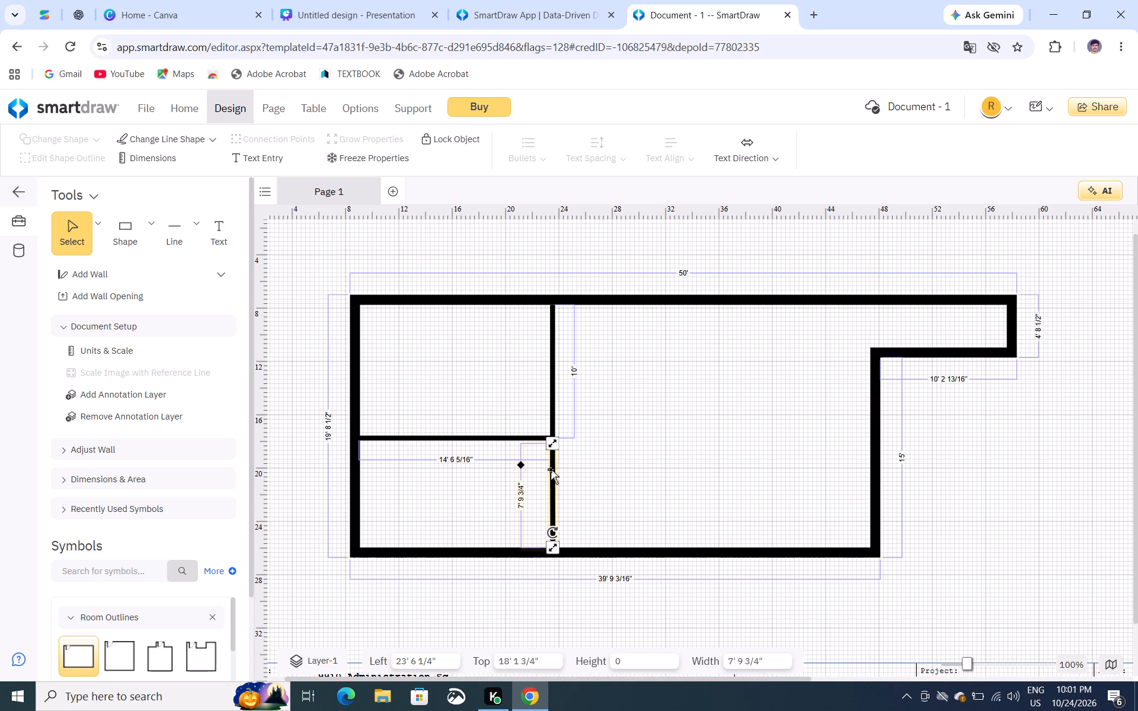
drag(554, 441, 553, 433)
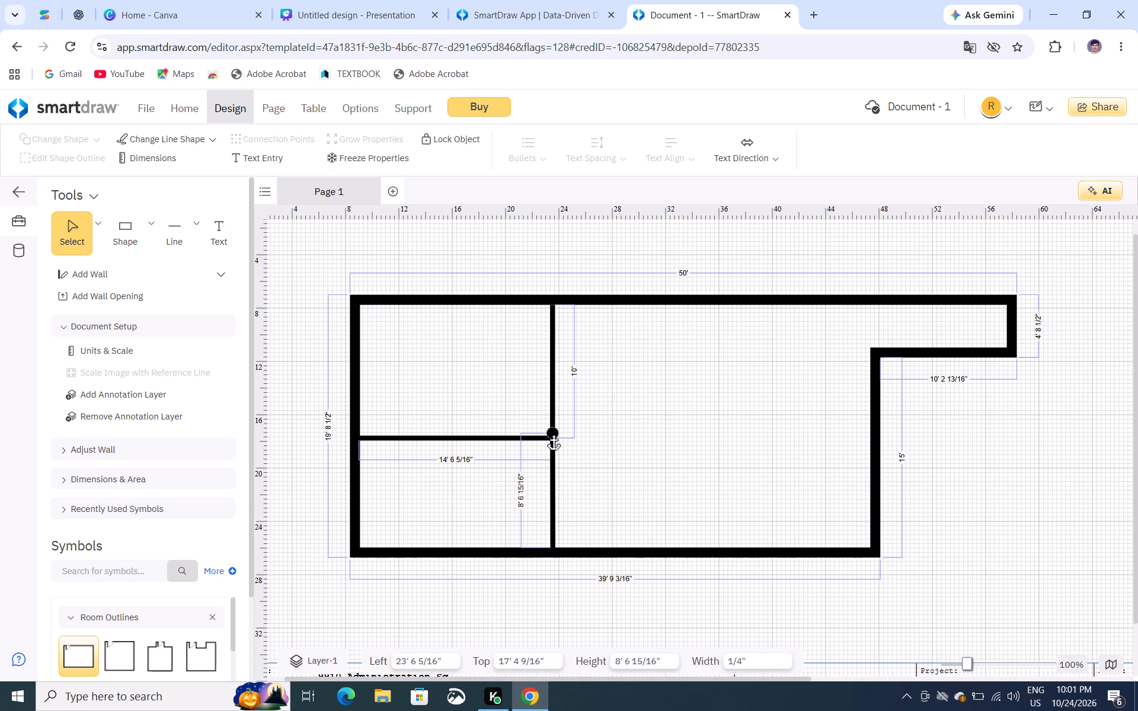
drag(553, 433, 553, 432)
click(682, 433)
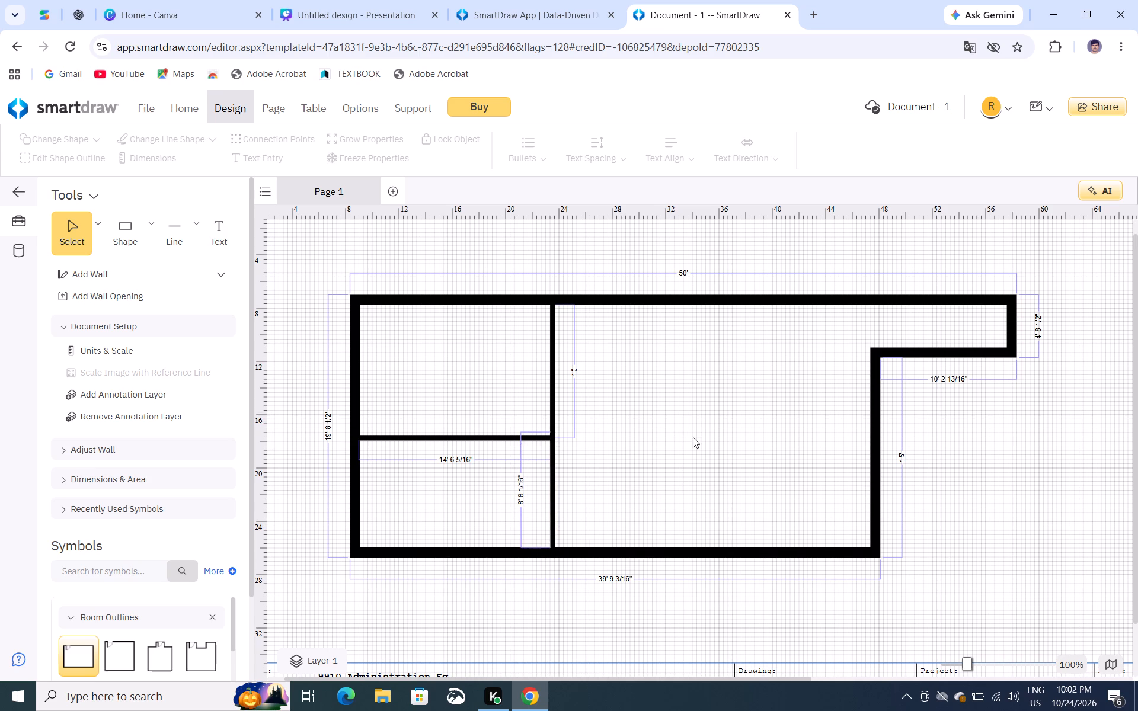
click(687, 418)
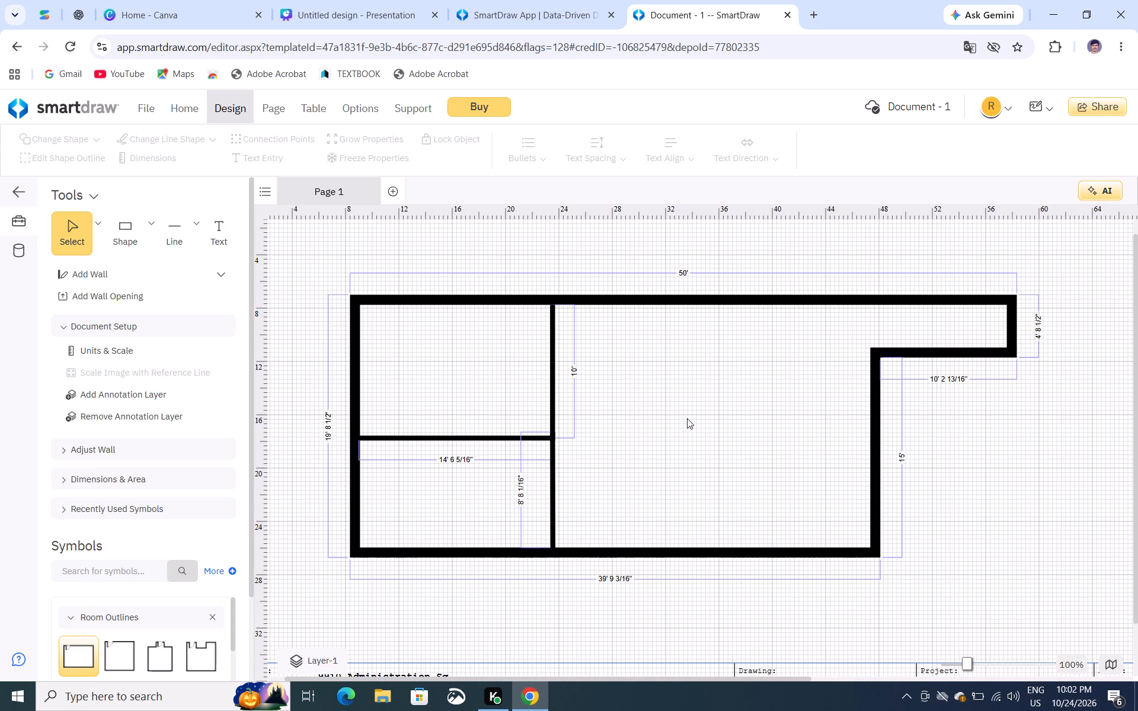
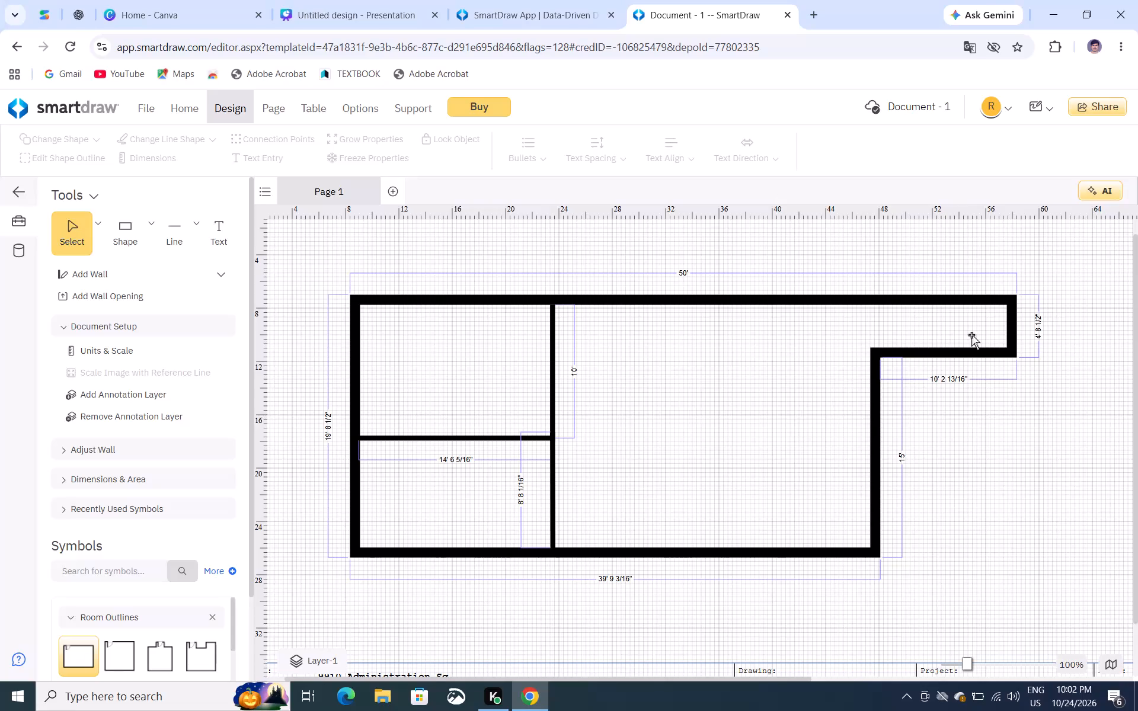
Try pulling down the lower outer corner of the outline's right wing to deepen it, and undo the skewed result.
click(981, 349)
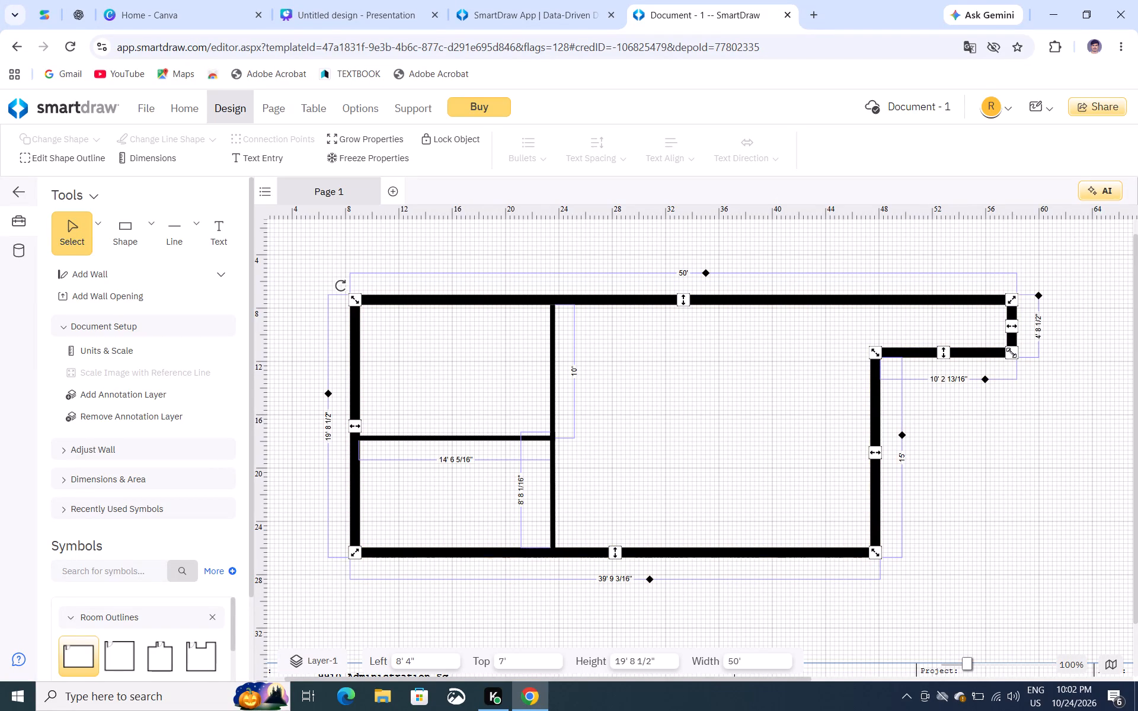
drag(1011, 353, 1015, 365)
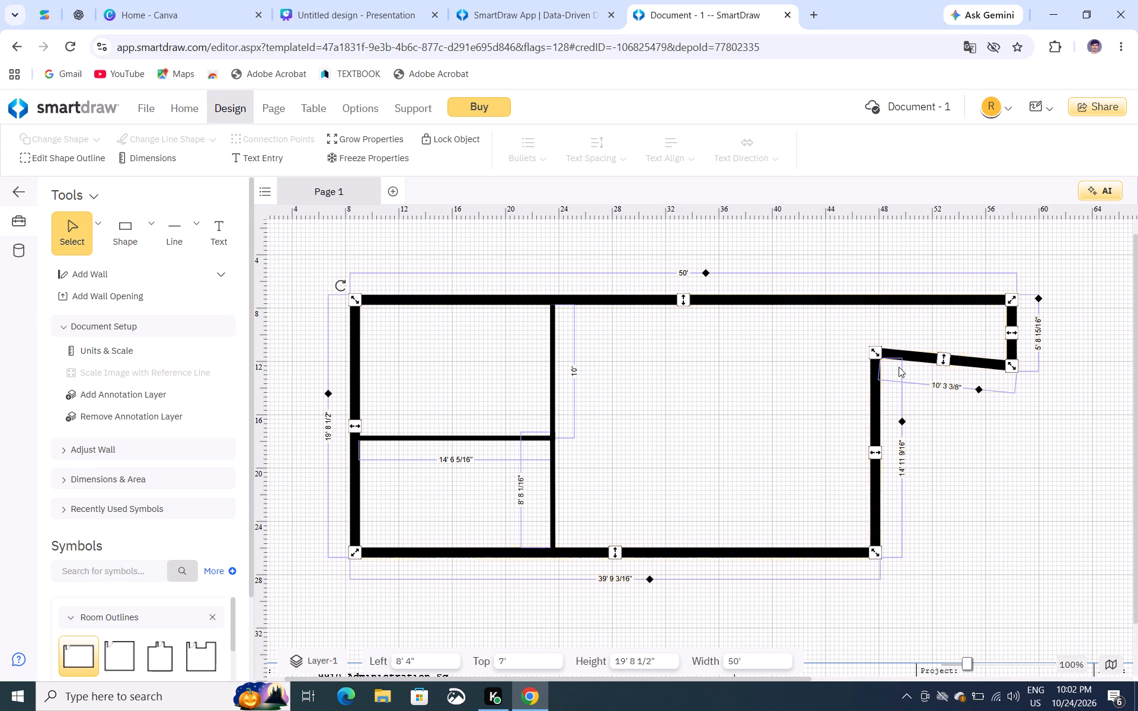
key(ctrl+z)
Enlarge the outline's right wing to about 6' 10" deep and extend its end wall outward for an overall width of about 52' 4".
drag(945, 356, 944, 379)
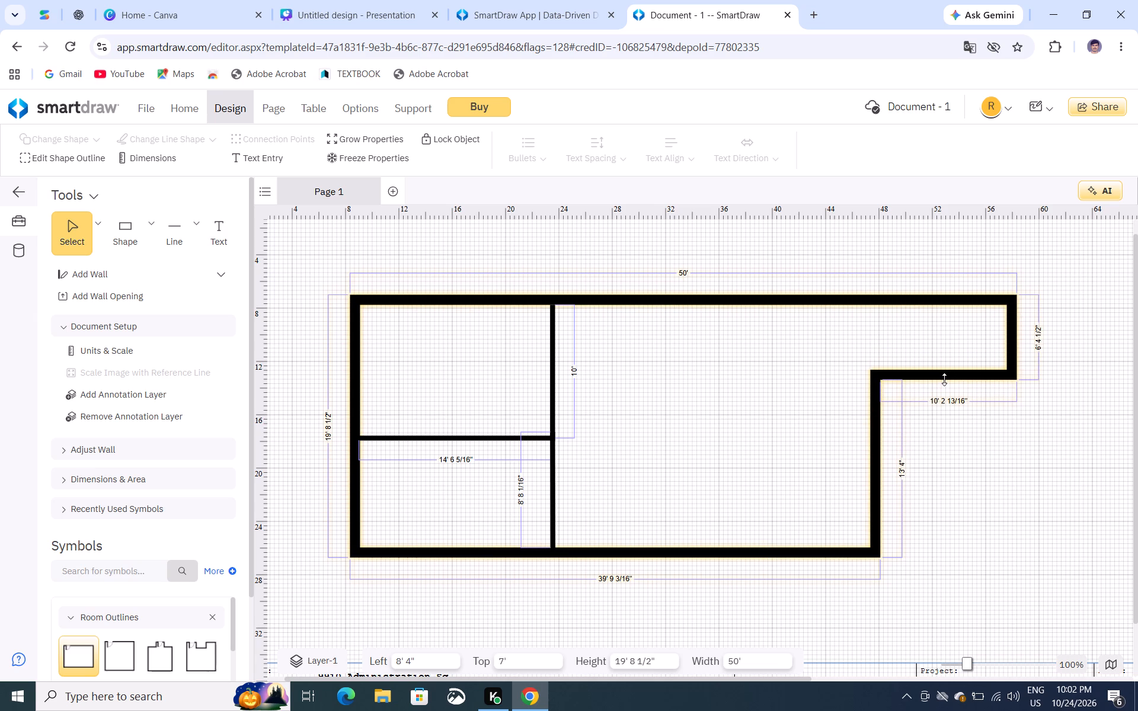
drag(944, 379, 944, 386)
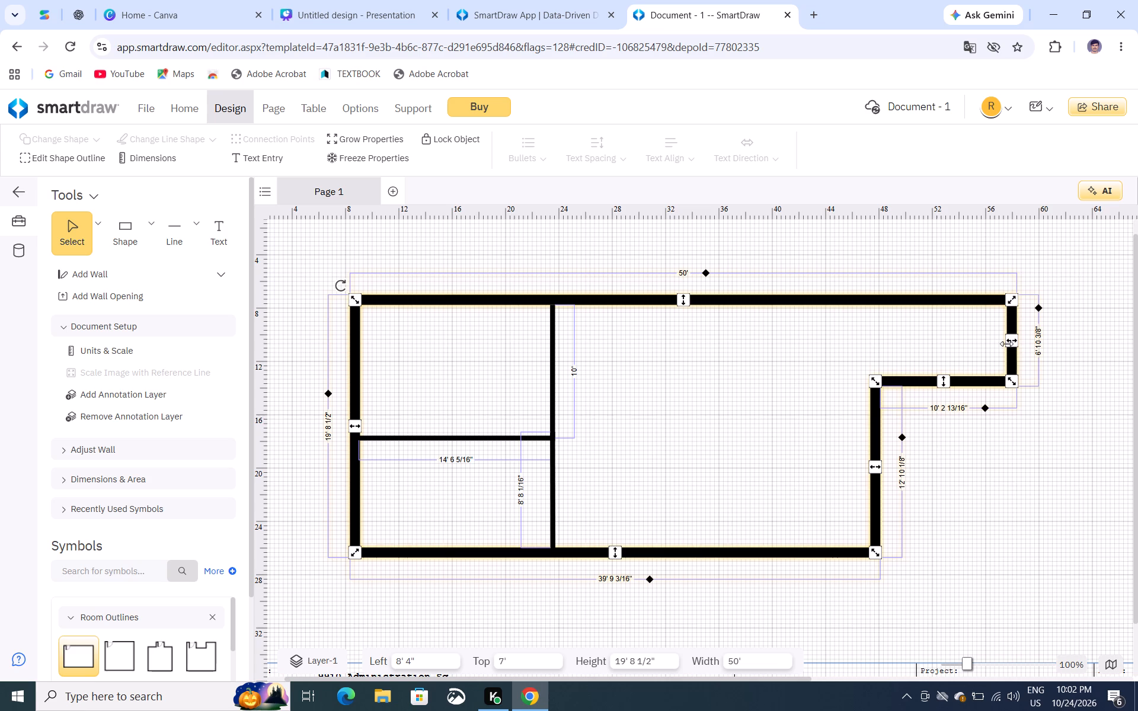
drag(1011, 342, 1043, 344)
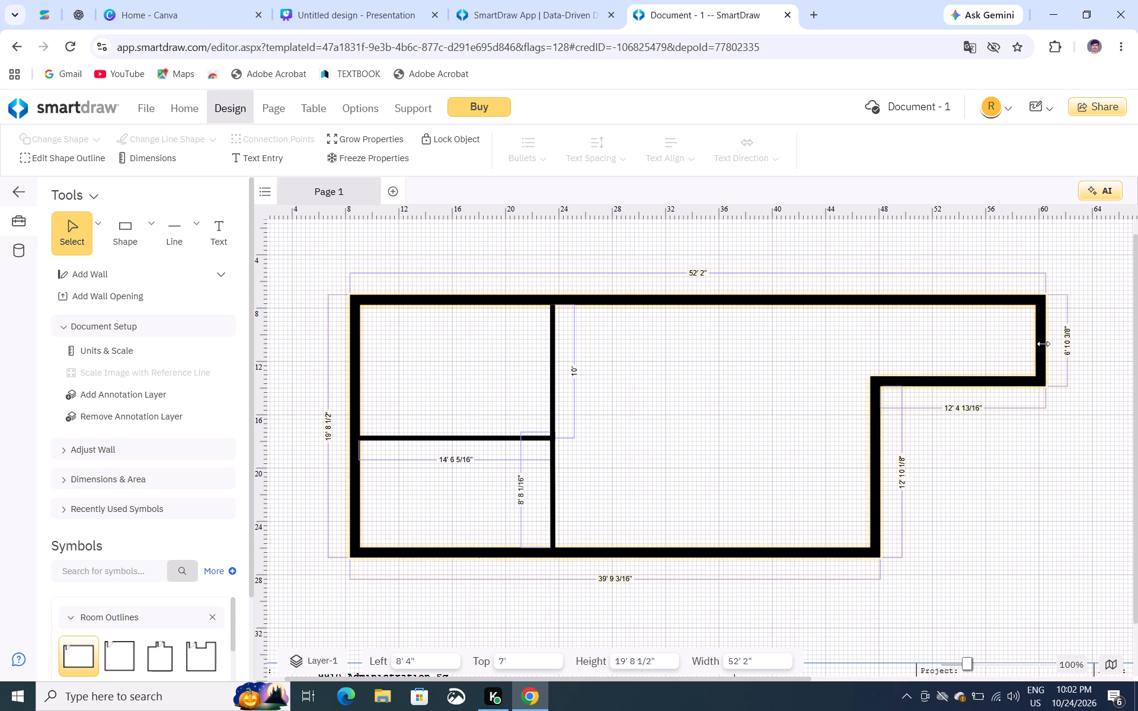
drag(1043, 344, 1044, 344)
click(1002, 491)
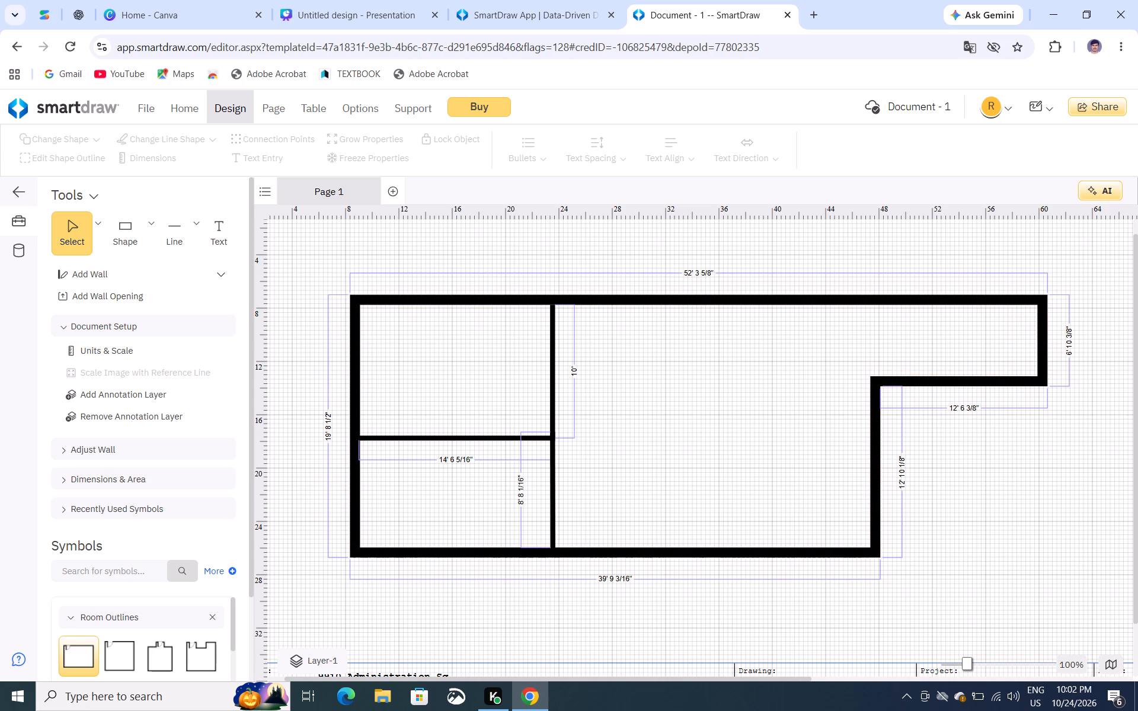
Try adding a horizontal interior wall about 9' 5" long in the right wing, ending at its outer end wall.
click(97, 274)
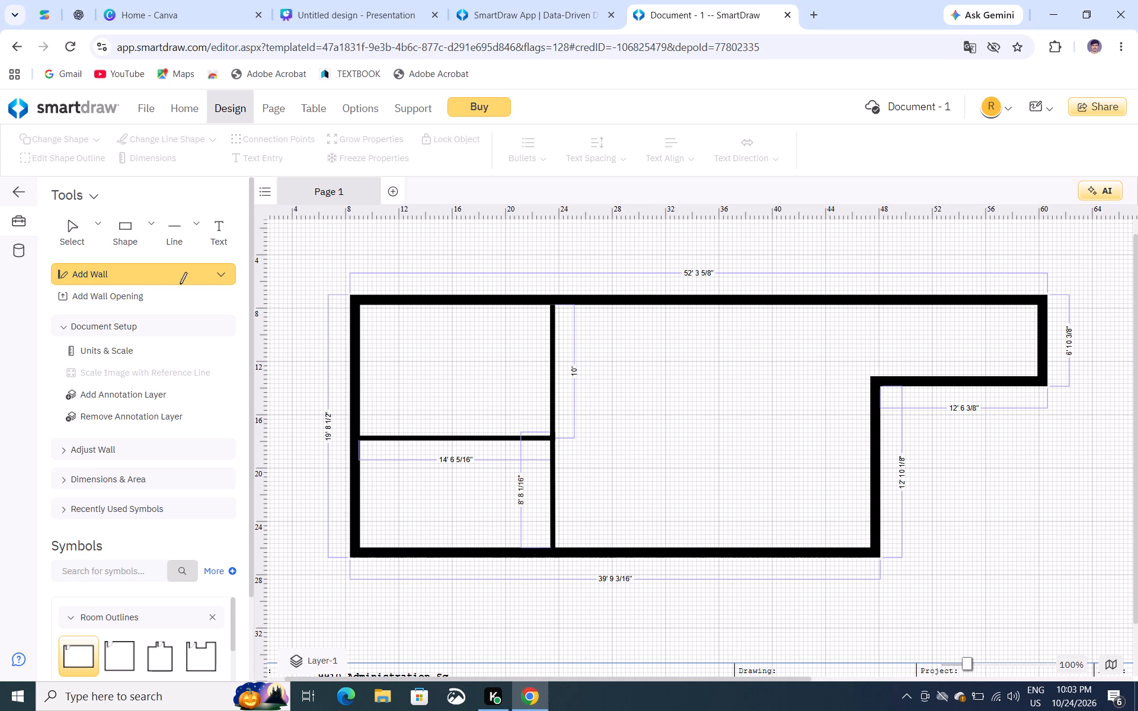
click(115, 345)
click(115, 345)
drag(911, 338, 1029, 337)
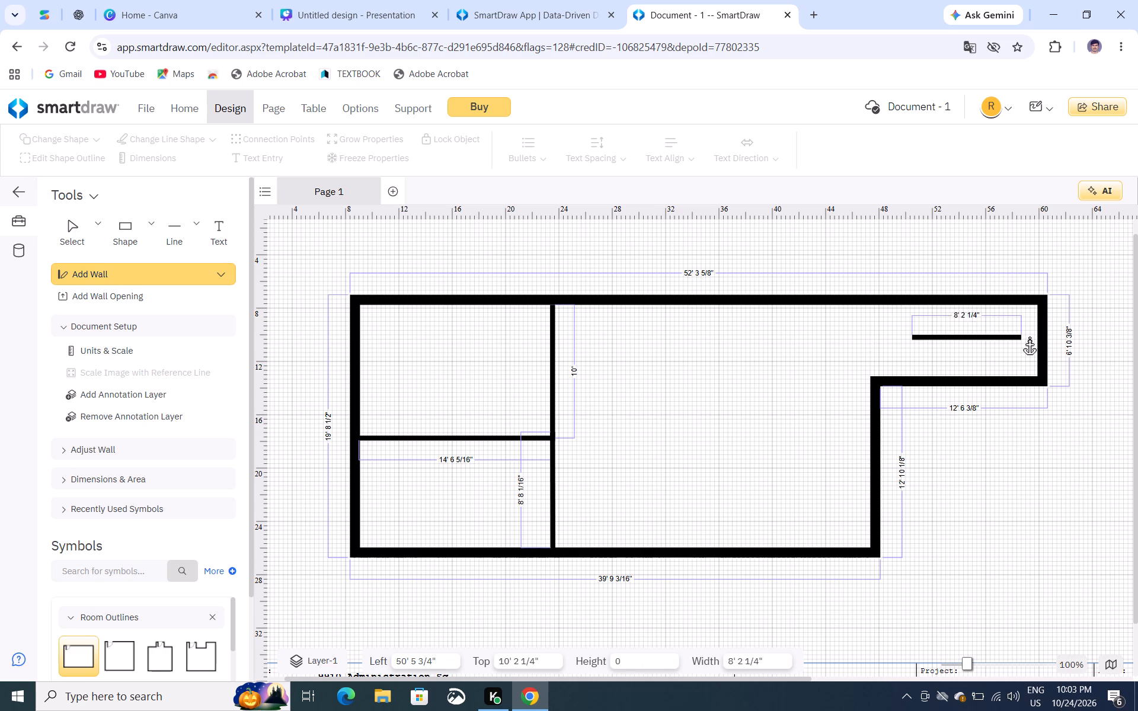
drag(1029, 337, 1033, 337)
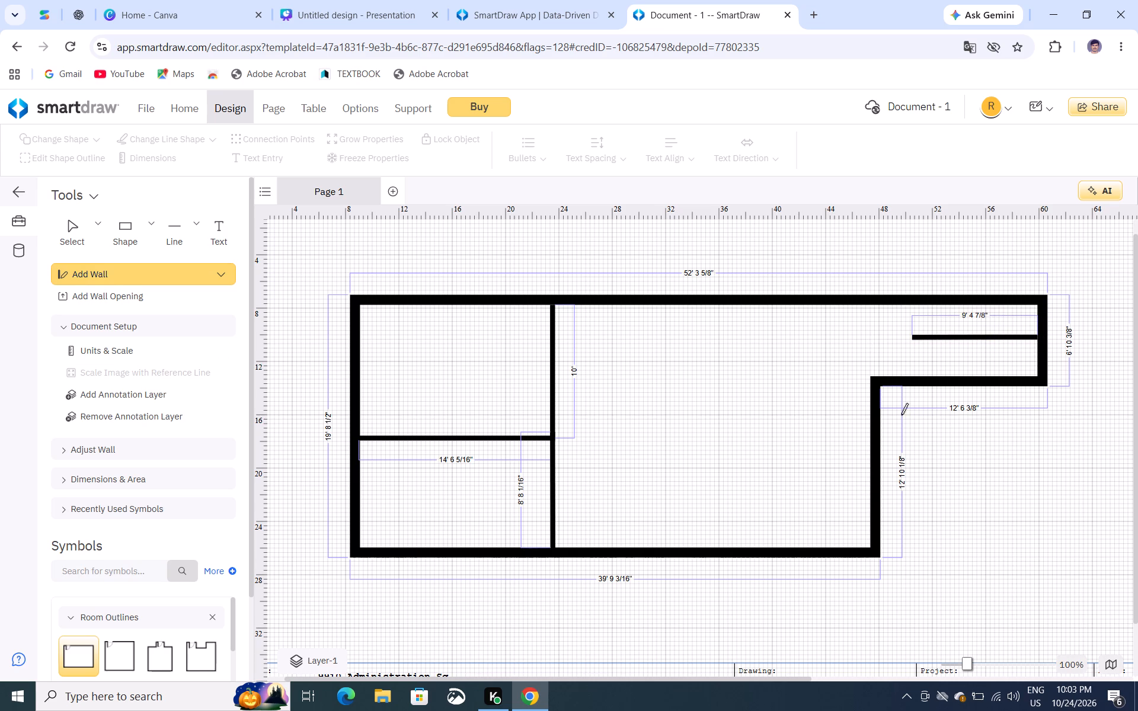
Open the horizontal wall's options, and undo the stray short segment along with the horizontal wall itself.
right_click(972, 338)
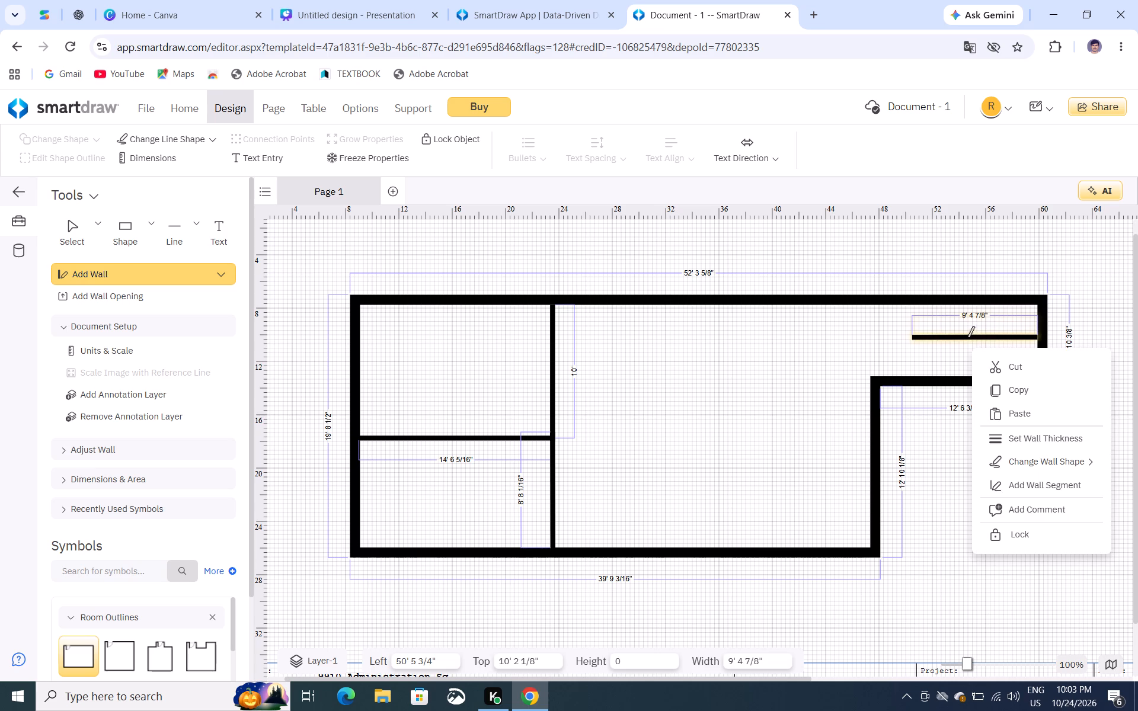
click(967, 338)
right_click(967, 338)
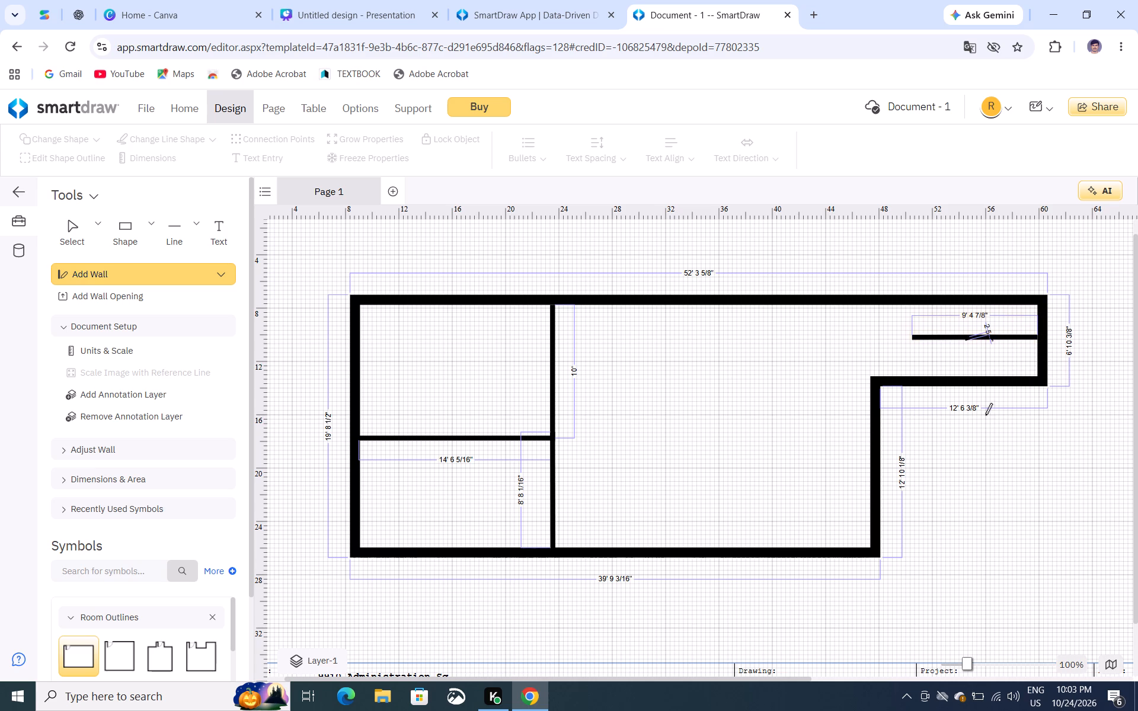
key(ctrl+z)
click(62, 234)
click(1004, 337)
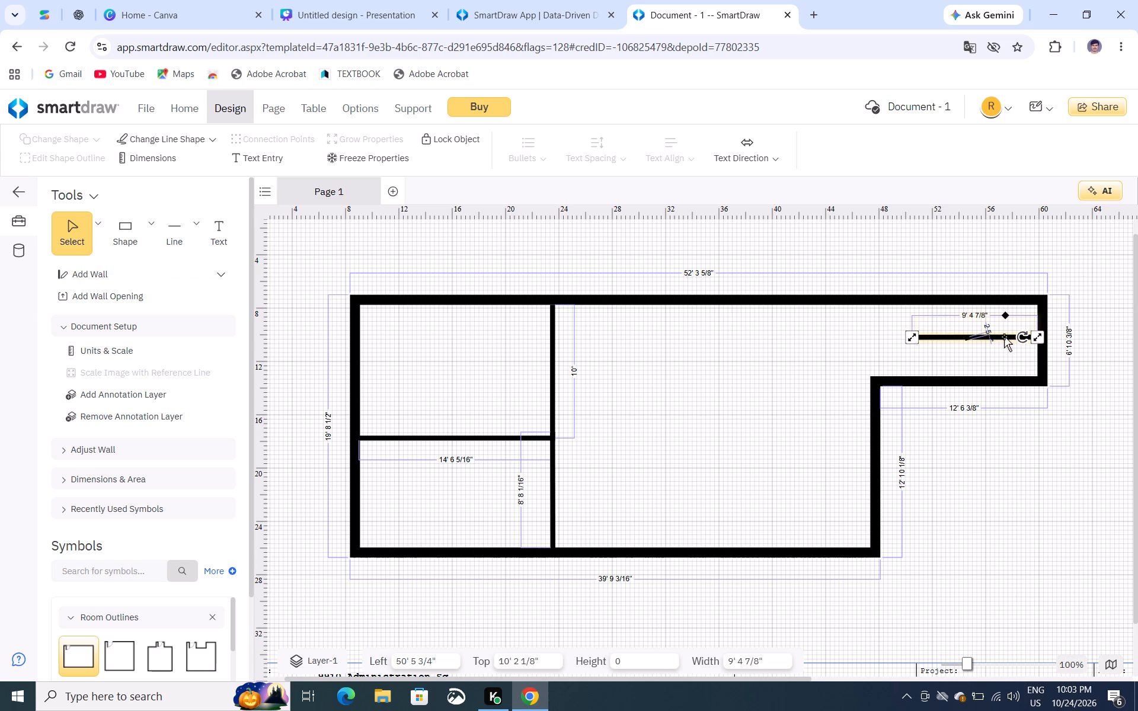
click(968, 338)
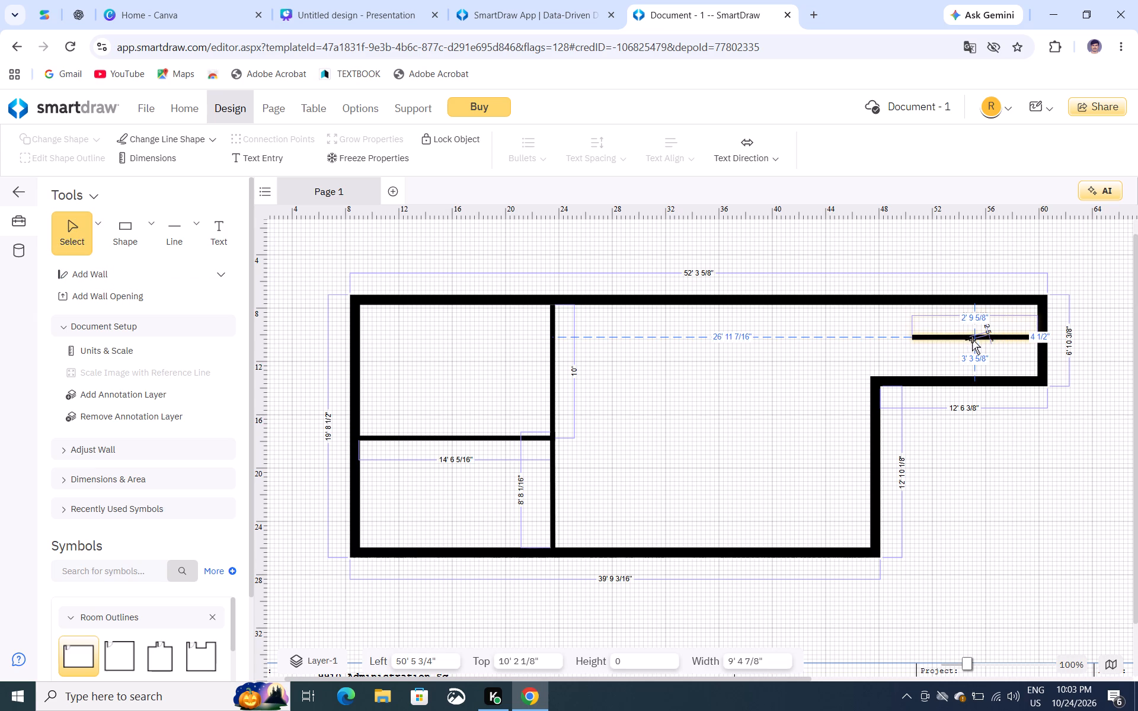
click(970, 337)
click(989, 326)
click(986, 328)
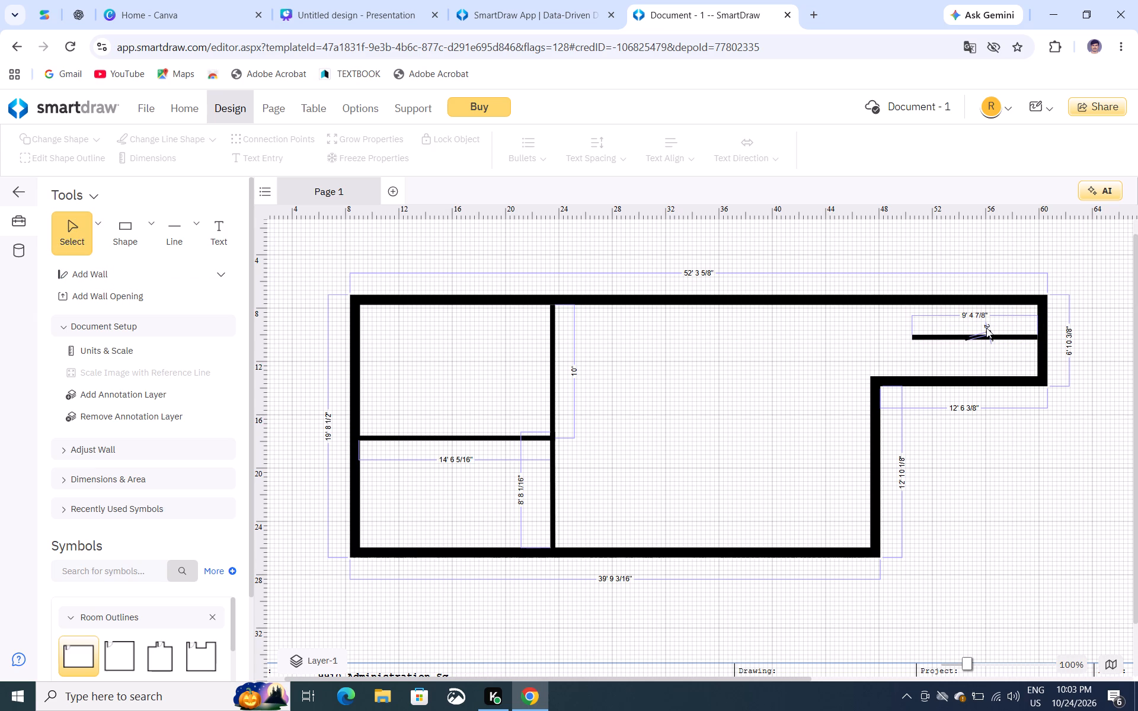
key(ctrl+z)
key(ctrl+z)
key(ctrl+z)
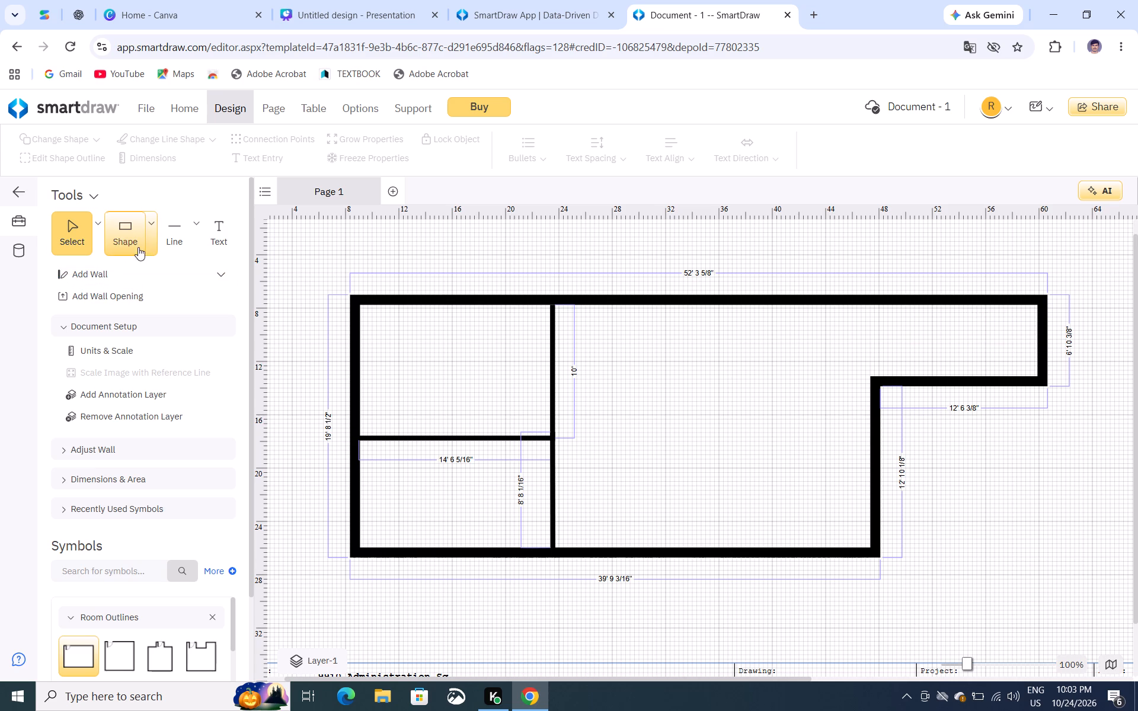
Draw a thin horizontal line about 8' 7" long in the right wing, ending at its outer end wall.
click(170, 229)
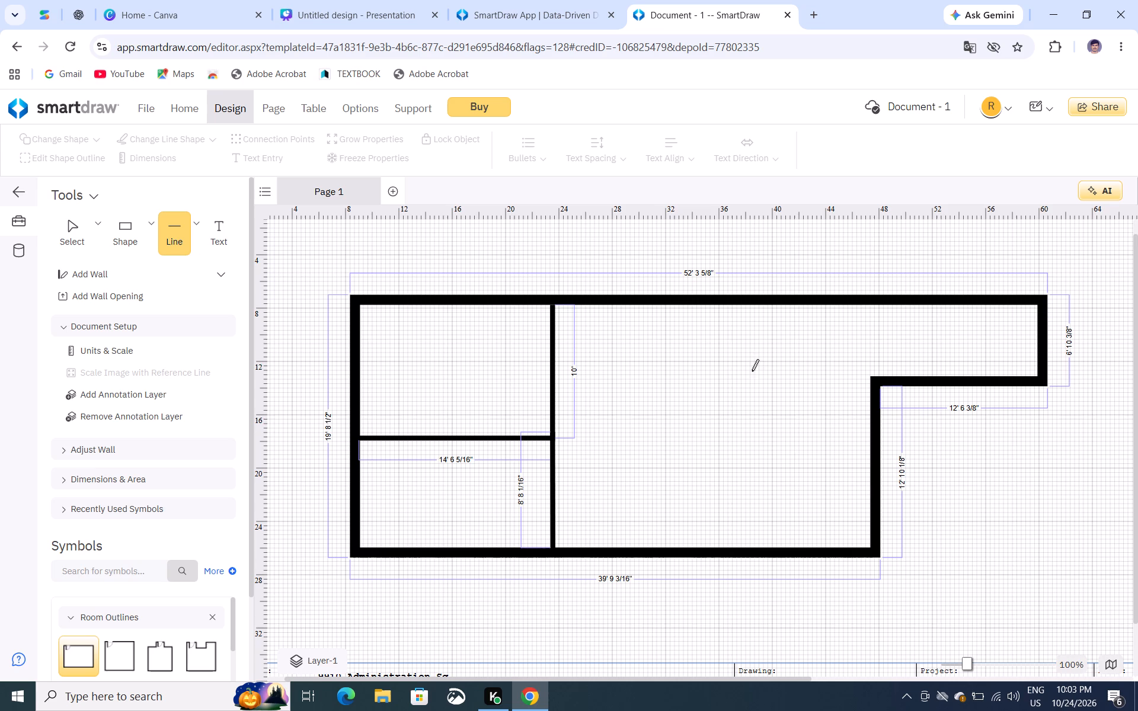
drag(923, 340, 1031, 342)
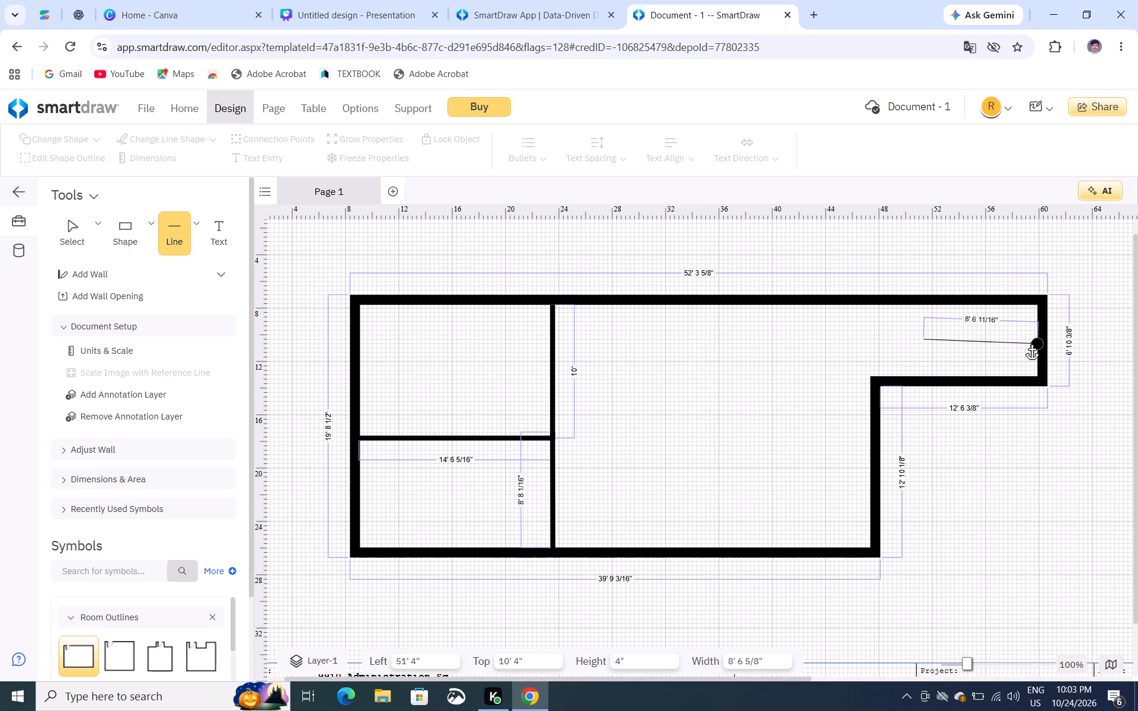
drag(1031, 342, 1032, 341)
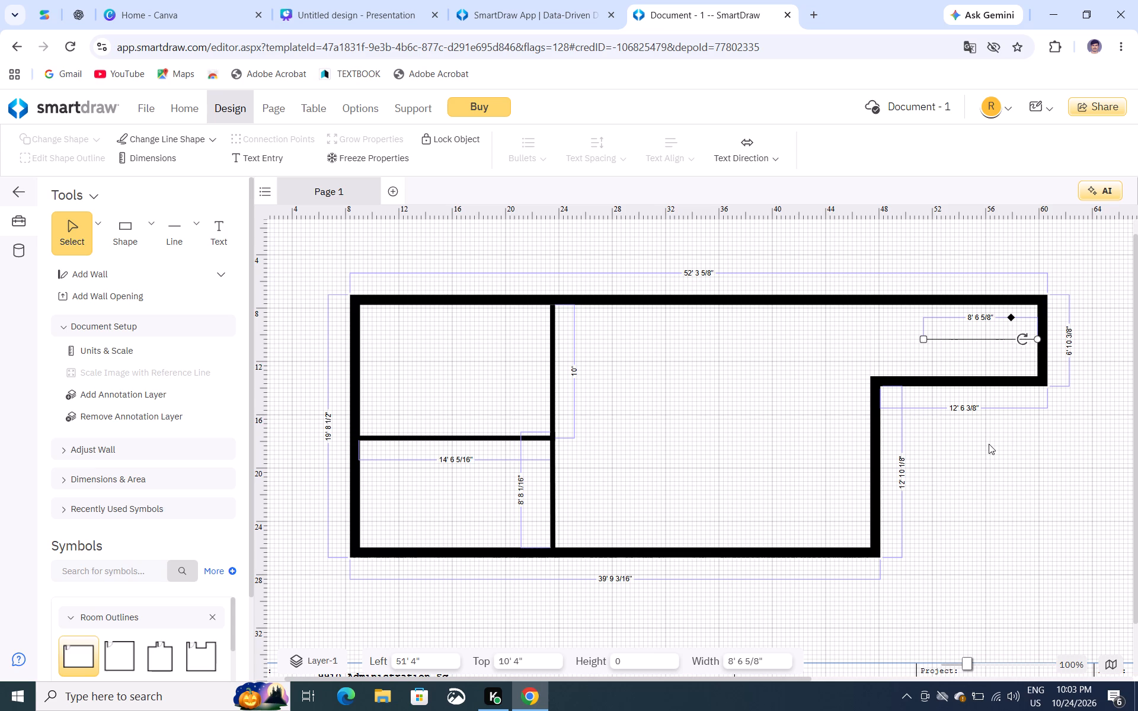
Add a vertical interior wall about 5' 7" long across the right wing at the horizontal line's inner end, from upper to lower outer wall.
click(124, 272)
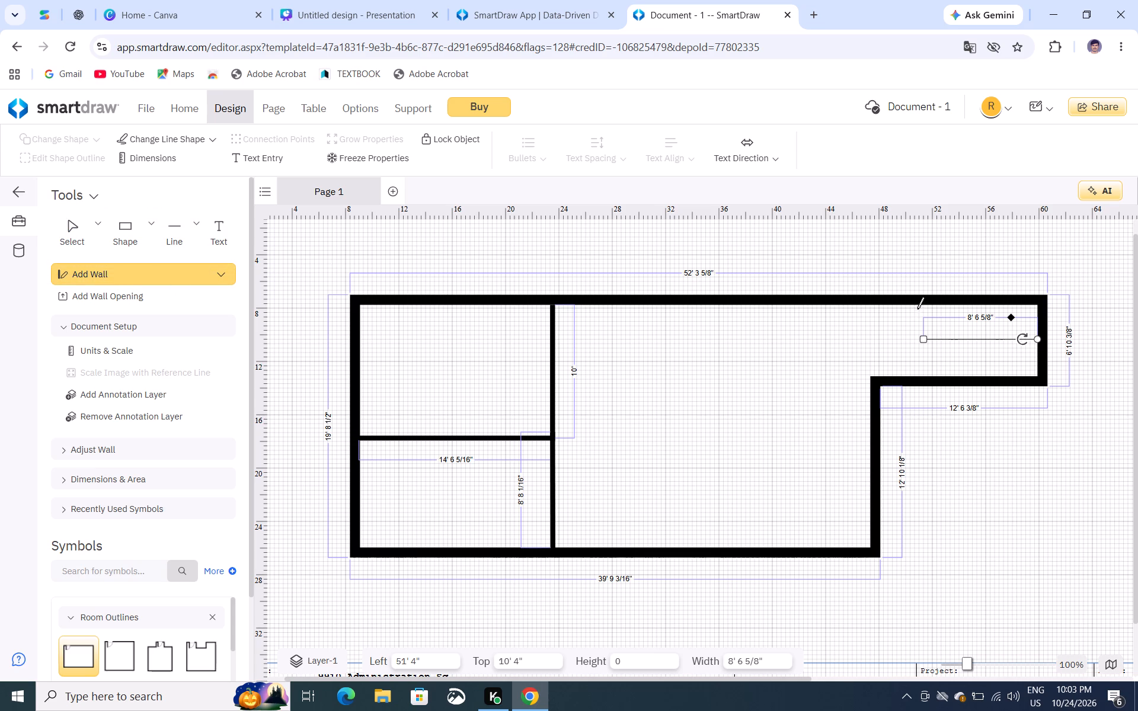
drag(918, 307, 918, 308)
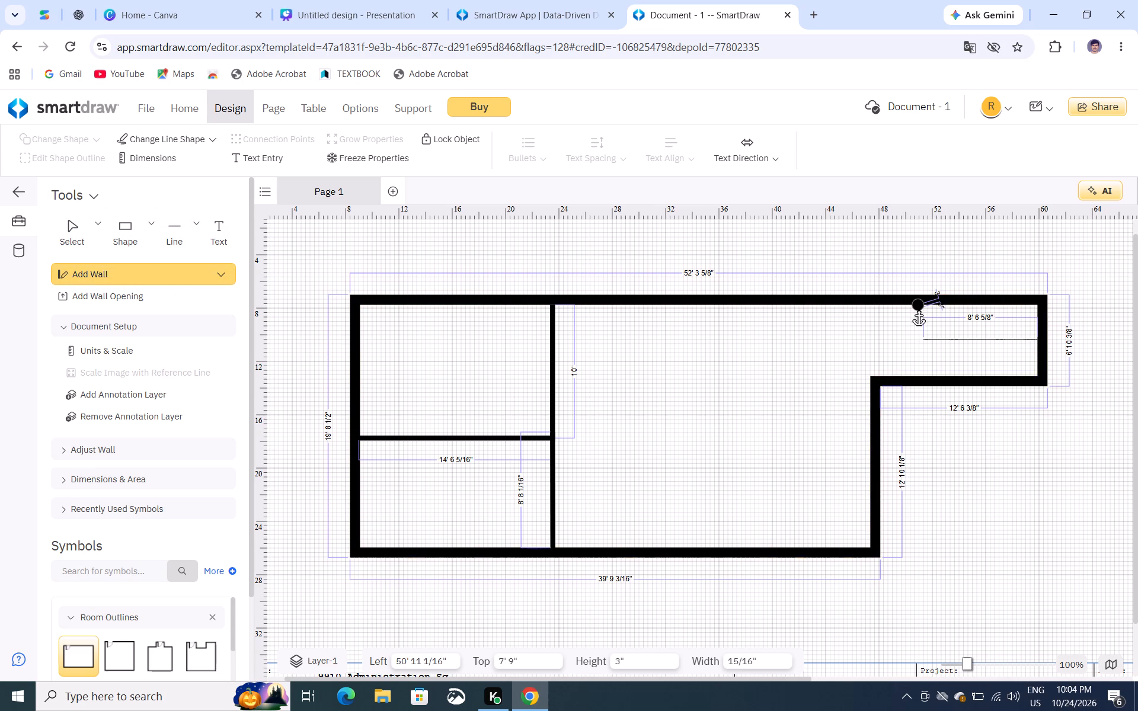
drag(918, 308, 919, 362)
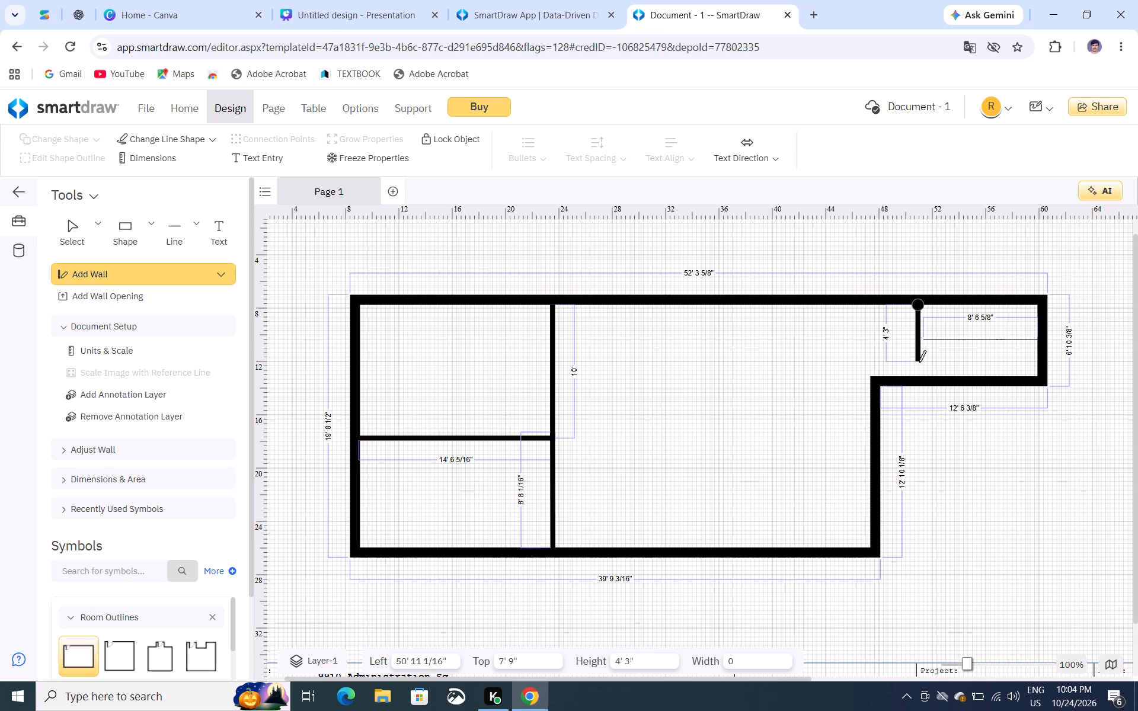
drag(919, 362, 919, 379)
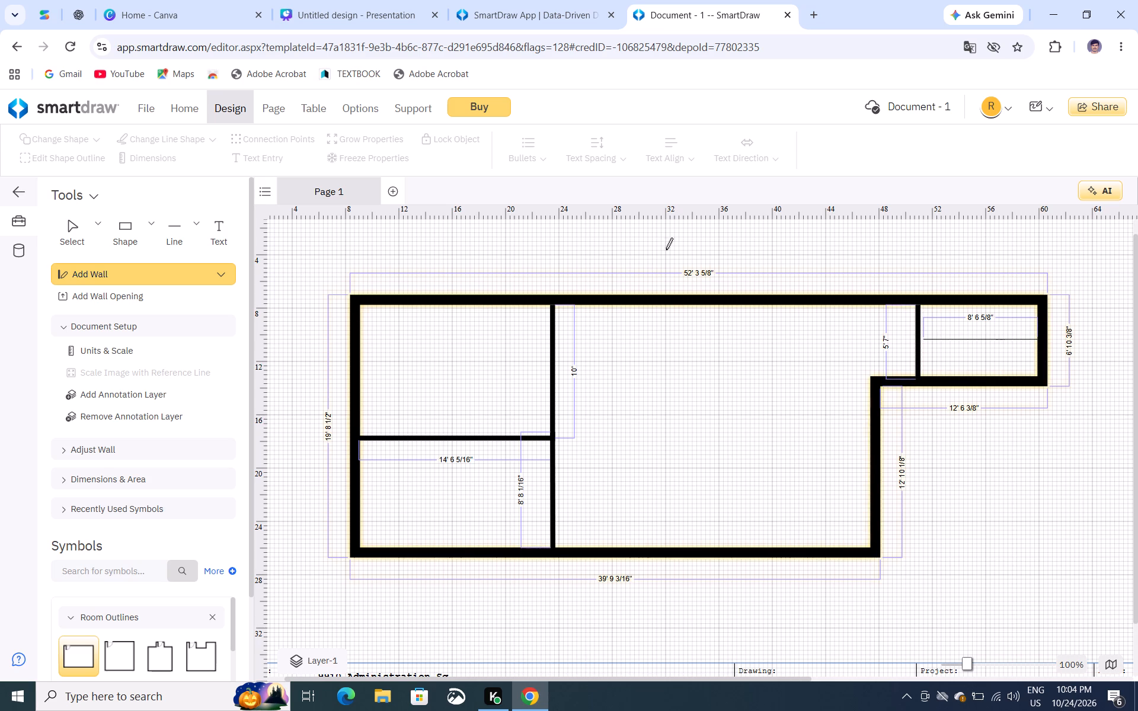
click(68, 229)
click(1018, 479)
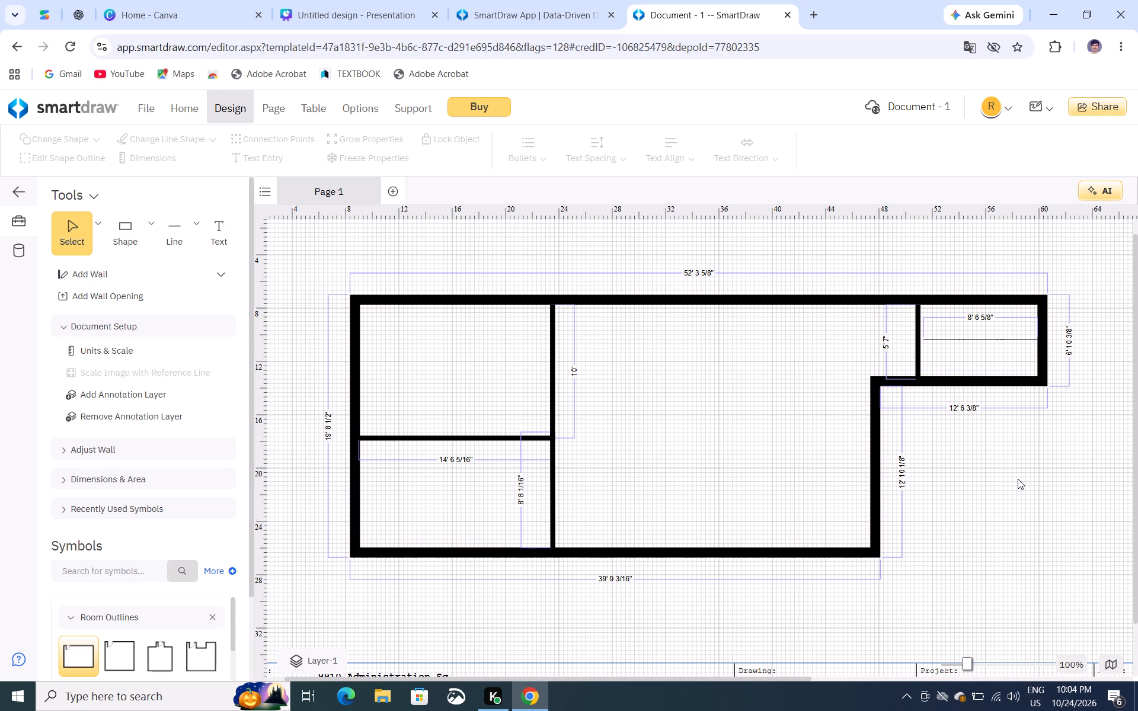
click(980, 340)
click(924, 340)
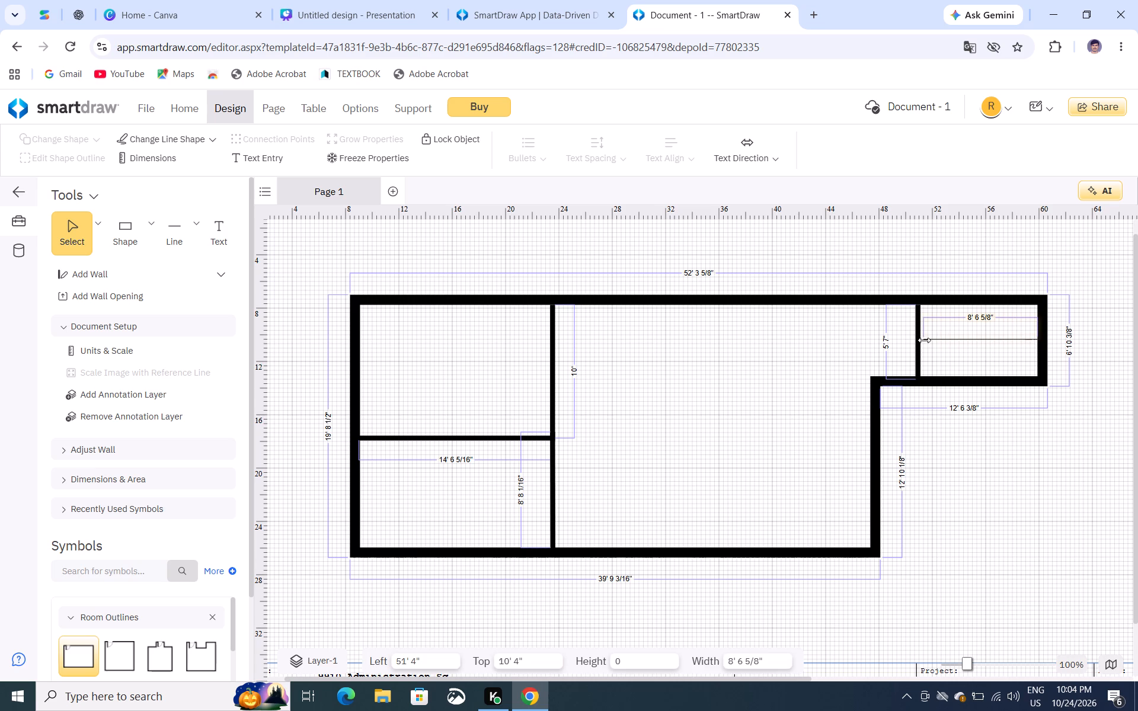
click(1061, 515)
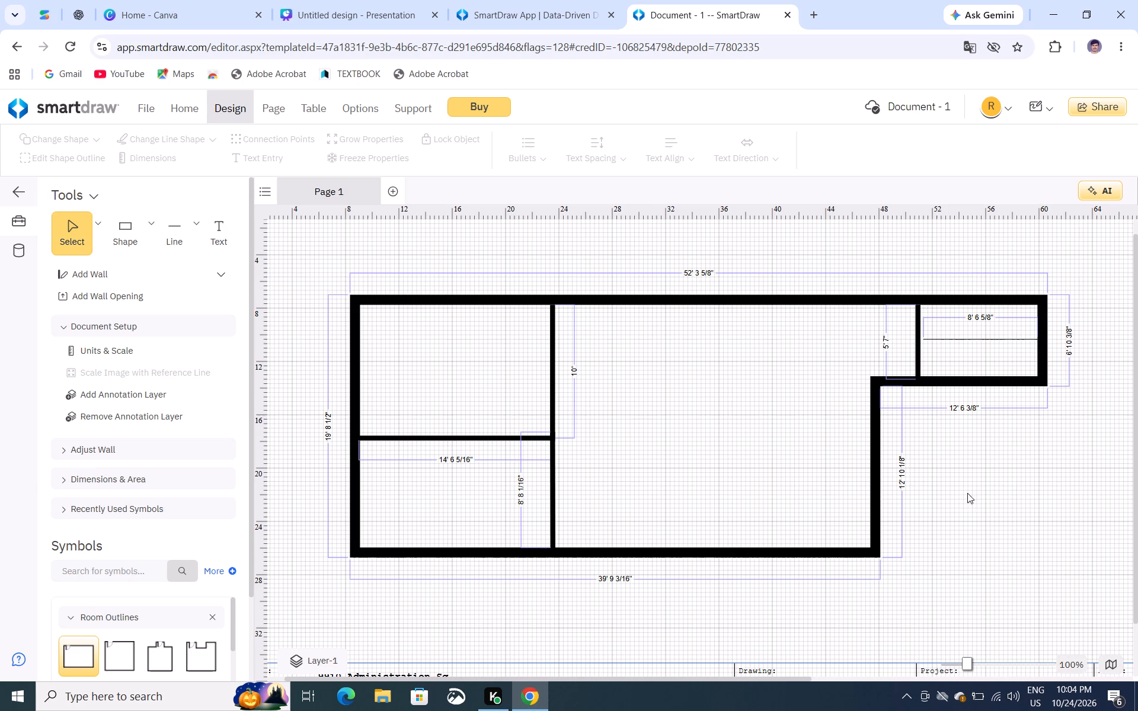
Remove the Room Outlines group from the symbol library.
scroll(183, 418, down, 2)
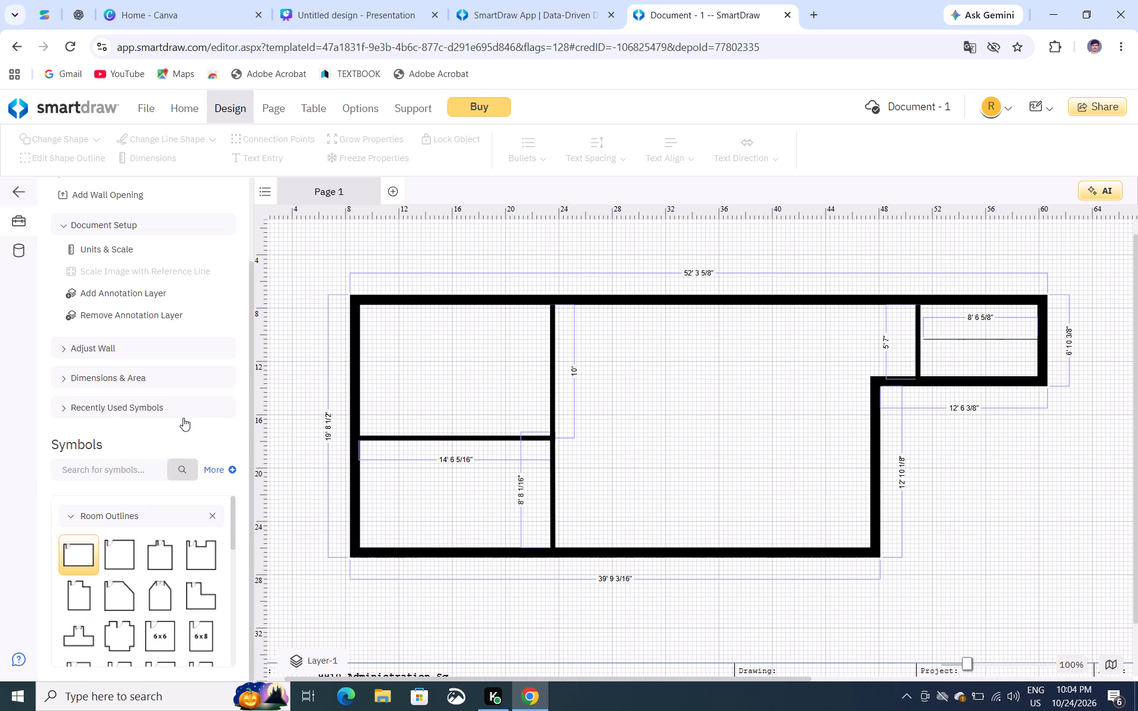
scroll(183, 418, down, 1)
click(213, 515)
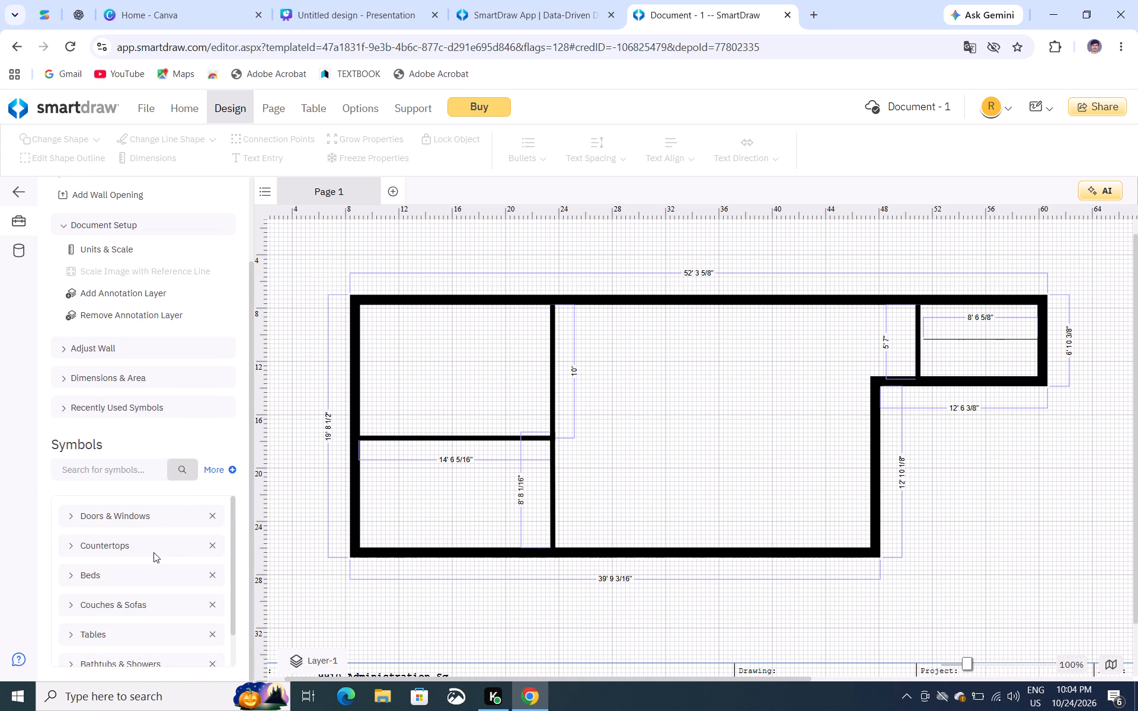
Expand the Doors & Windows symbol group and look through it for a door to place.
scroll(153, 561, down, 4)
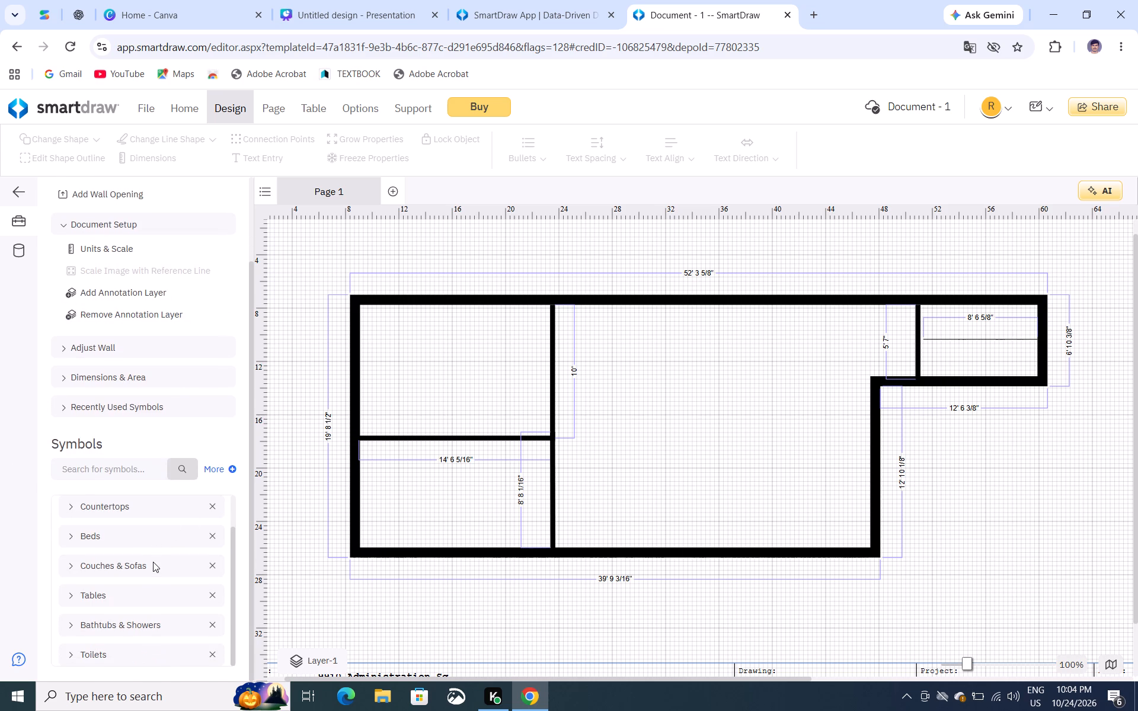
scroll(145, 556, up, 2)
click(132, 511)
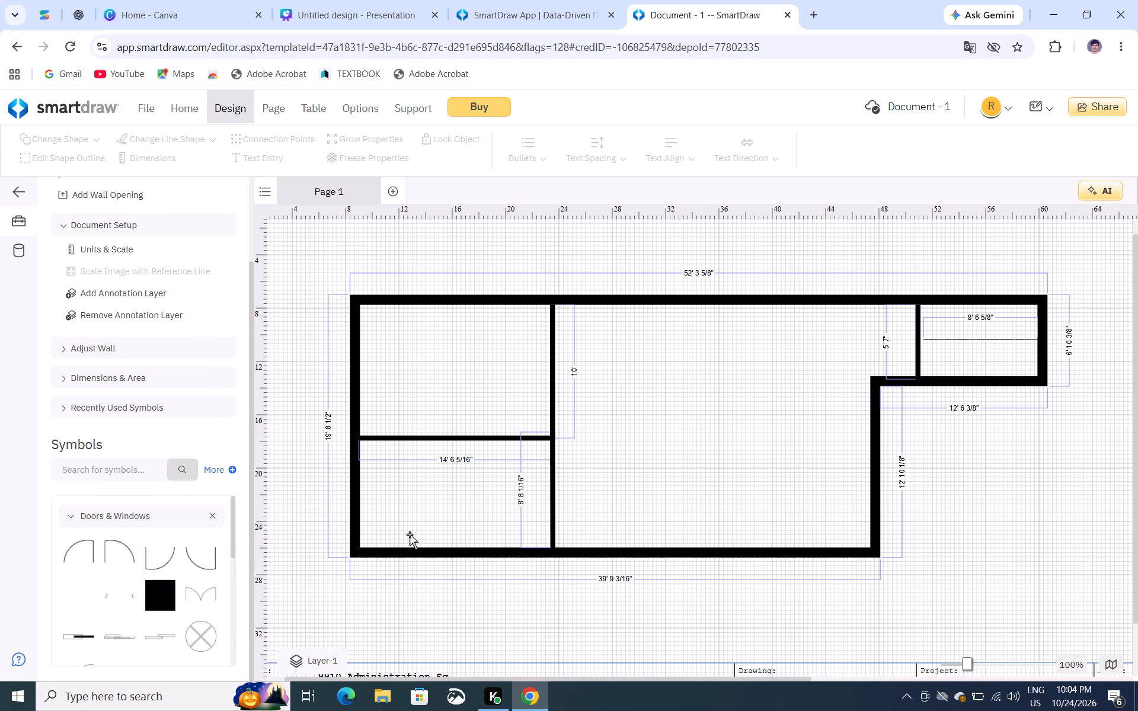
scroll(154, 582, down, 1)
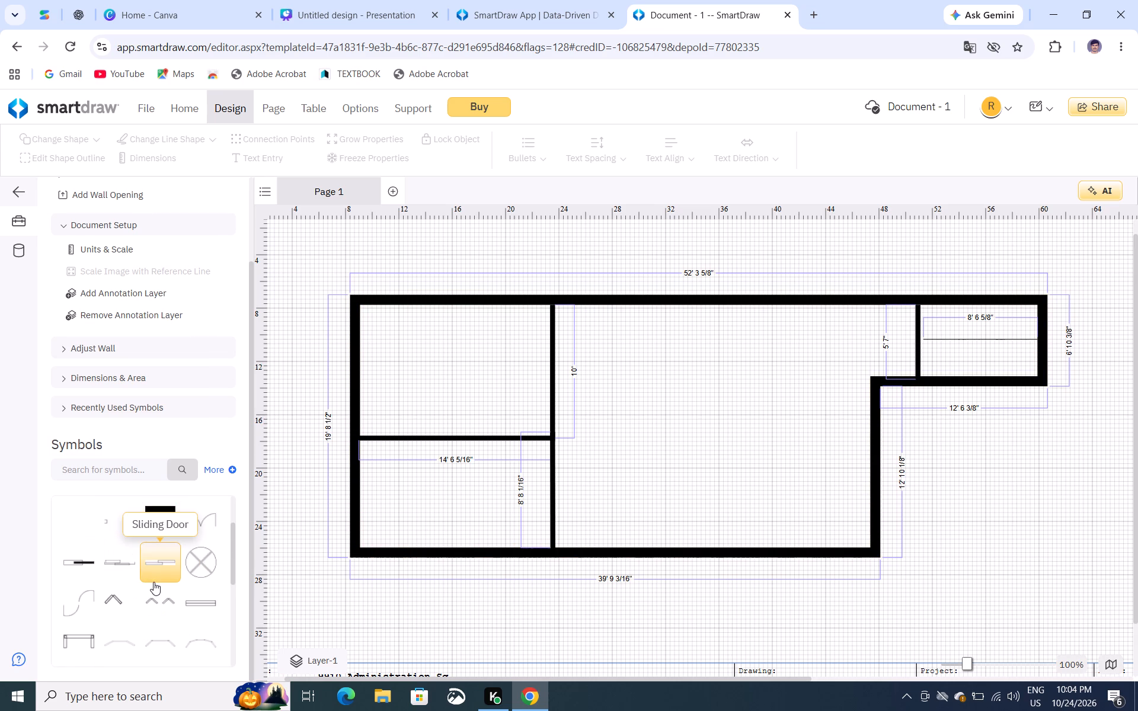
scroll(154, 582, up, 4)
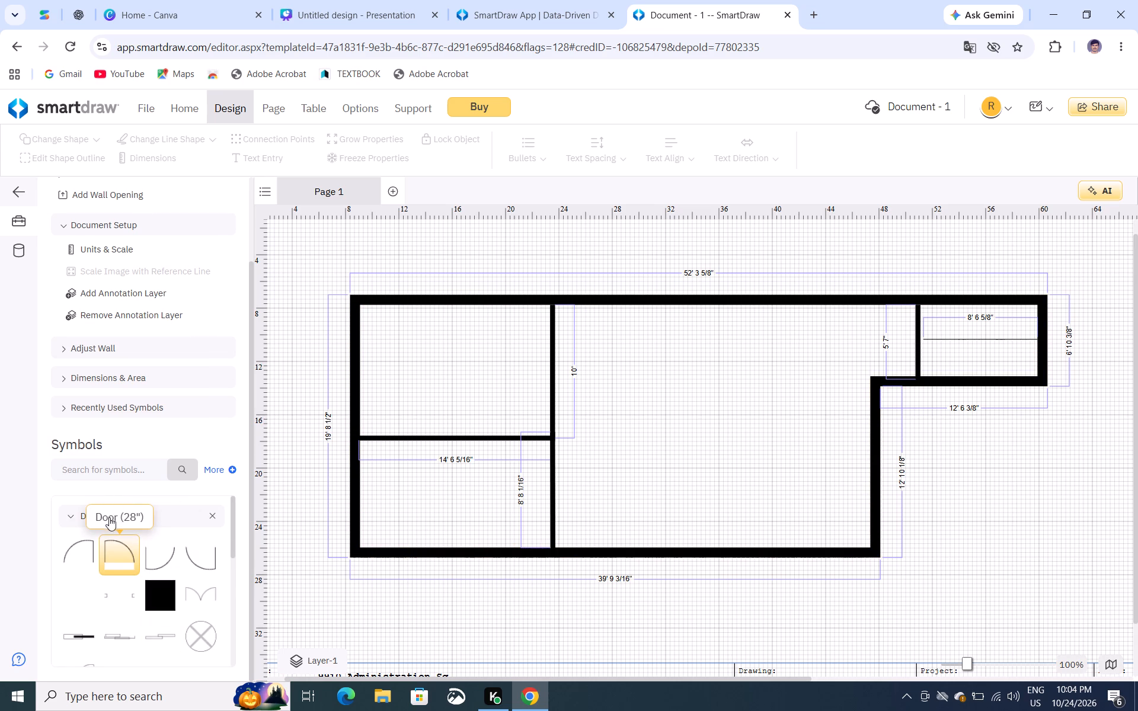
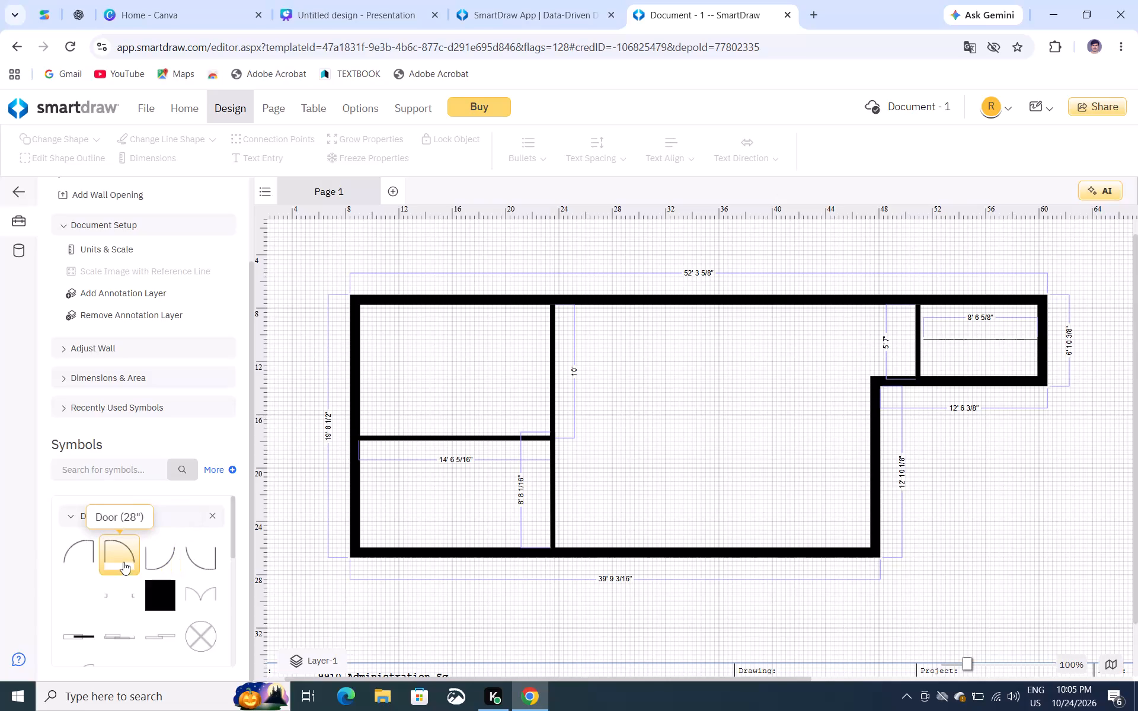
Place a Door (28") symbol in the open middle of the large central room.
drag(123, 562, 645, 437)
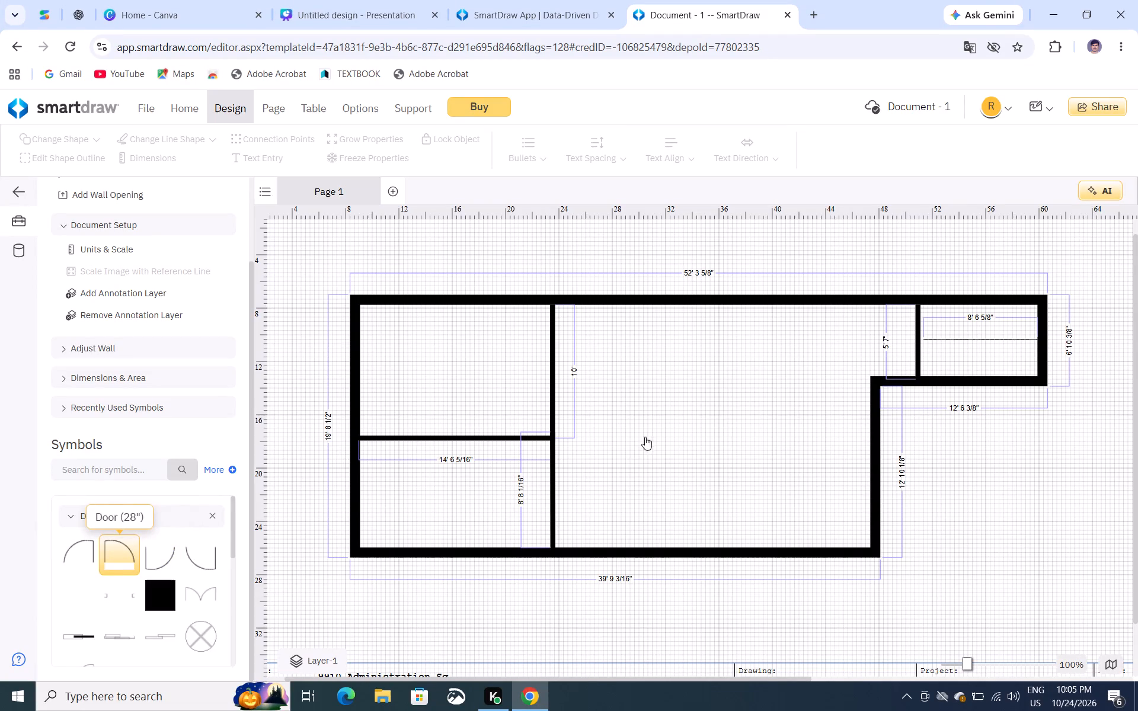
drag(645, 437, 723, 421)
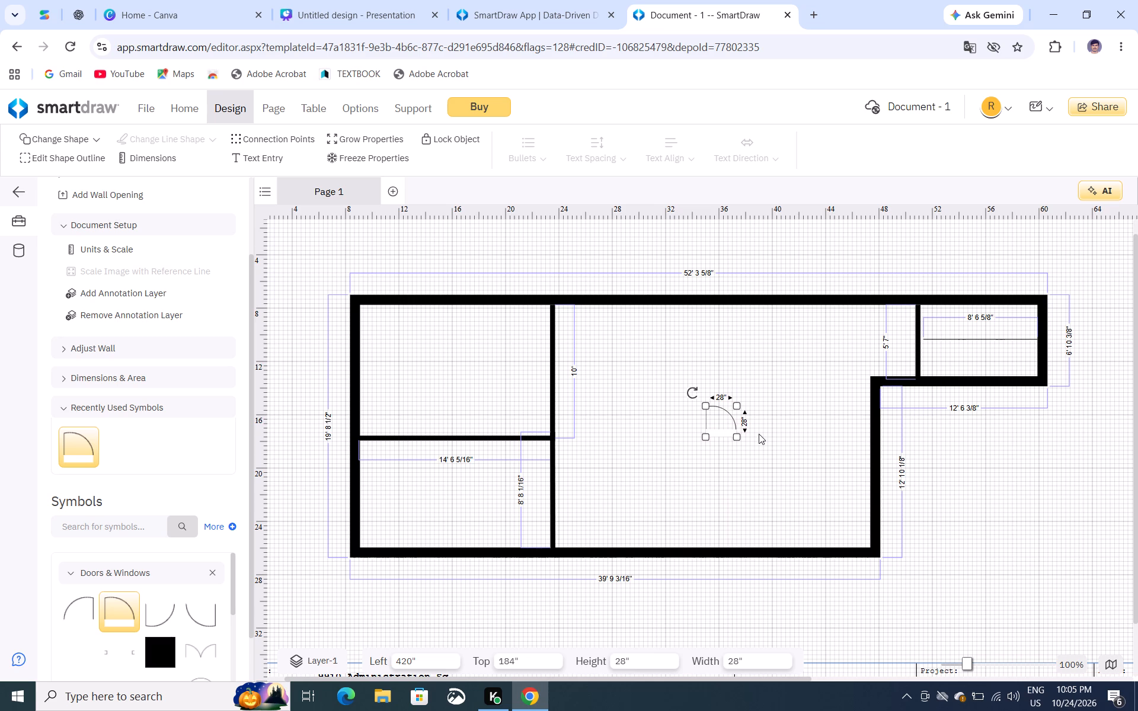
Set the new door's width to 3' 6".
click(733, 659)
key(BackSpace)
key(3)
key(apostrophe)
key(Right)
key(BackSpace)
key(6)
key(Right)
key(Return)
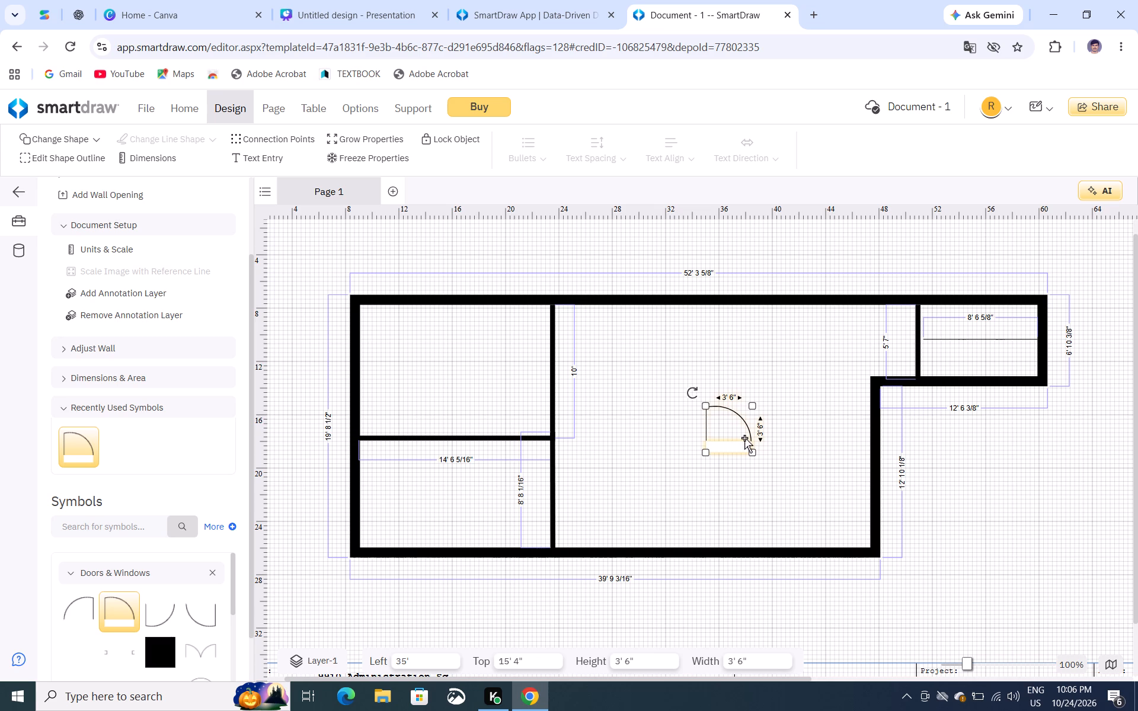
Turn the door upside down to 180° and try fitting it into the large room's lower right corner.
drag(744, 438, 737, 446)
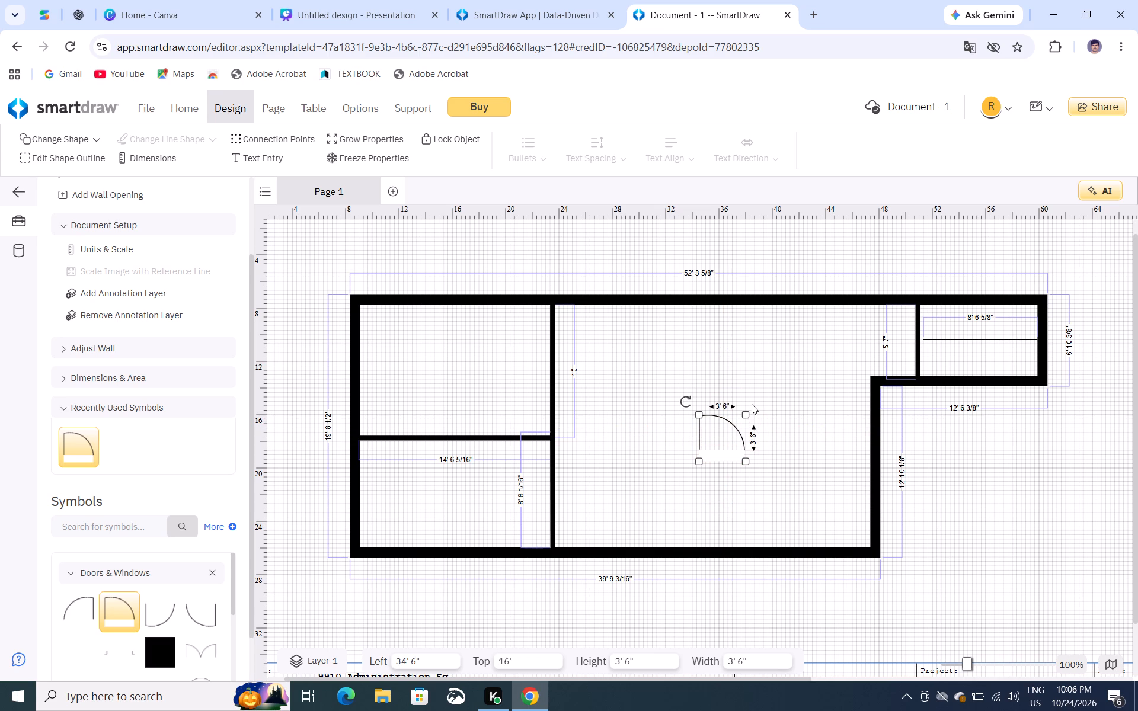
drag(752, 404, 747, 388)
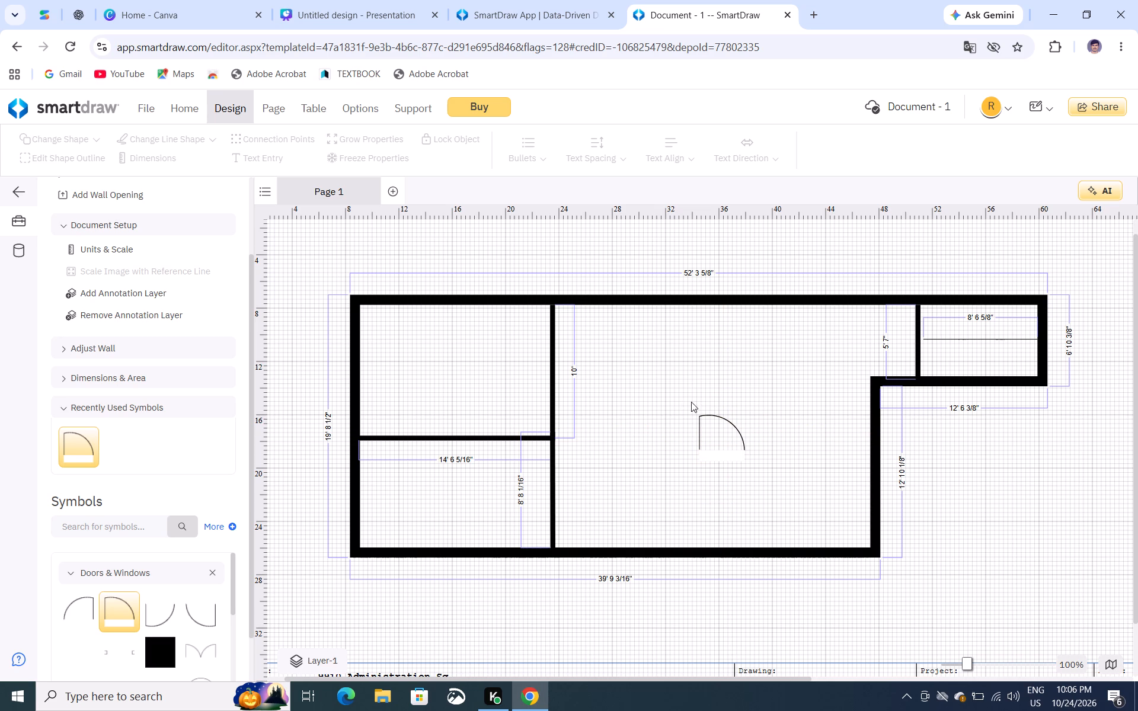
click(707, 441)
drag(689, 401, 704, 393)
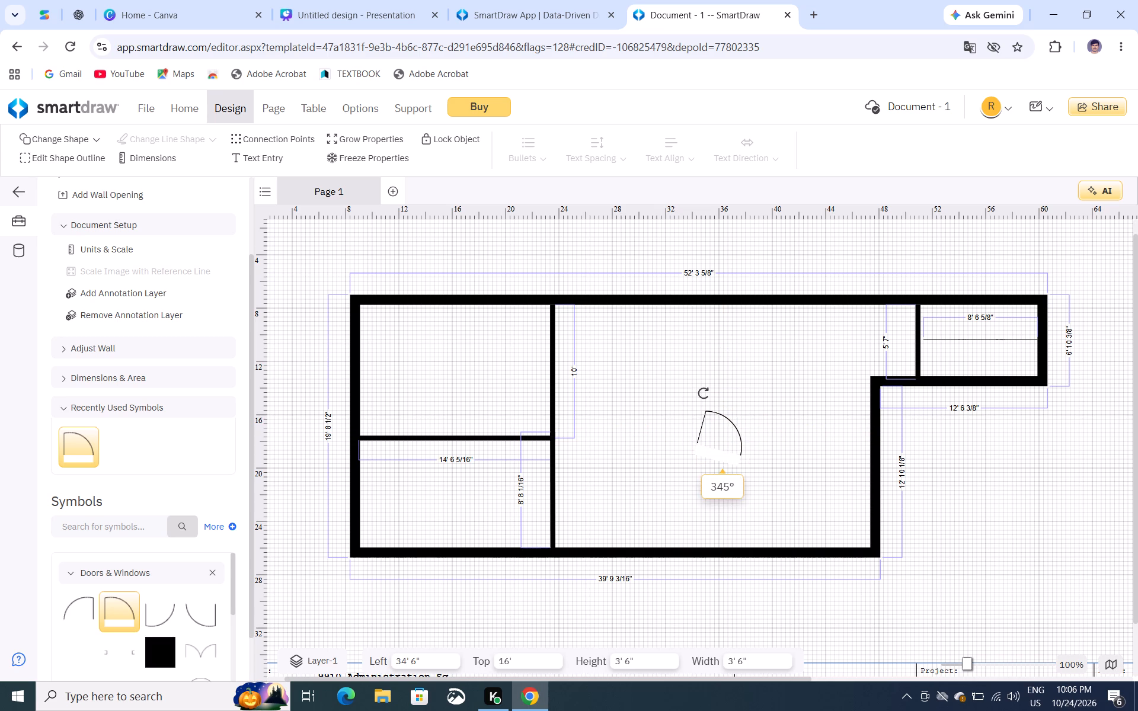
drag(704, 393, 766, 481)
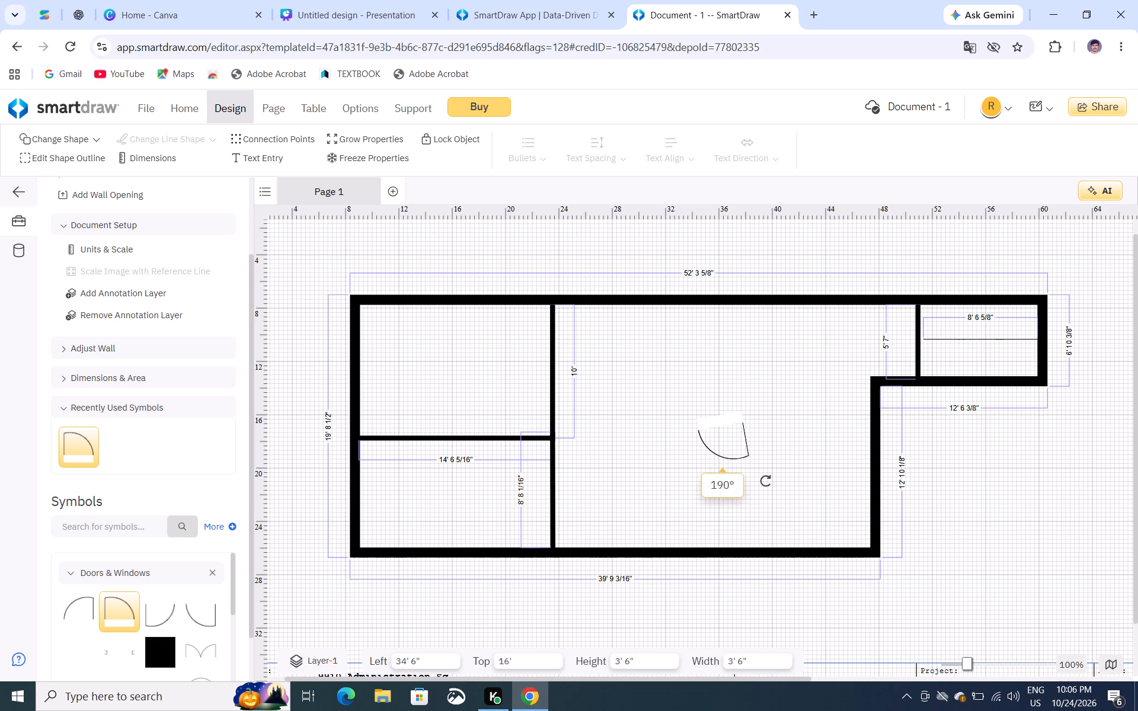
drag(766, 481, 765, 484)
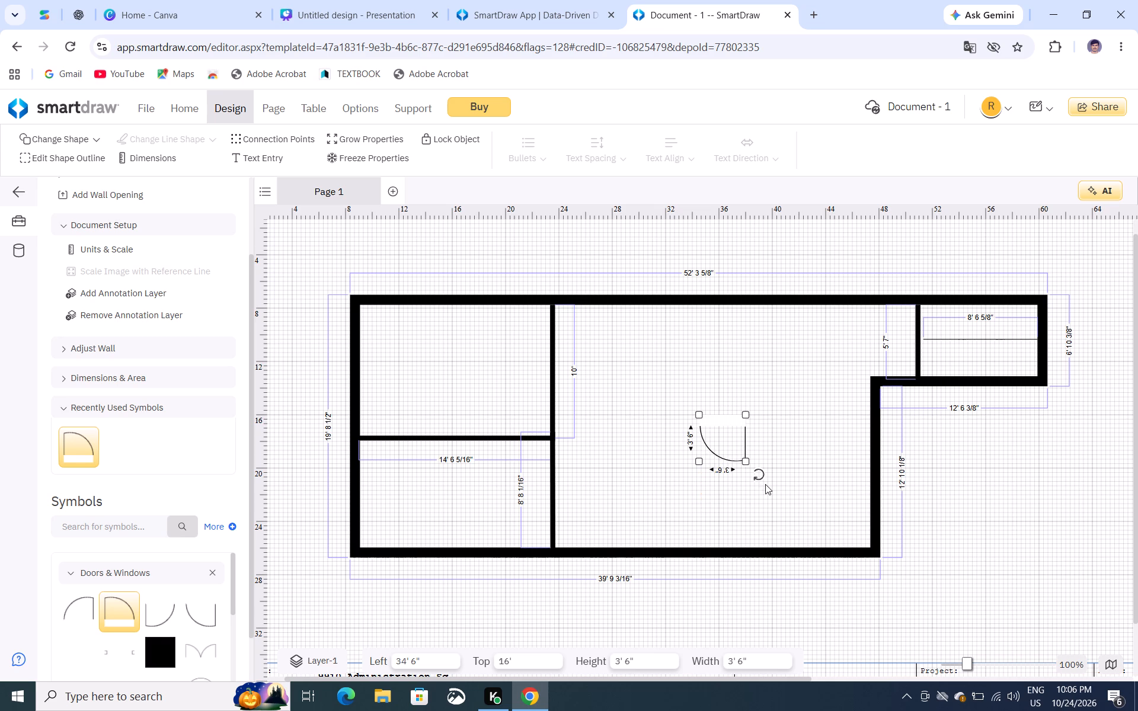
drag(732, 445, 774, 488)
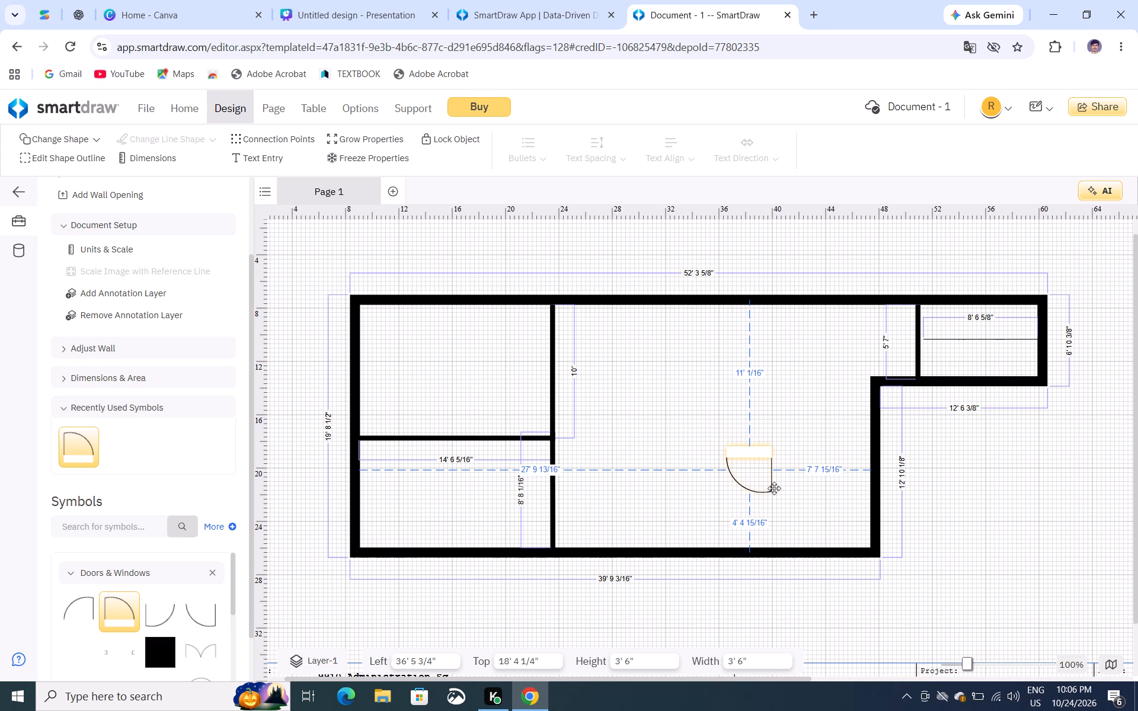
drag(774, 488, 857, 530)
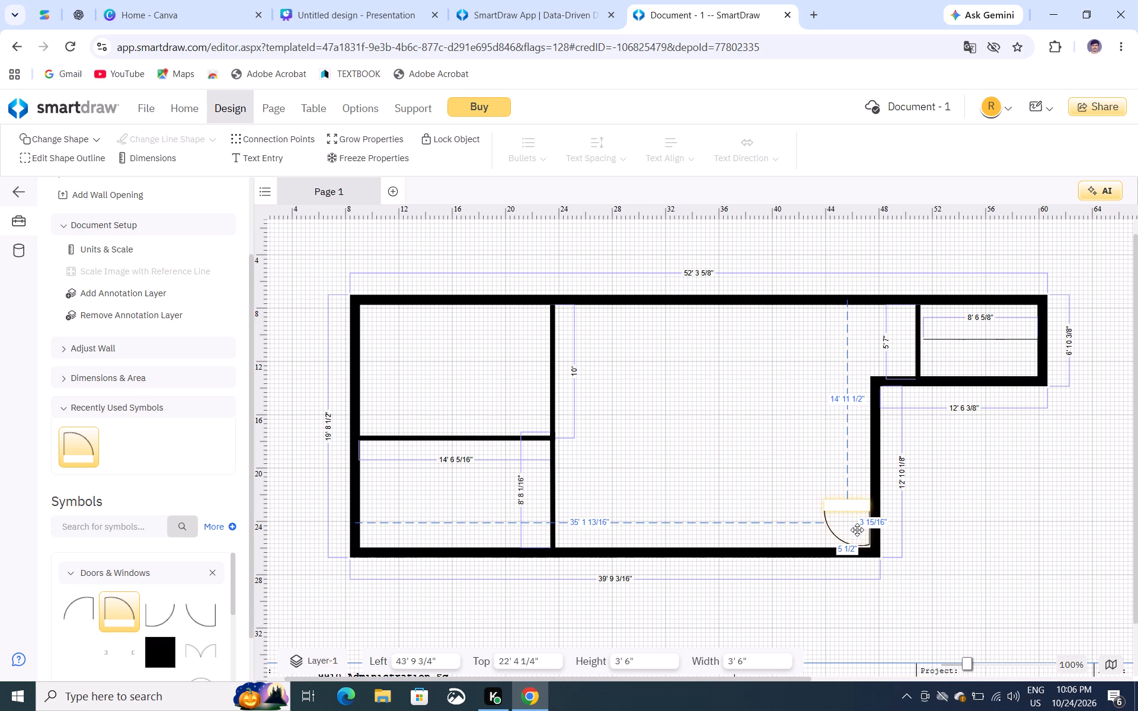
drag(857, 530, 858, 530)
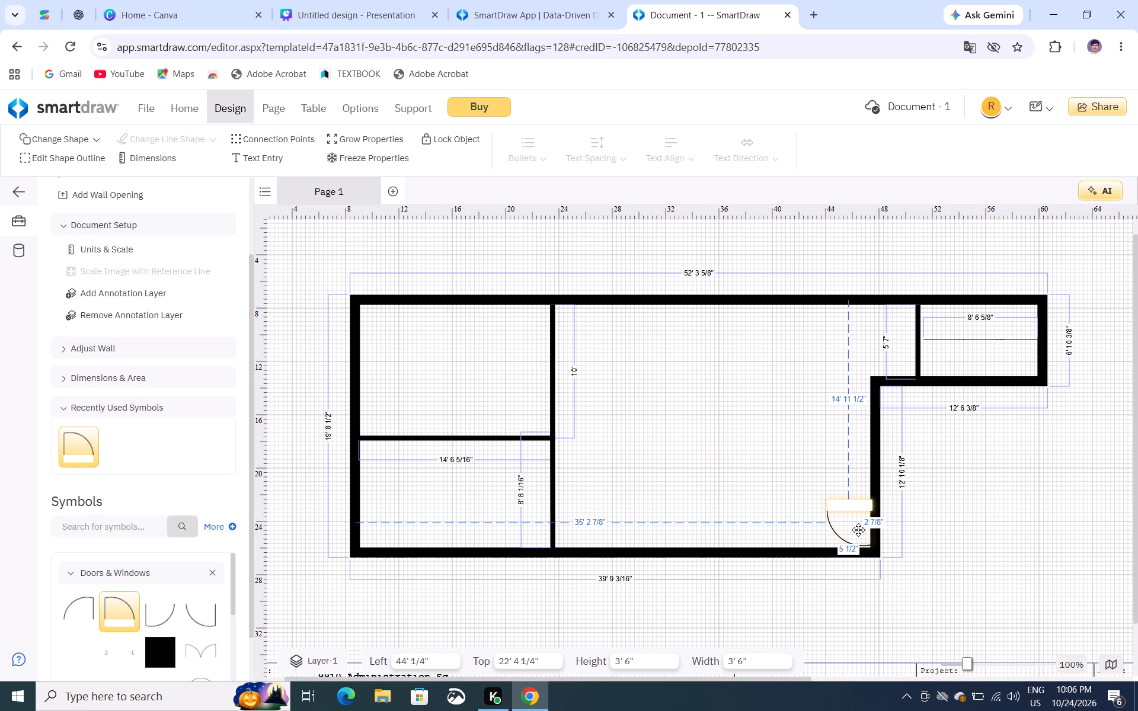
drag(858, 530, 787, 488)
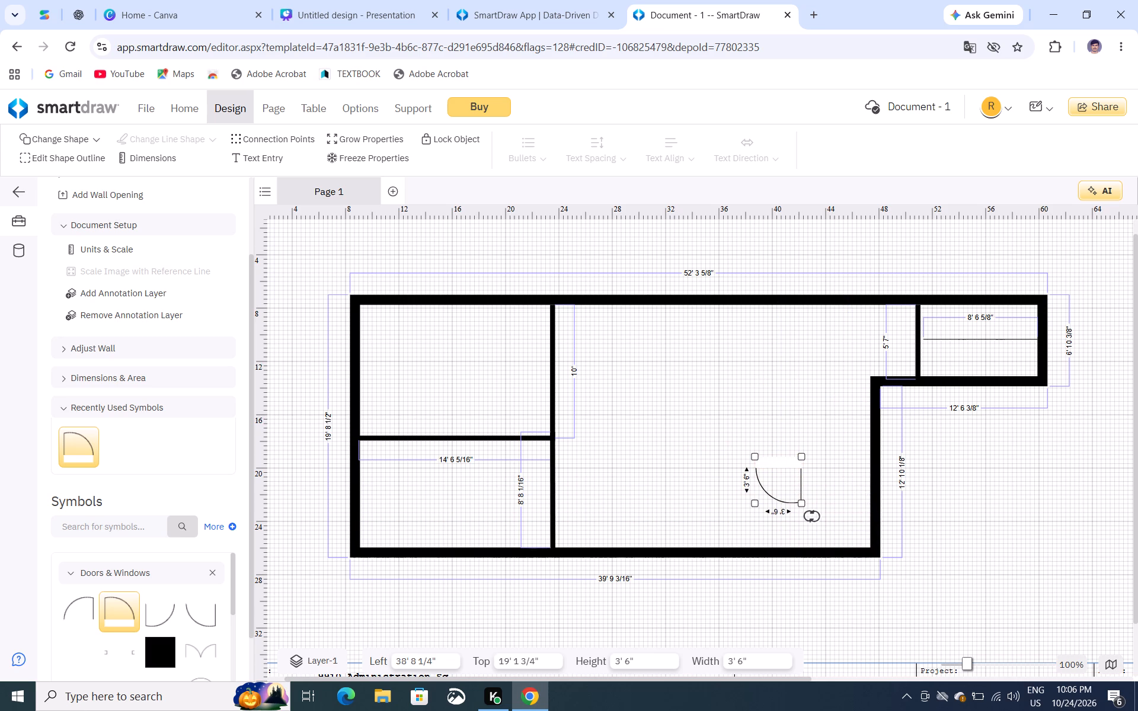
Rotate the door so its opening is vertical, and seat it in the large room's right outer wall near the bottom corner.
drag(815, 518, 711, 485)
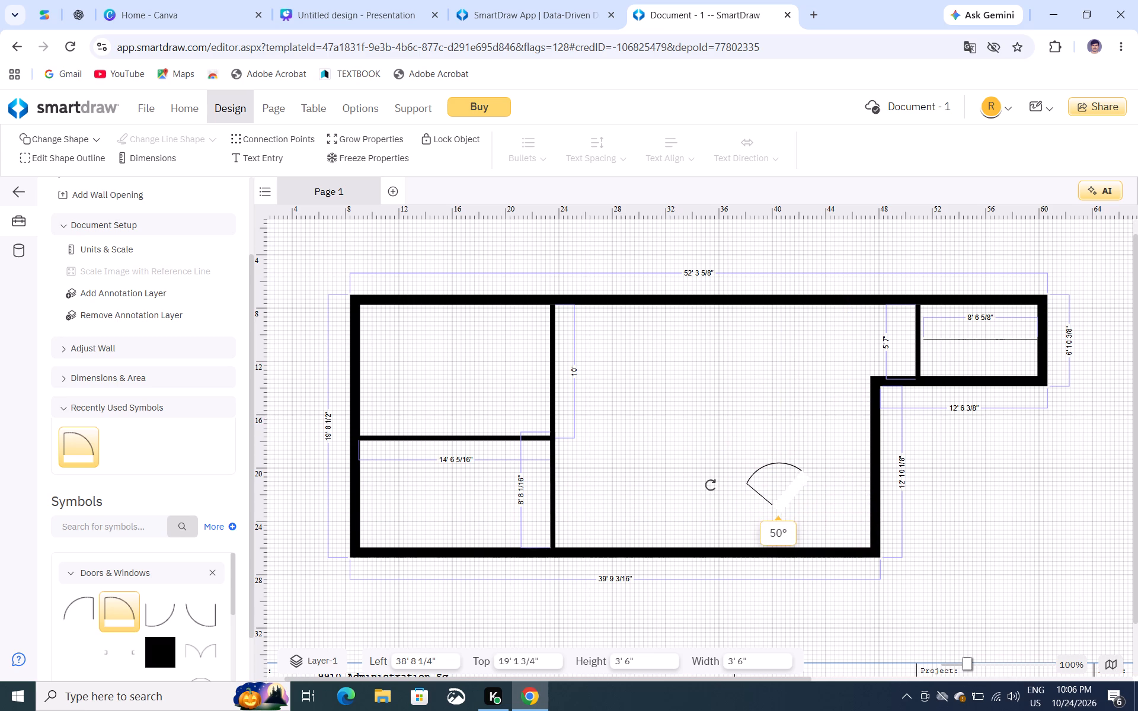
drag(711, 485, 741, 514)
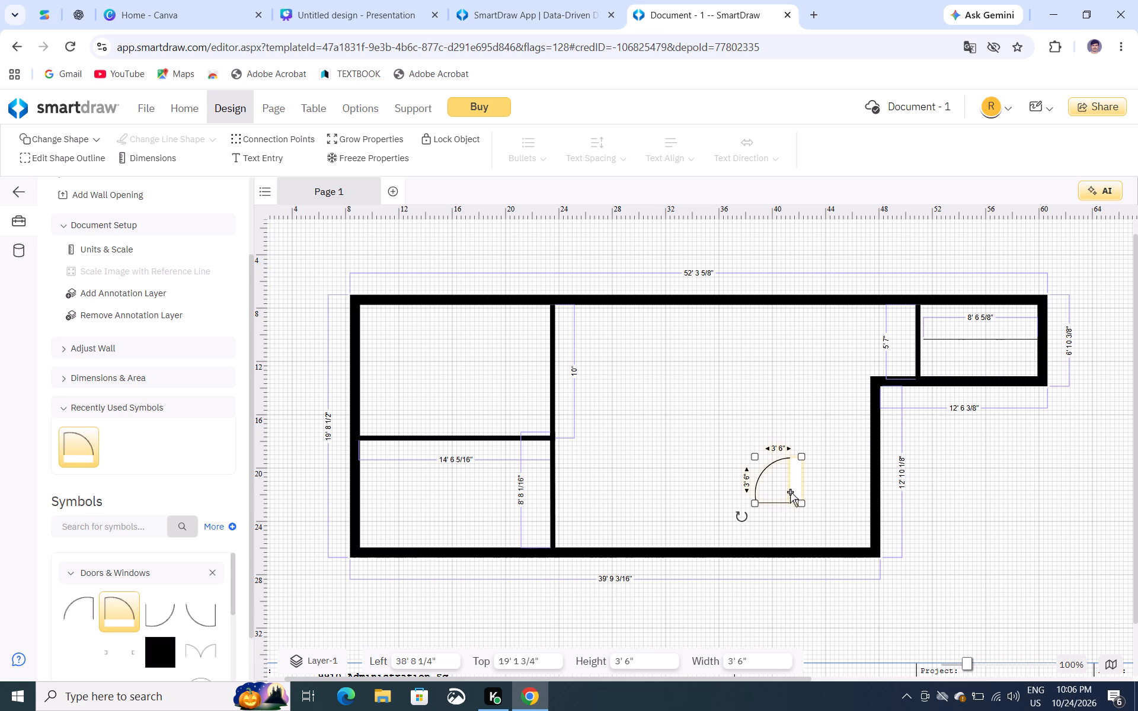
drag(778, 485, 843, 519)
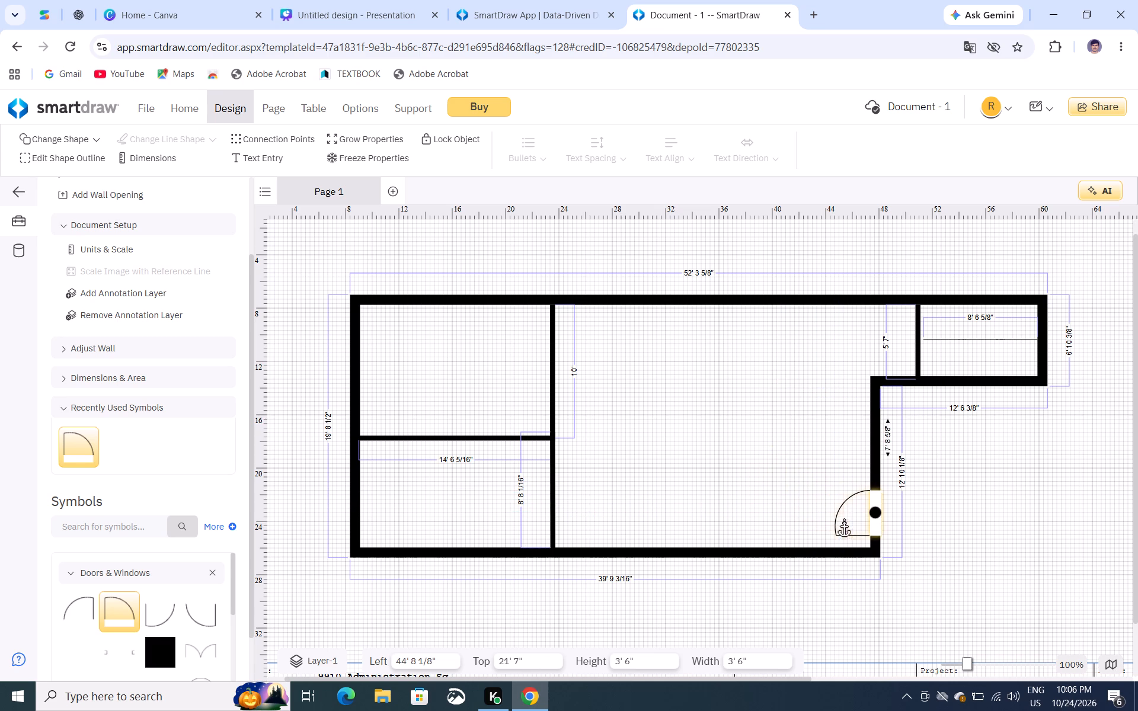
drag(843, 519, 839, 527)
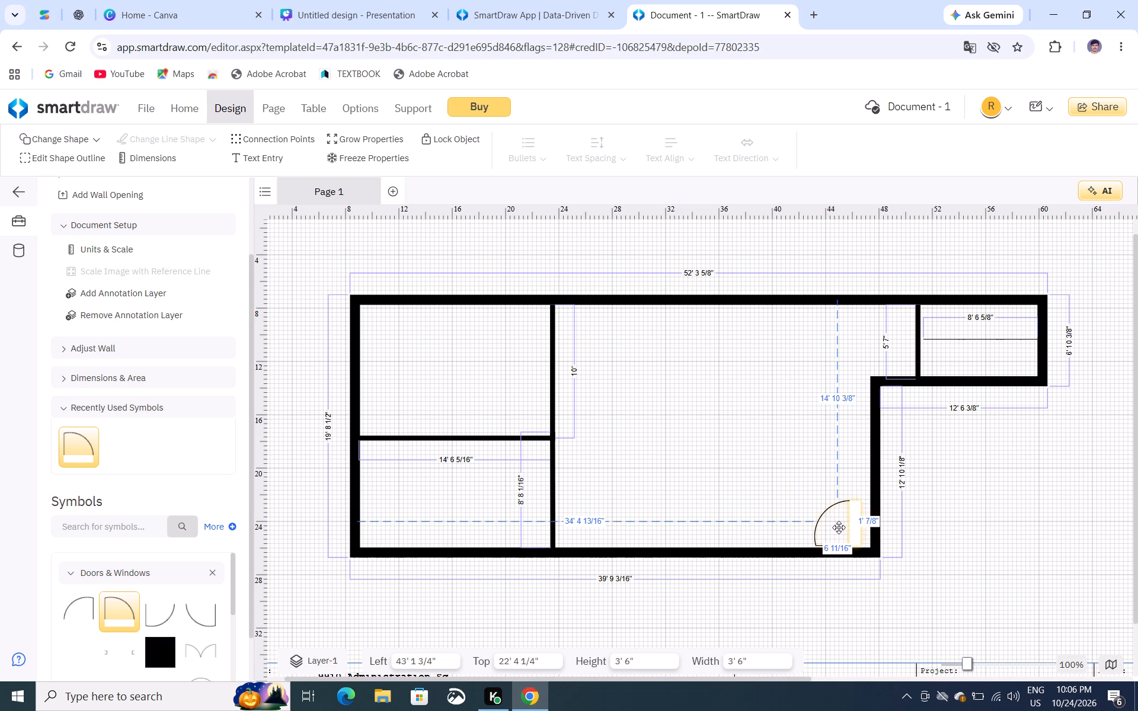
drag(839, 527, 845, 529)
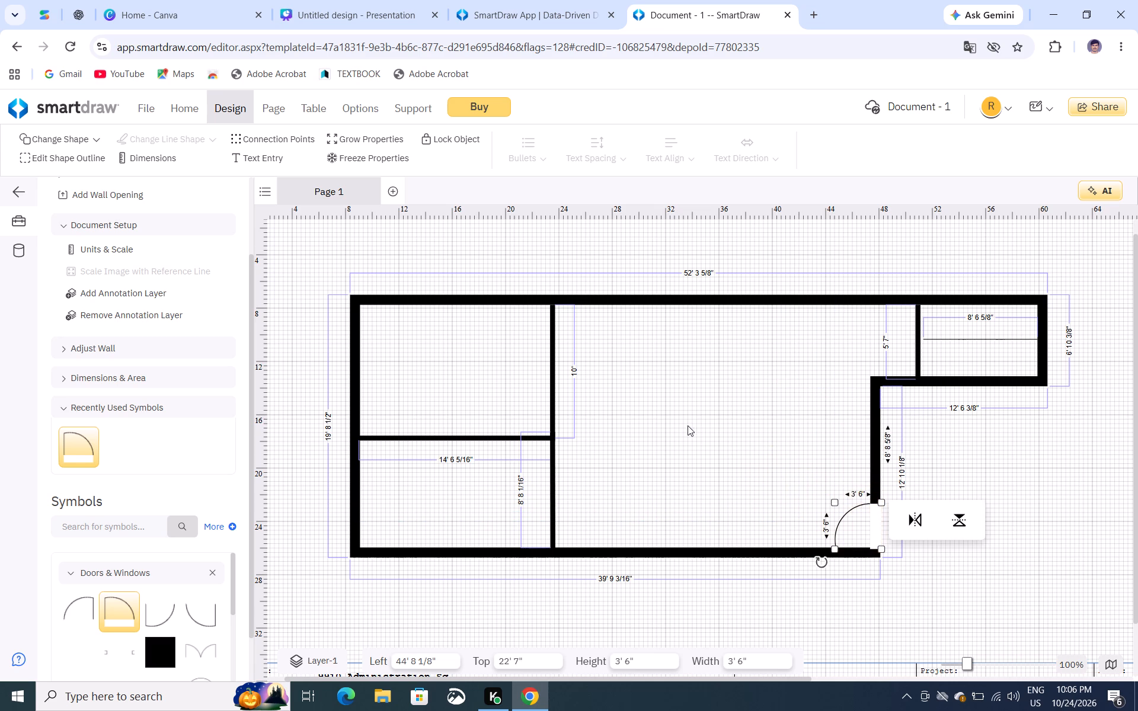
click(686, 424)
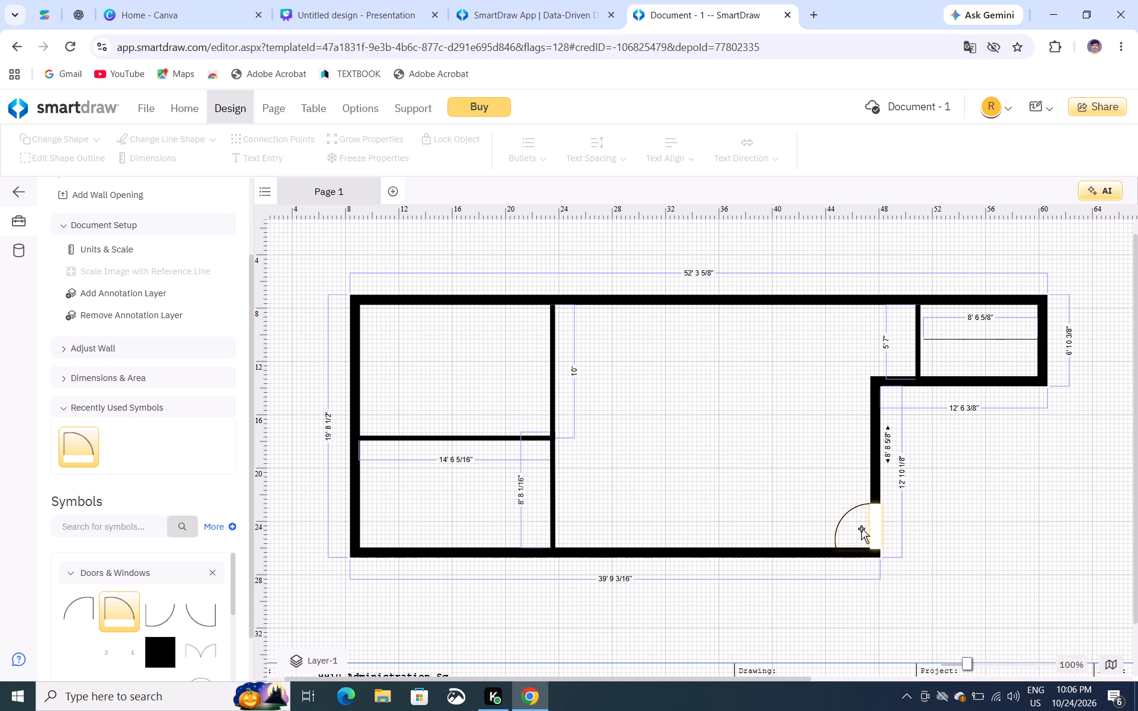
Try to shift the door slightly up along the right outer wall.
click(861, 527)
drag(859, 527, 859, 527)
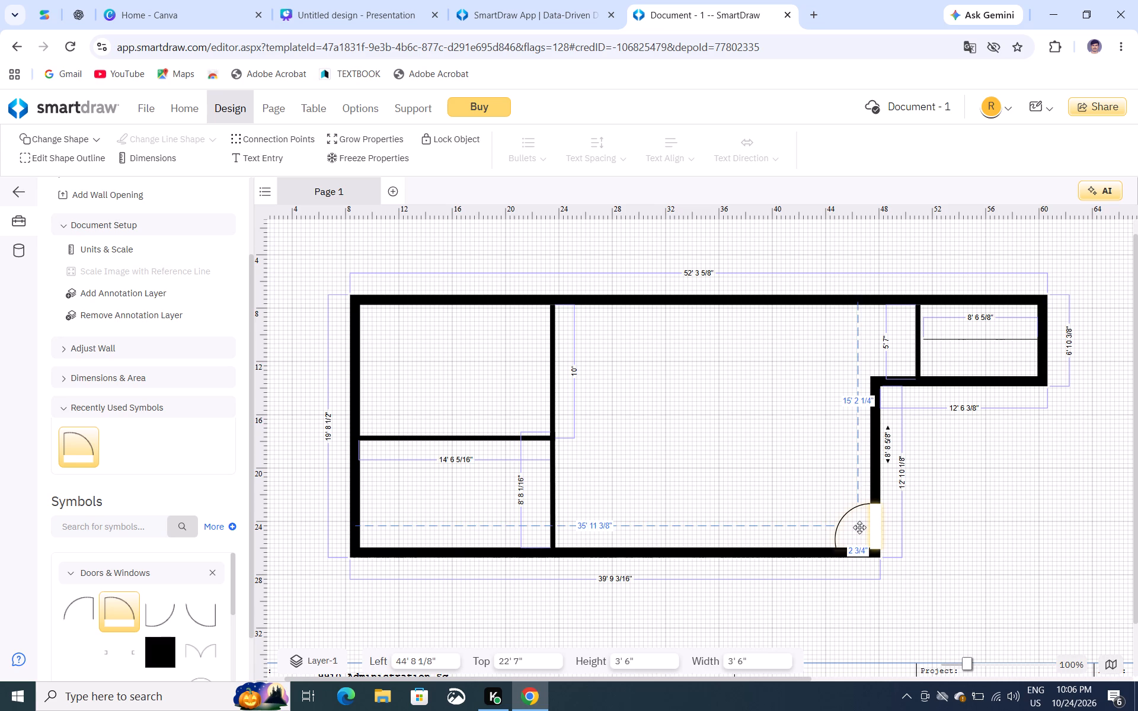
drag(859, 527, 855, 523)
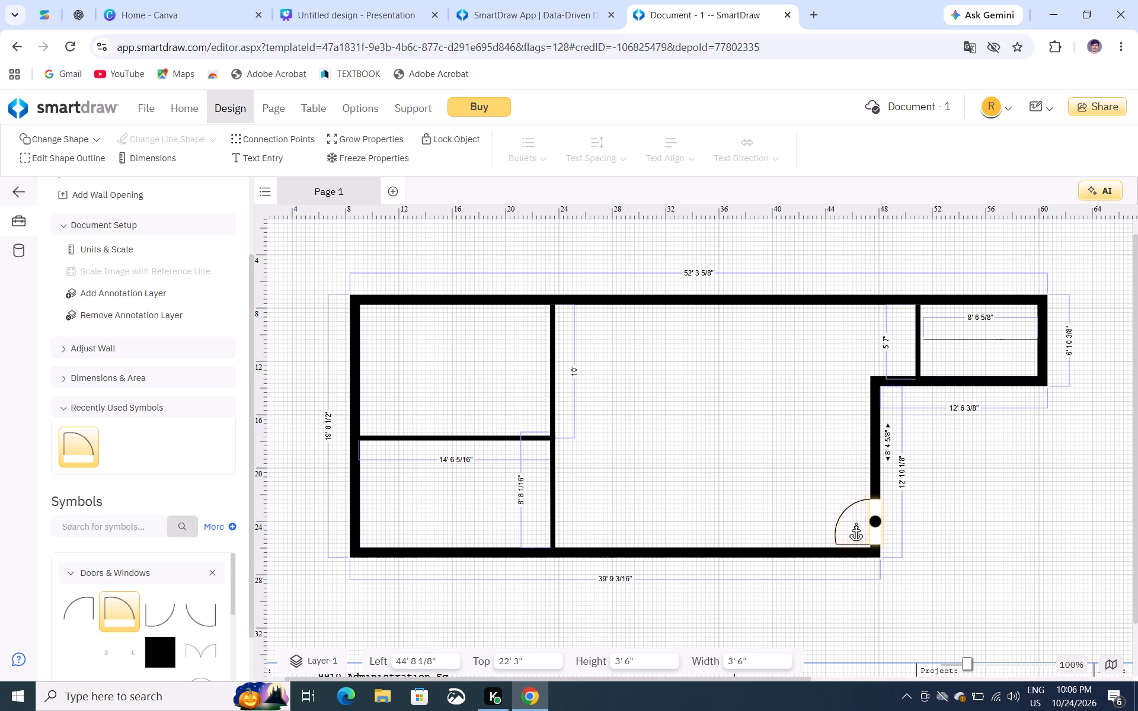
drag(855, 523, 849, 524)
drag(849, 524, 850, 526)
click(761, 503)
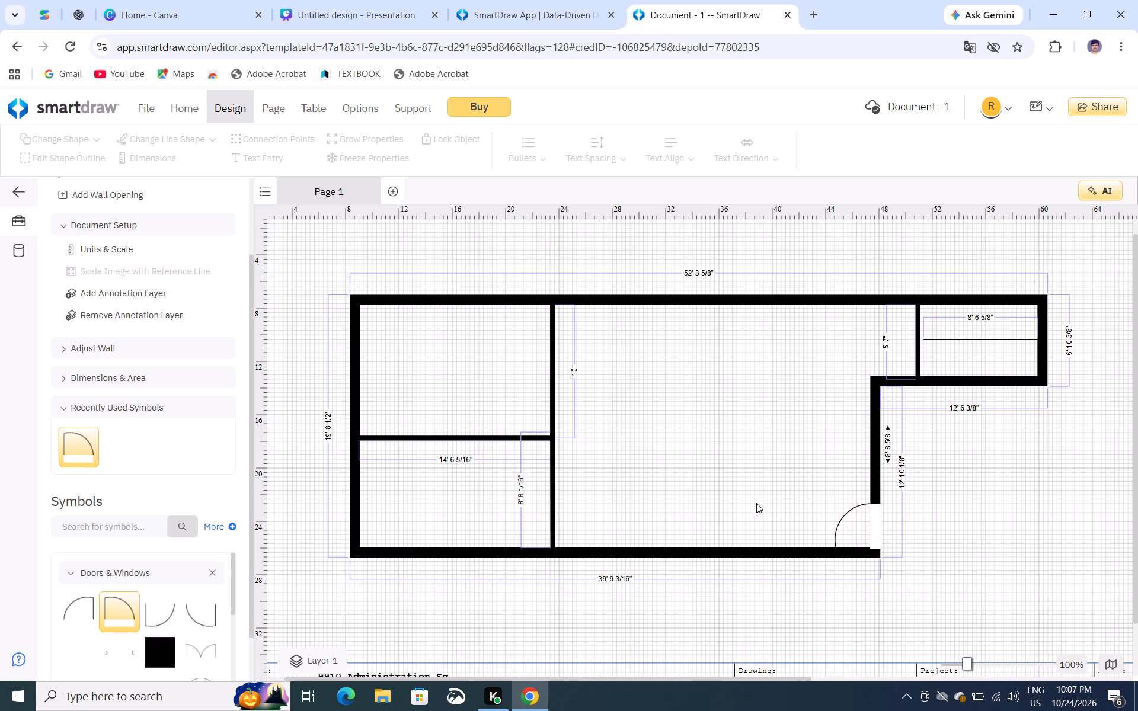
Nudge the door up along the right outer wall to a top position of about 22' 5".
click(854, 525)
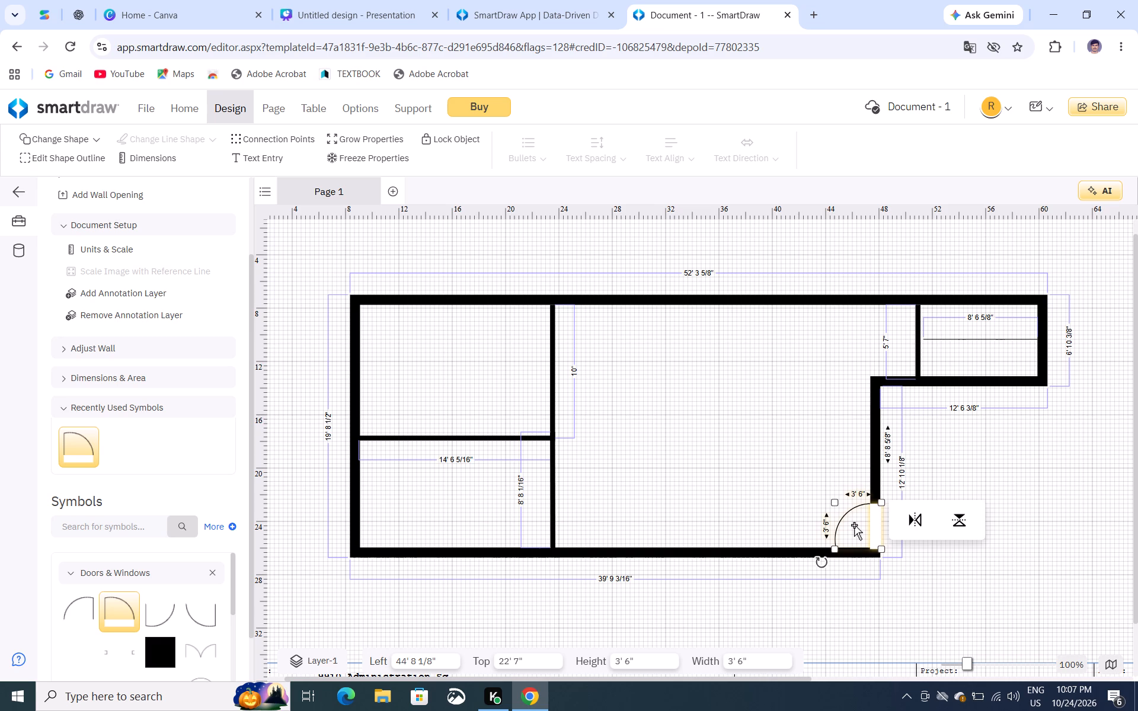
key(Up)
key(Up)
key(Up)
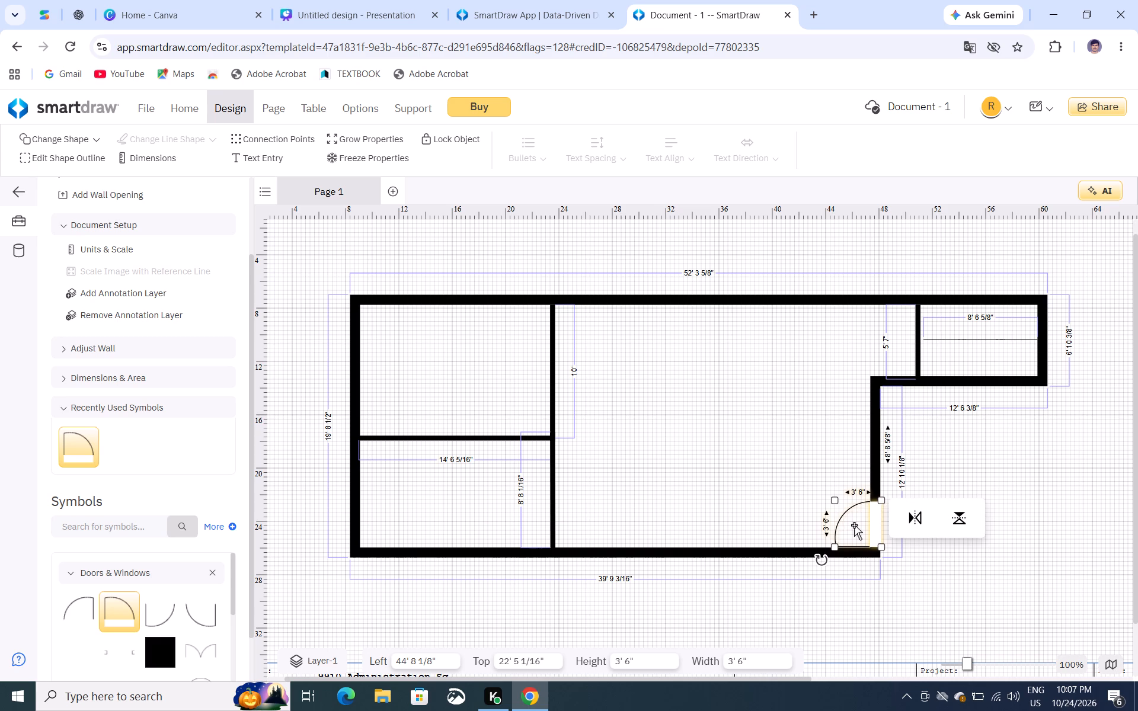
key(Left)
key(Left)
key(Left)
key(Left)
key(Left)
key(Left)
key(Left)
key(Return)
click(743, 448)
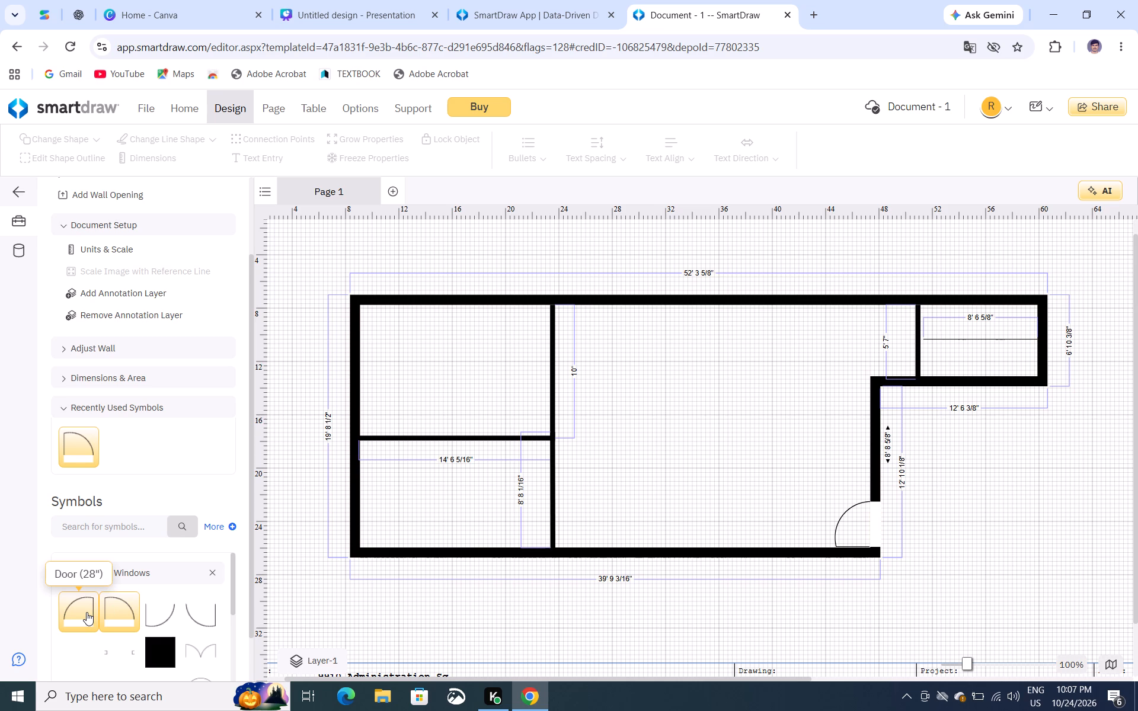
Place a second Door (28") symbol, with the opposite hinge side, in the large central room.
drag(87, 612, 647, 445)
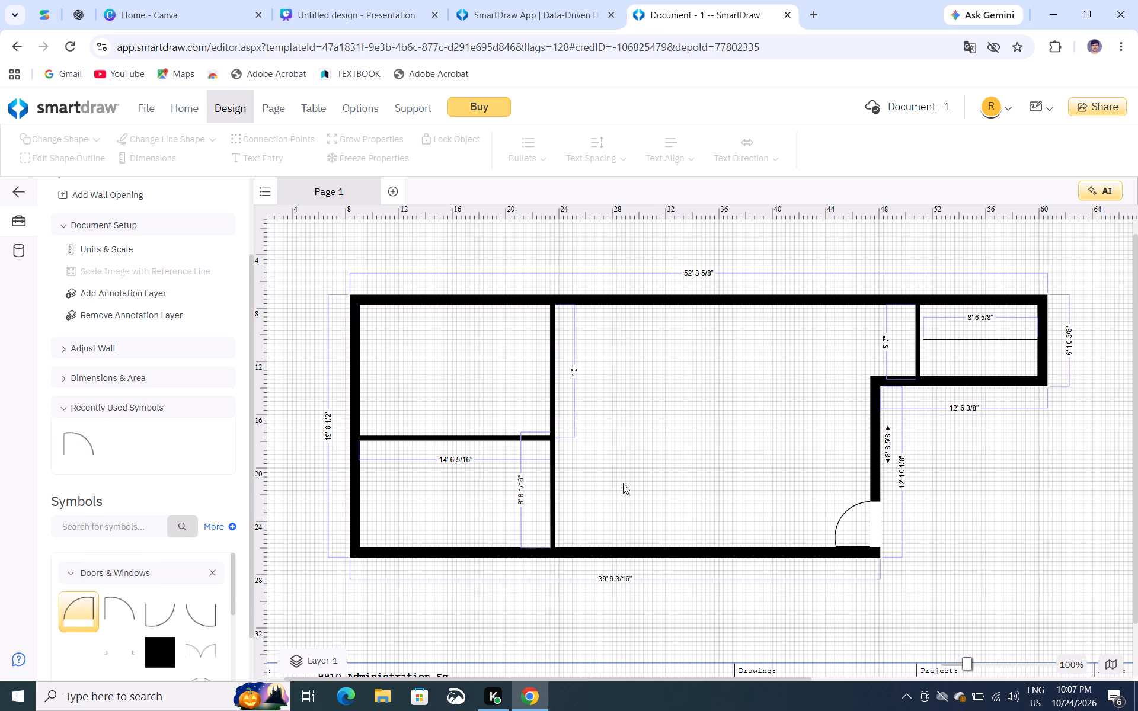
drag(80, 608, 82, 607)
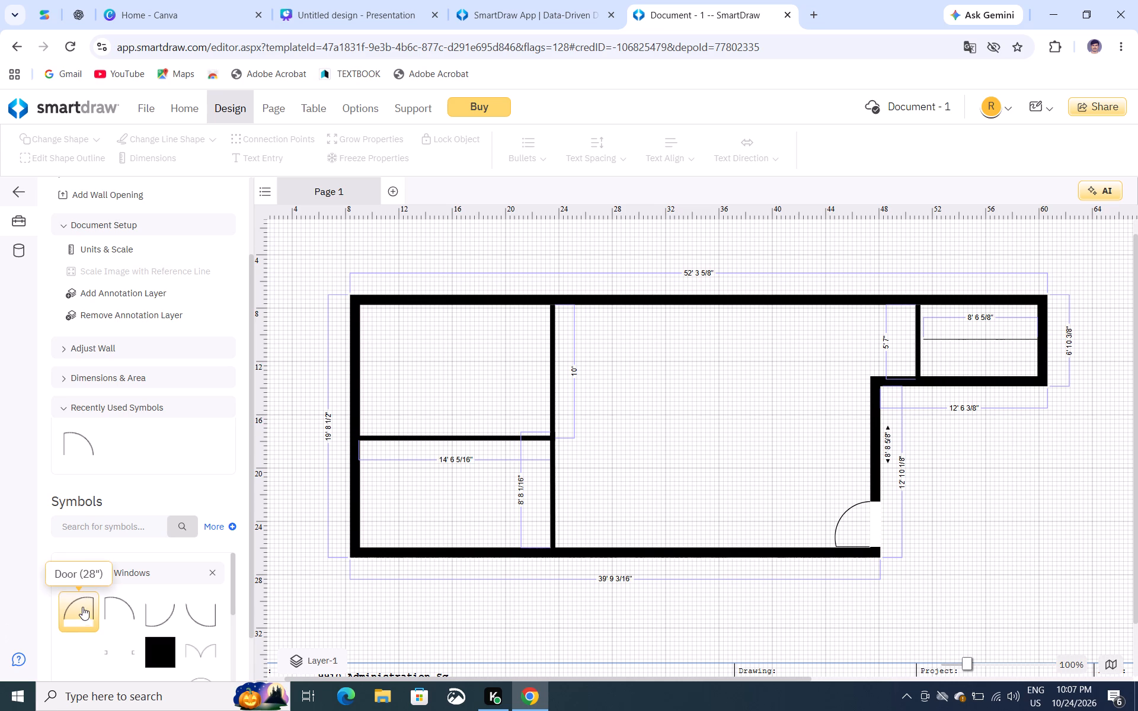
drag(82, 607, 656, 425)
Rotate the second door so its opening is vertical, and seat it in the central interior wall just below the partition junction.
drag(628, 398, 627, 399)
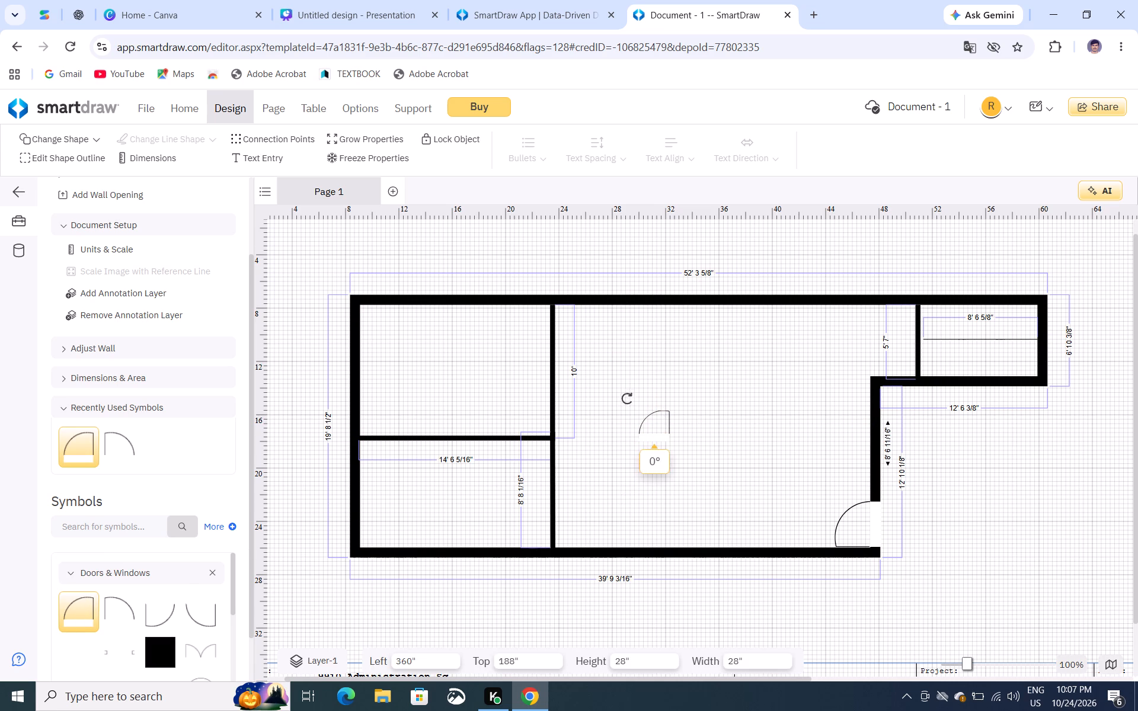
drag(627, 399, 629, 451)
drag(653, 424, 614, 444)
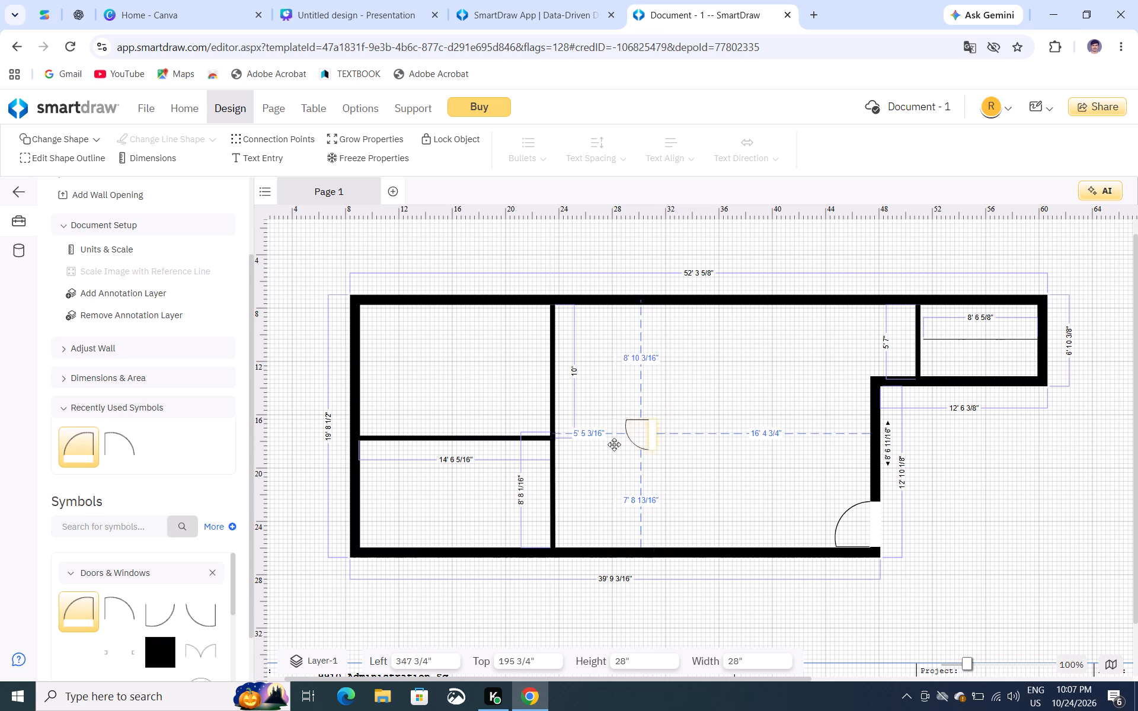
drag(614, 444, 526, 458)
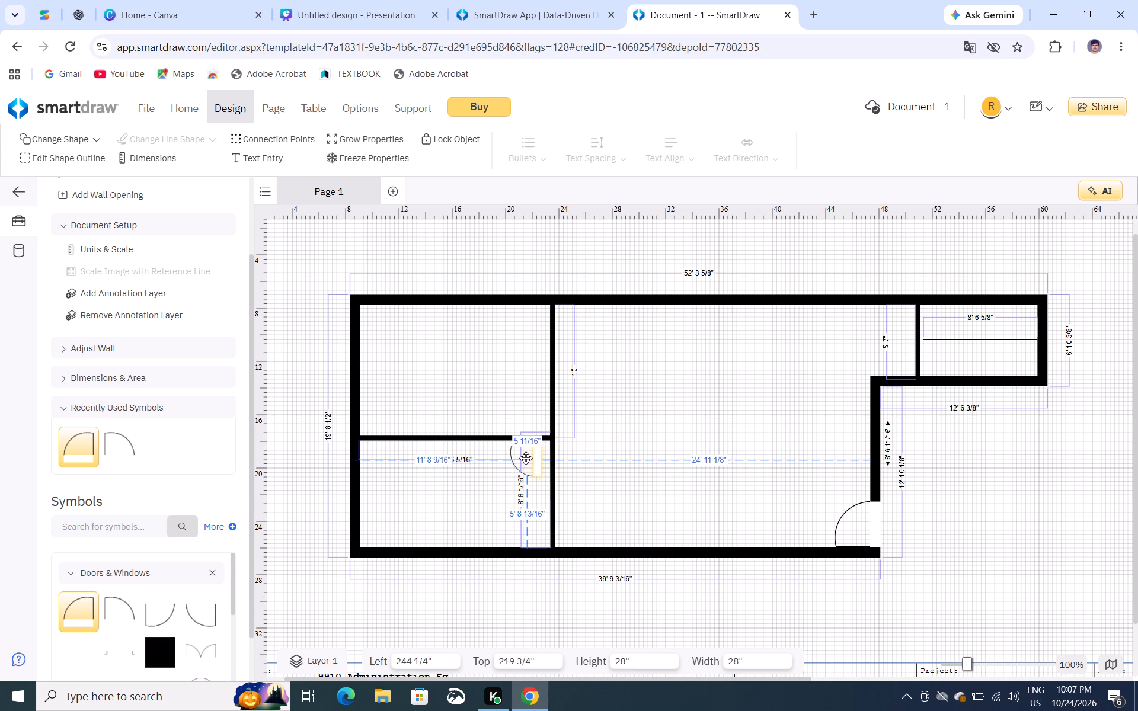
drag(526, 458, 532, 456)
key(Up)
key(Up)
key(Up)
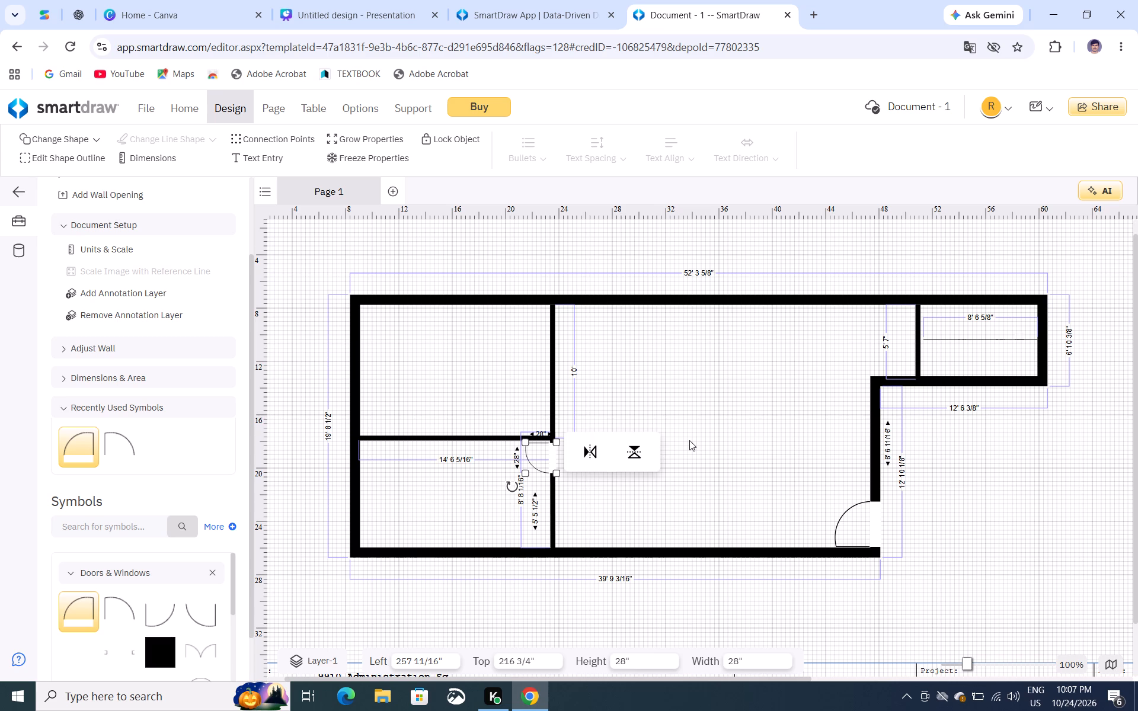
click(670, 374)
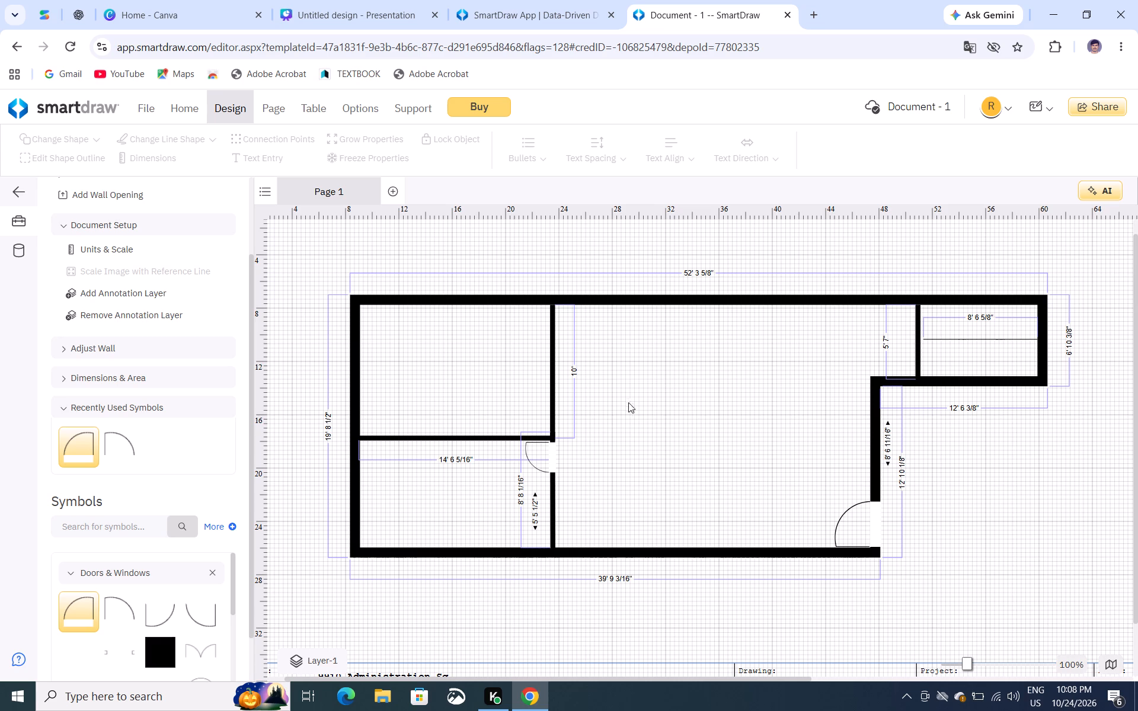
Duplicate that interior door into the same wall at the top of the upper-left room, at a top position of 94".
click(545, 454)
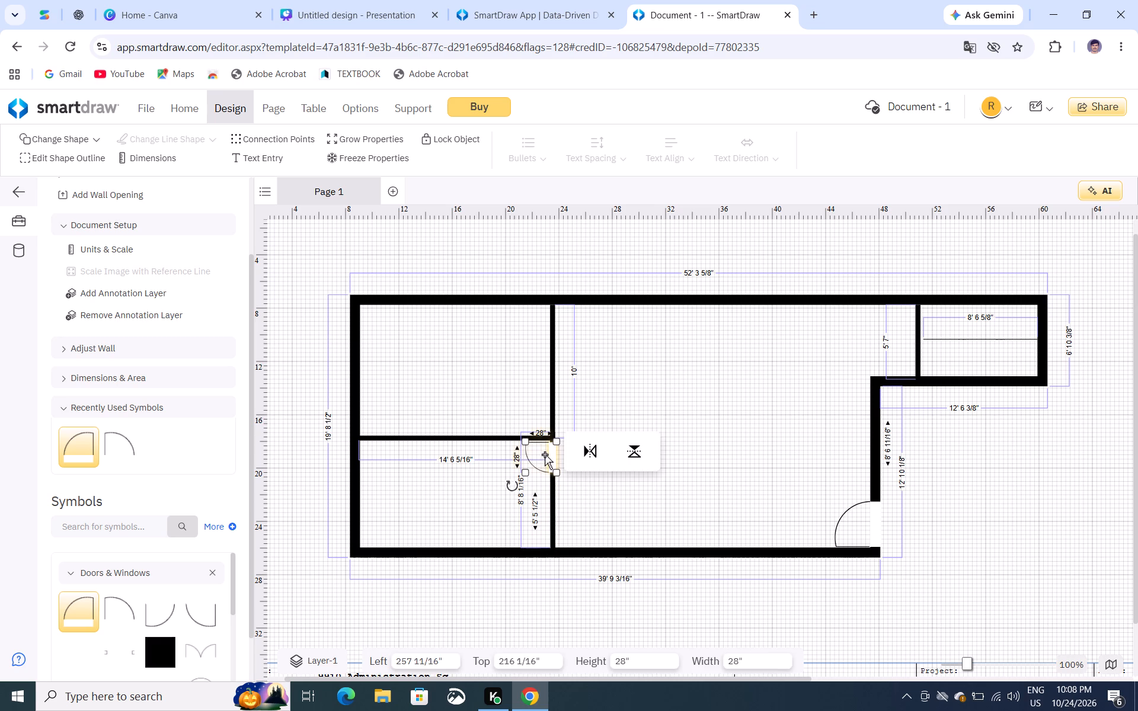
ctrl+drag(544, 454, 557, 369)
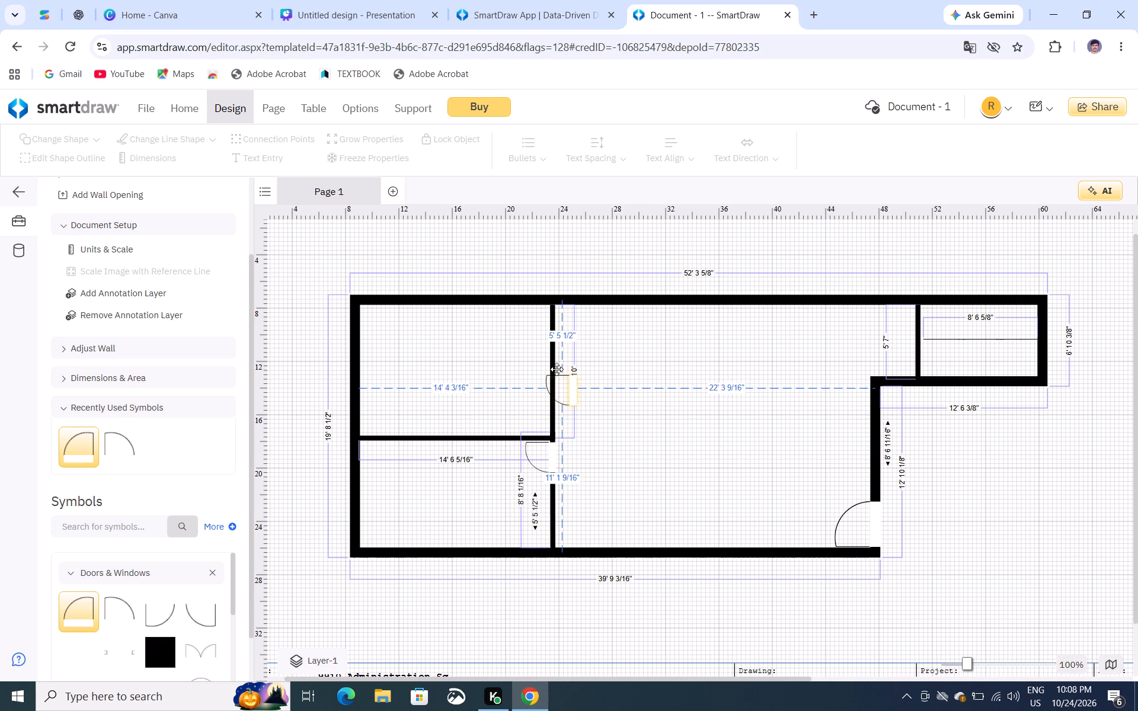
ctrl+drag(557, 369, 533, 326)
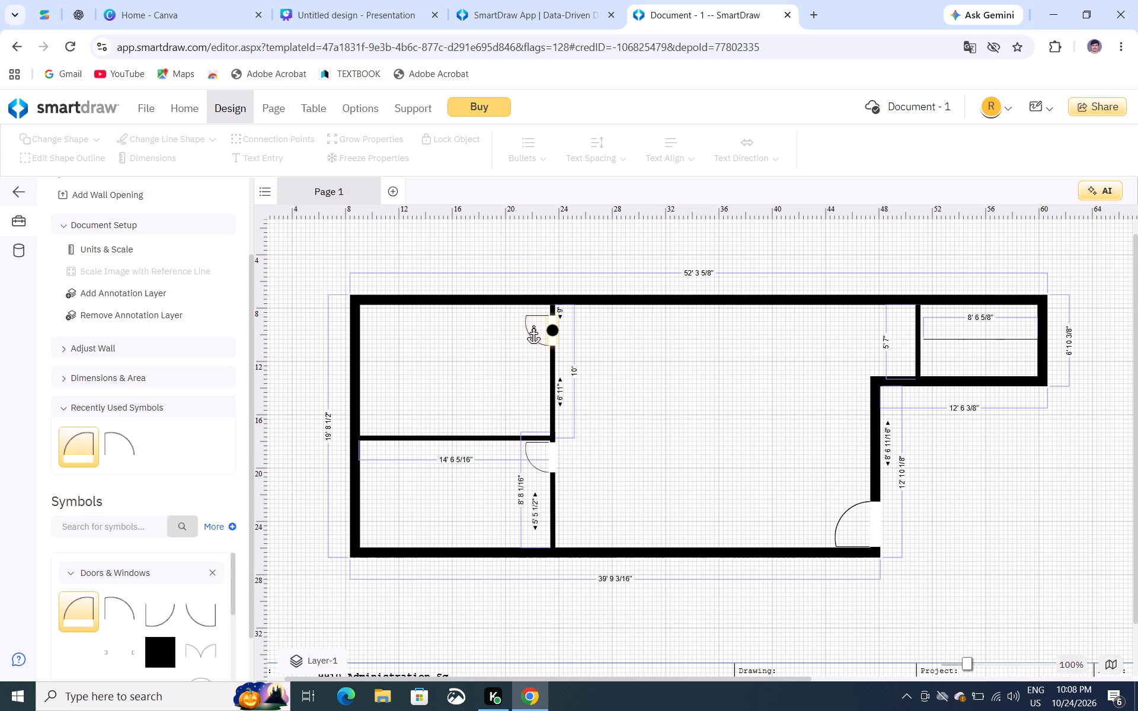
ctrl+drag(533, 326, 535, 320)
click(705, 402)
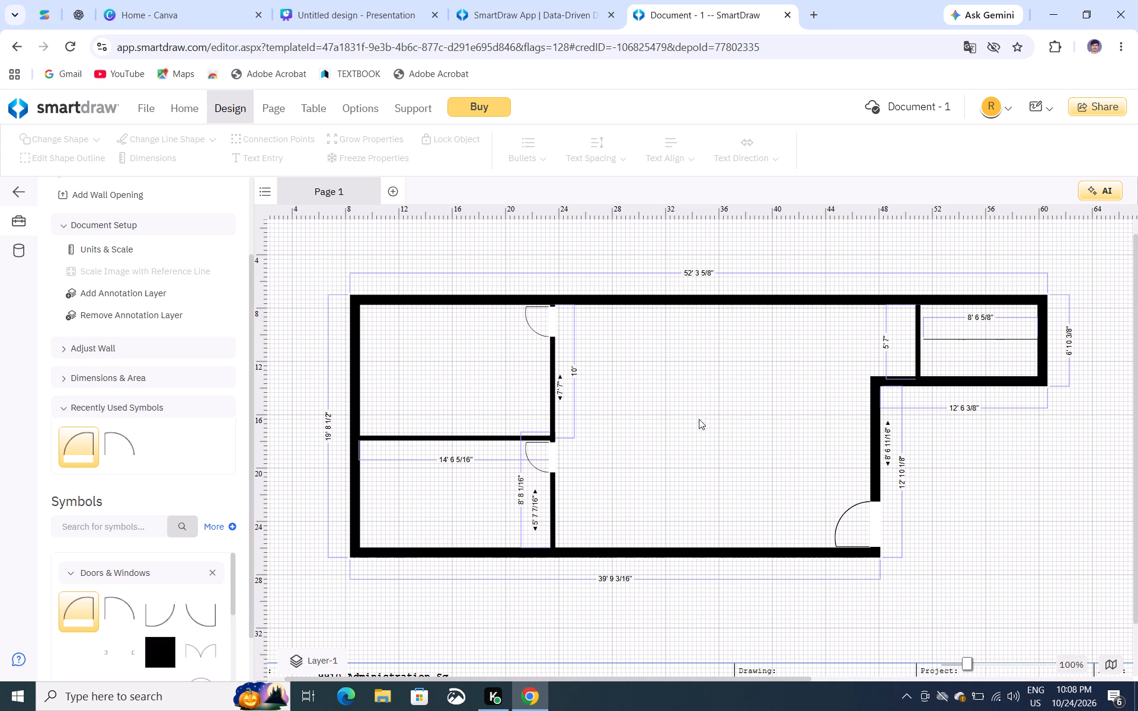
click(730, 434)
Duplicate the upper-left room's door into the large room's upper right area, at about 524" left and 108" top.
ctrl+drag(549, 322, 567, 320)
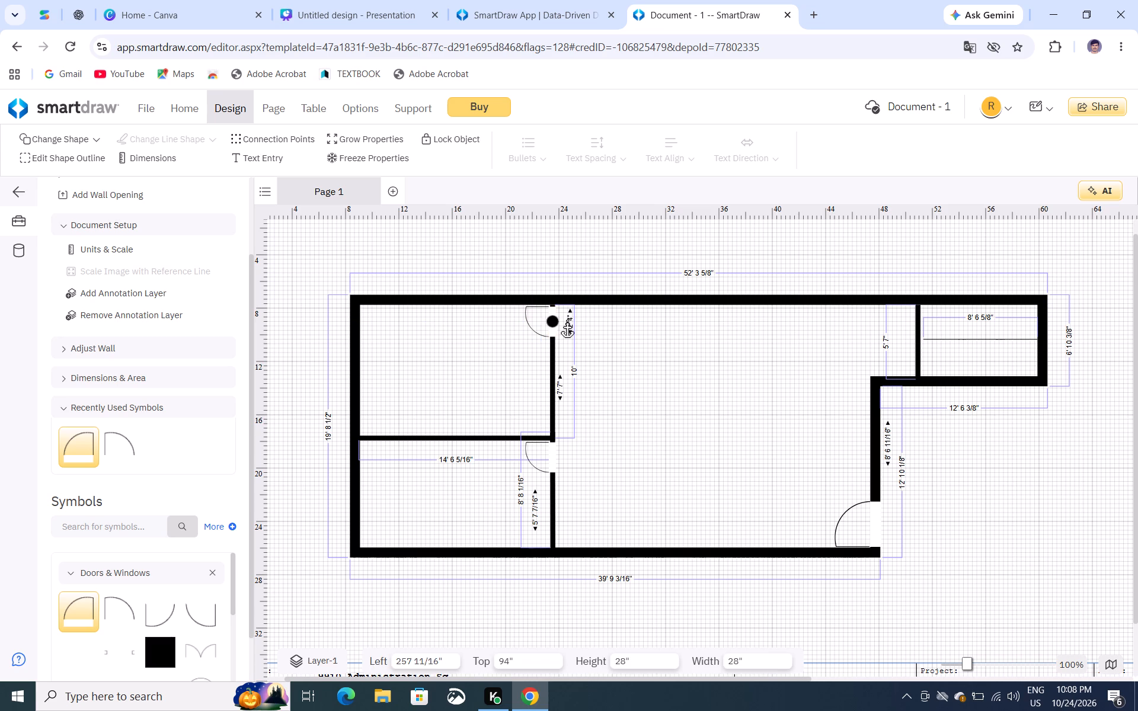
ctrl+drag(567, 320, 837, 342)
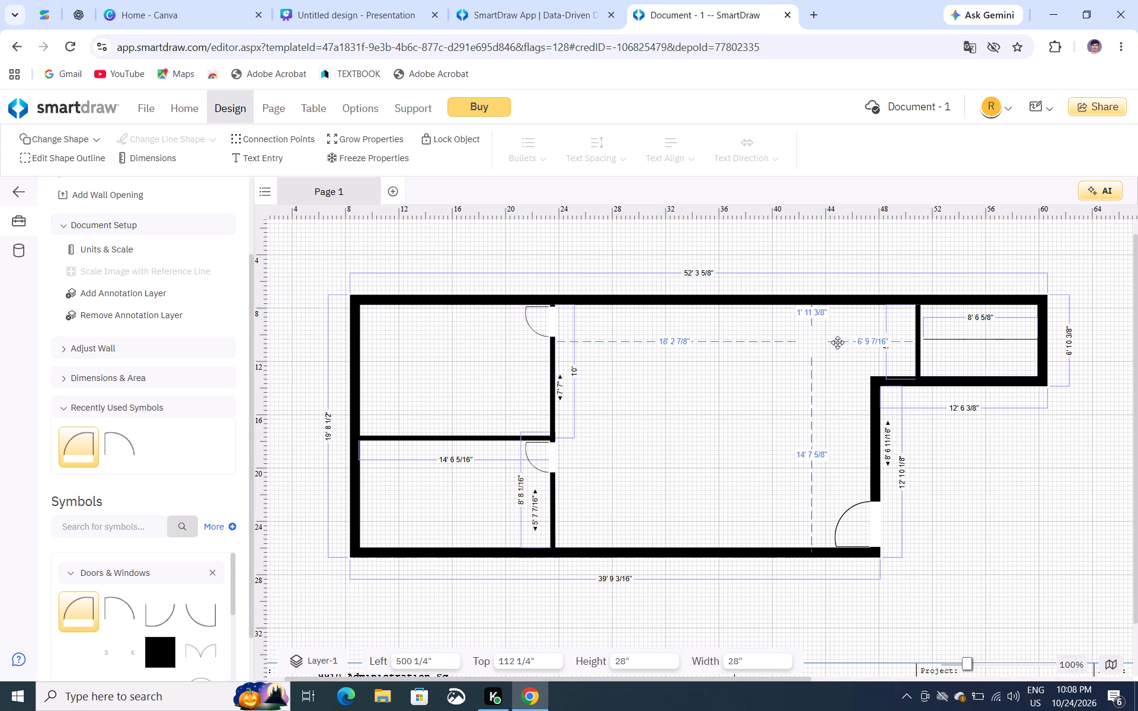
ctrl+drag(837, 342, 846, 339)
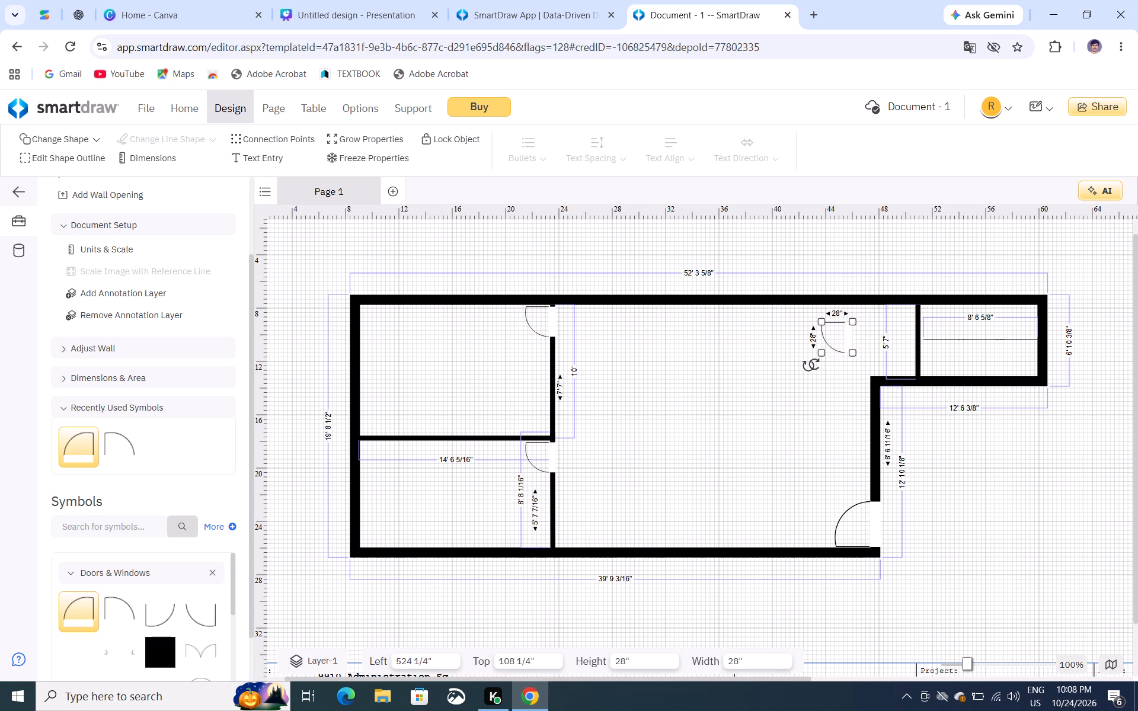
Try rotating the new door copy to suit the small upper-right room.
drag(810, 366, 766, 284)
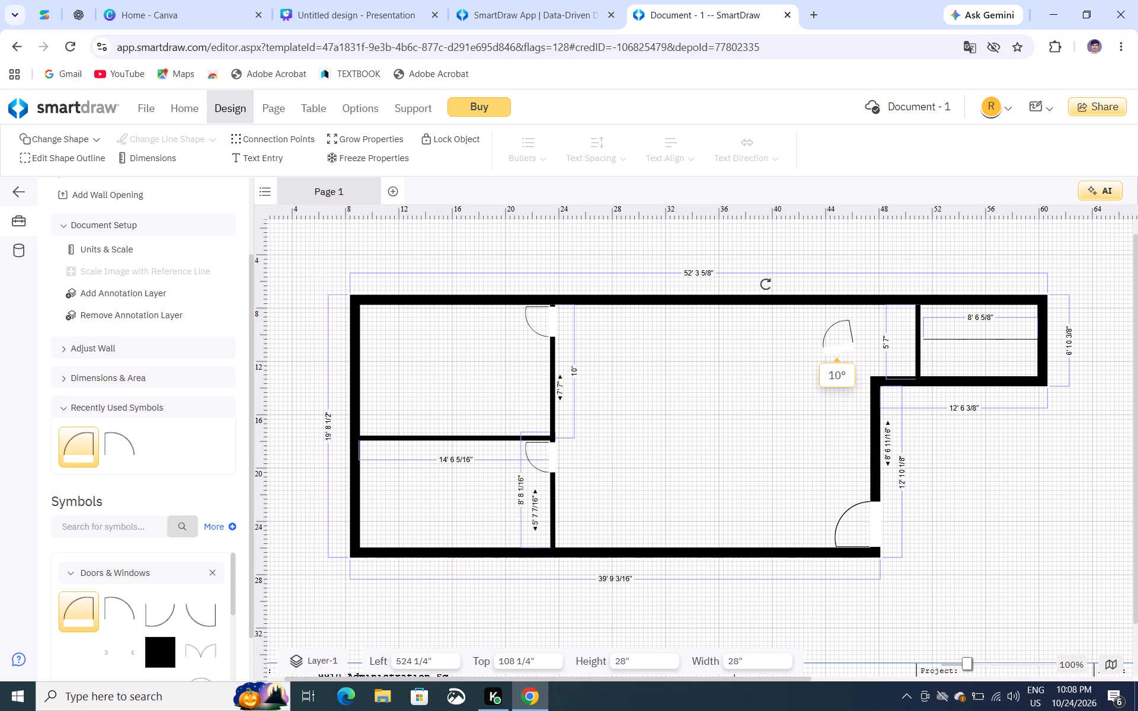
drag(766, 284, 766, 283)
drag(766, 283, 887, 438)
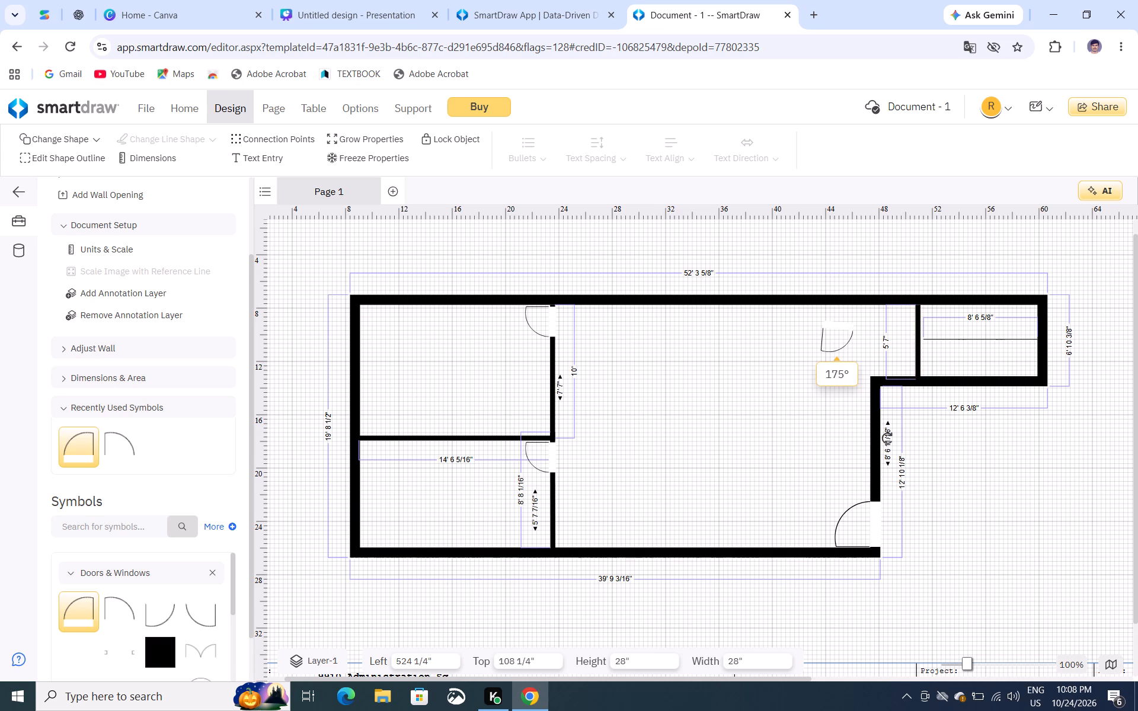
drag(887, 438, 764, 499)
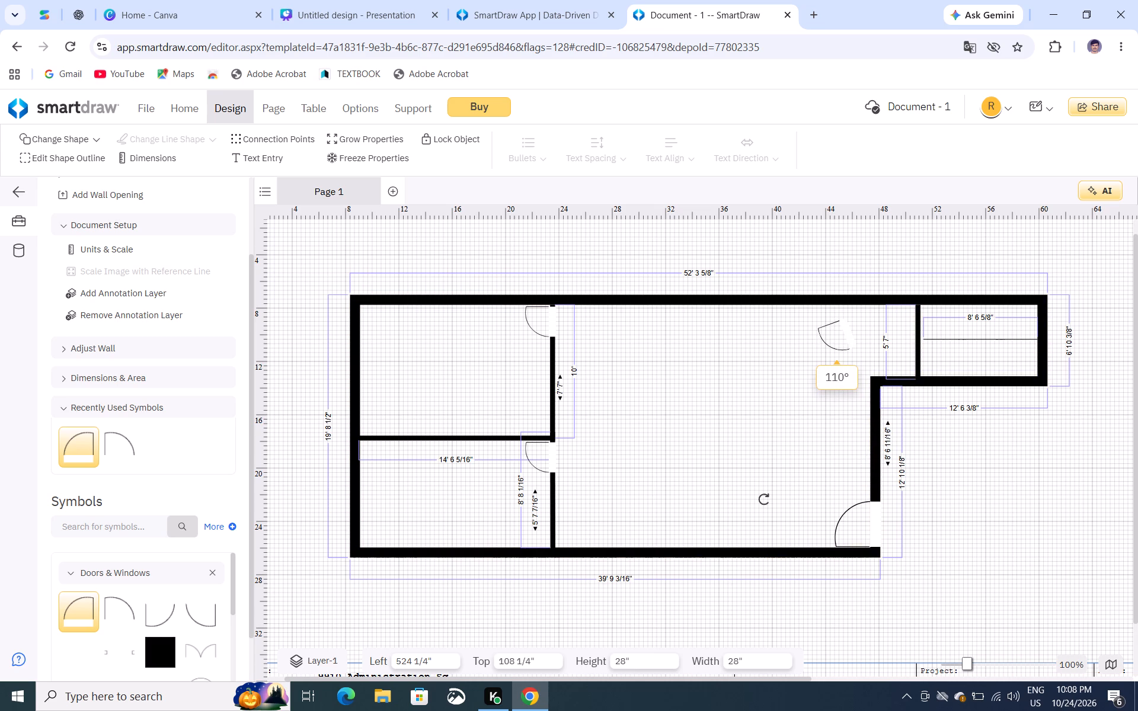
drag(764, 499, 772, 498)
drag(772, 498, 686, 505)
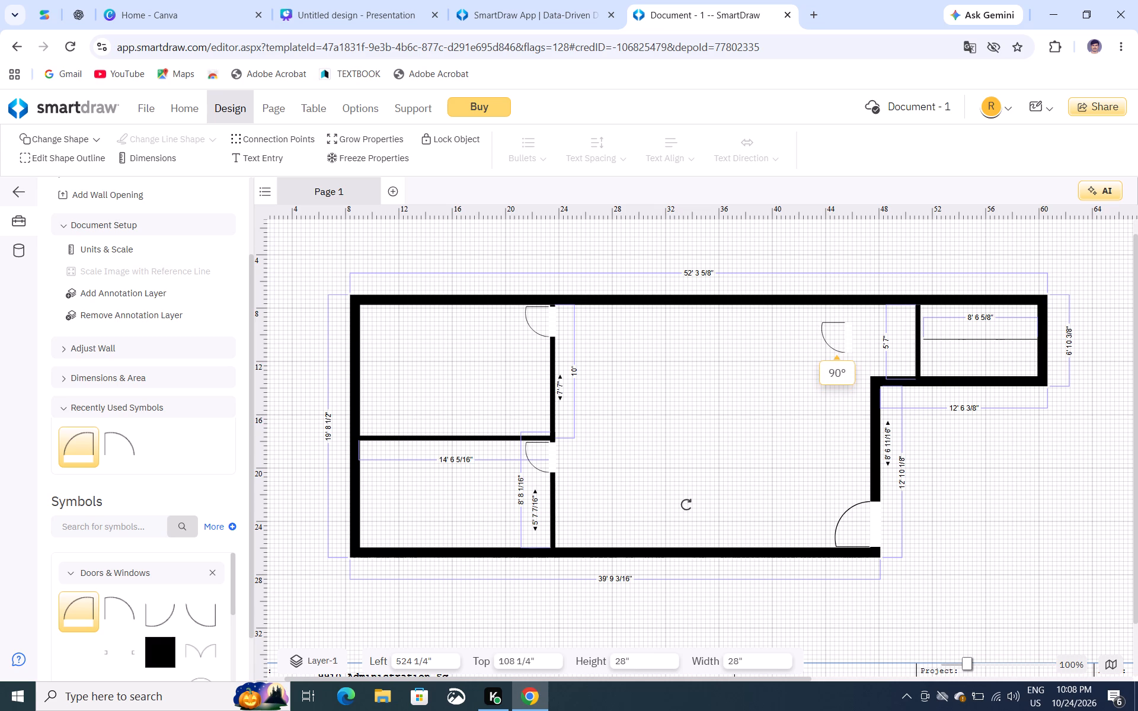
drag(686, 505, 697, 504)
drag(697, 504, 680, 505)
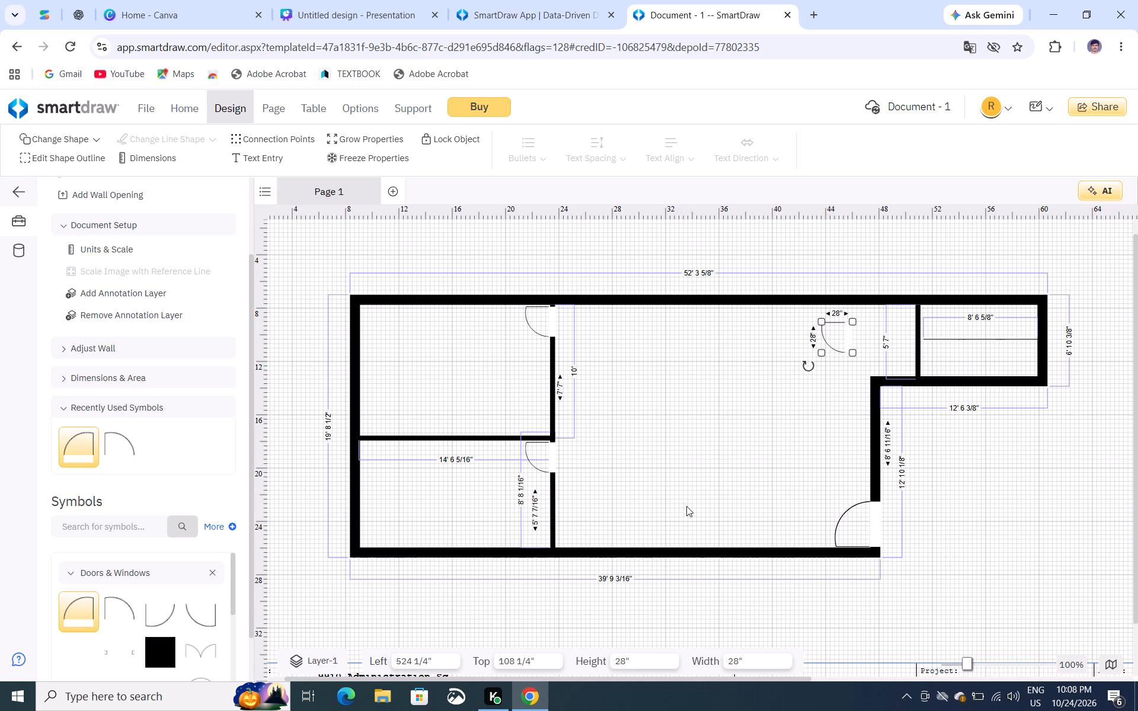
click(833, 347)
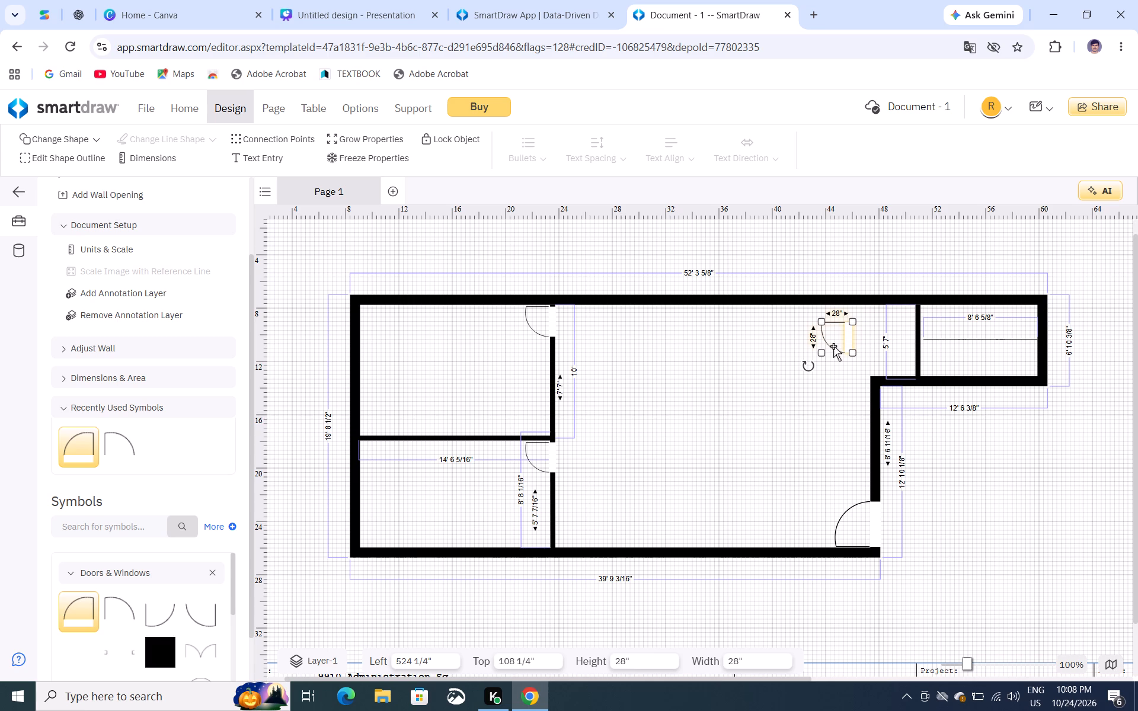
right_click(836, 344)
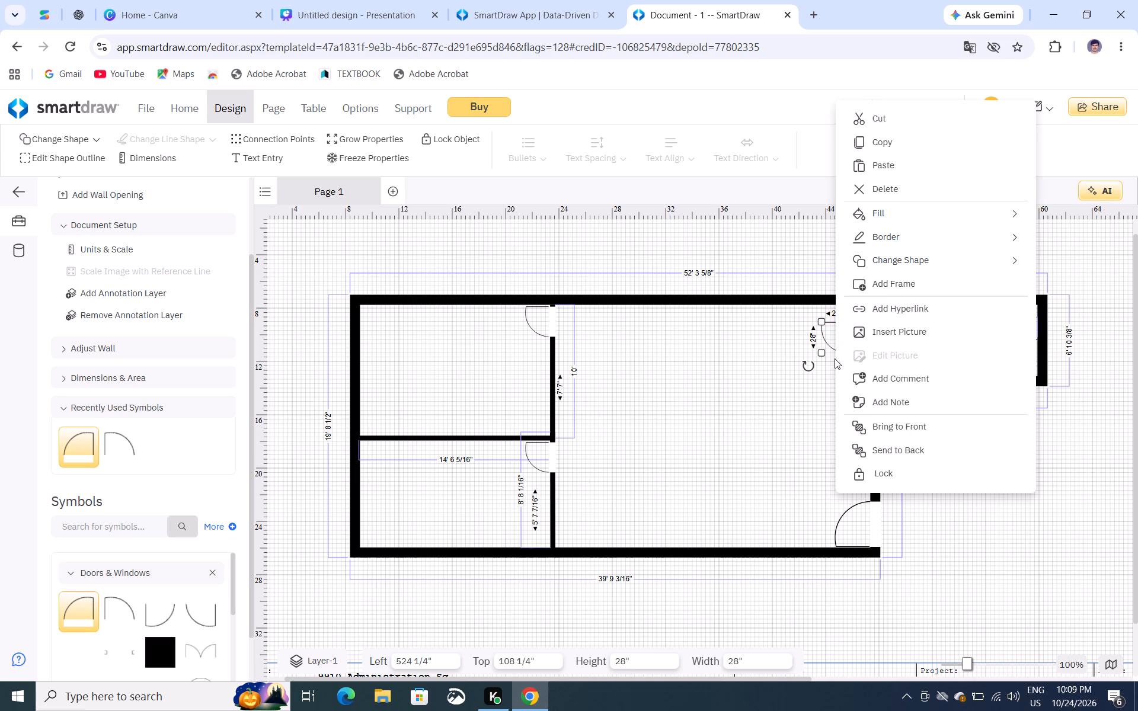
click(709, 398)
Flip the new door copy horizontally.
click(828, 335)
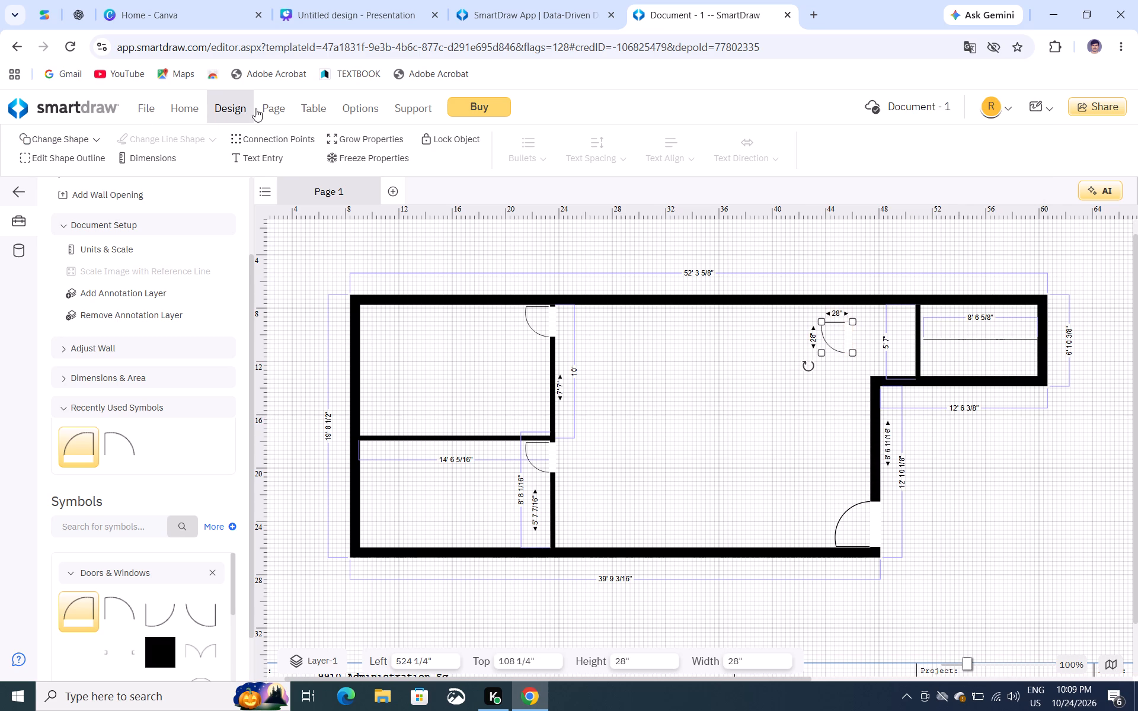
click(143, 108)
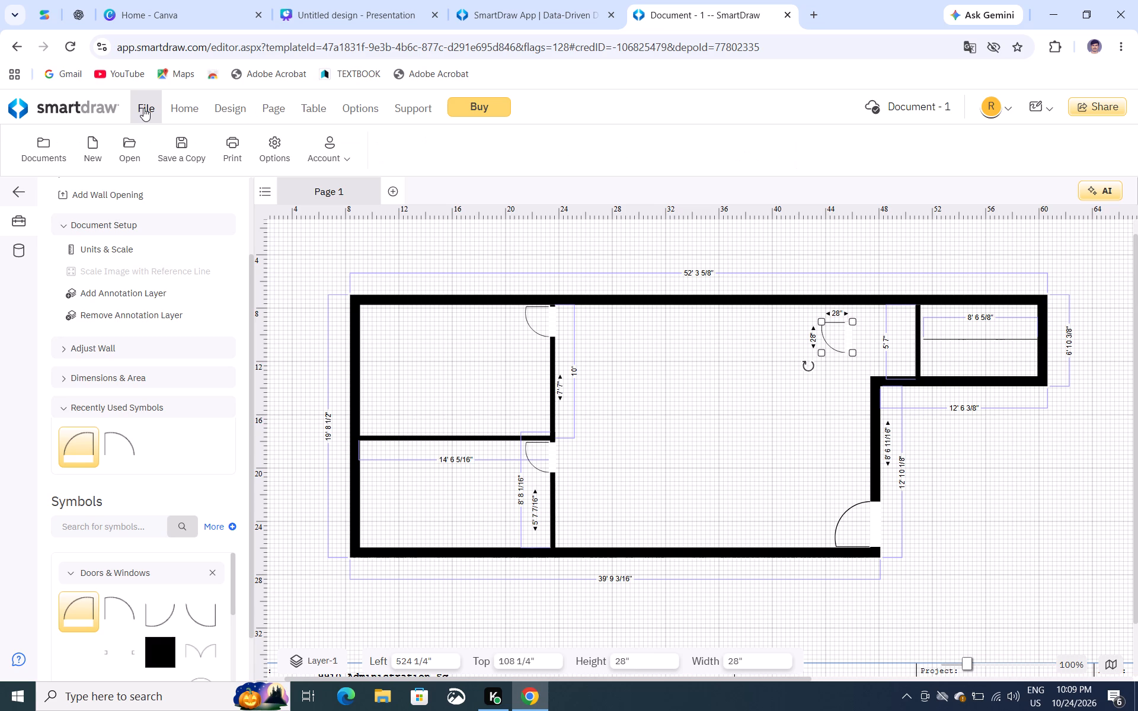
click(191, 106)
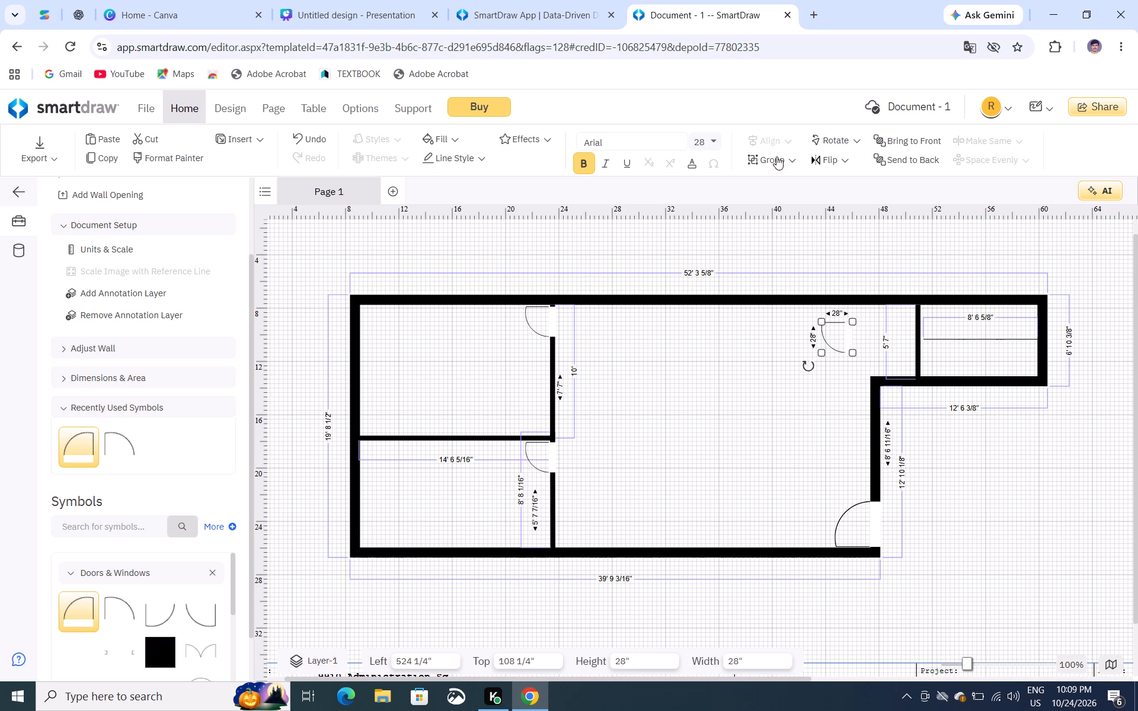
click(828, 165)
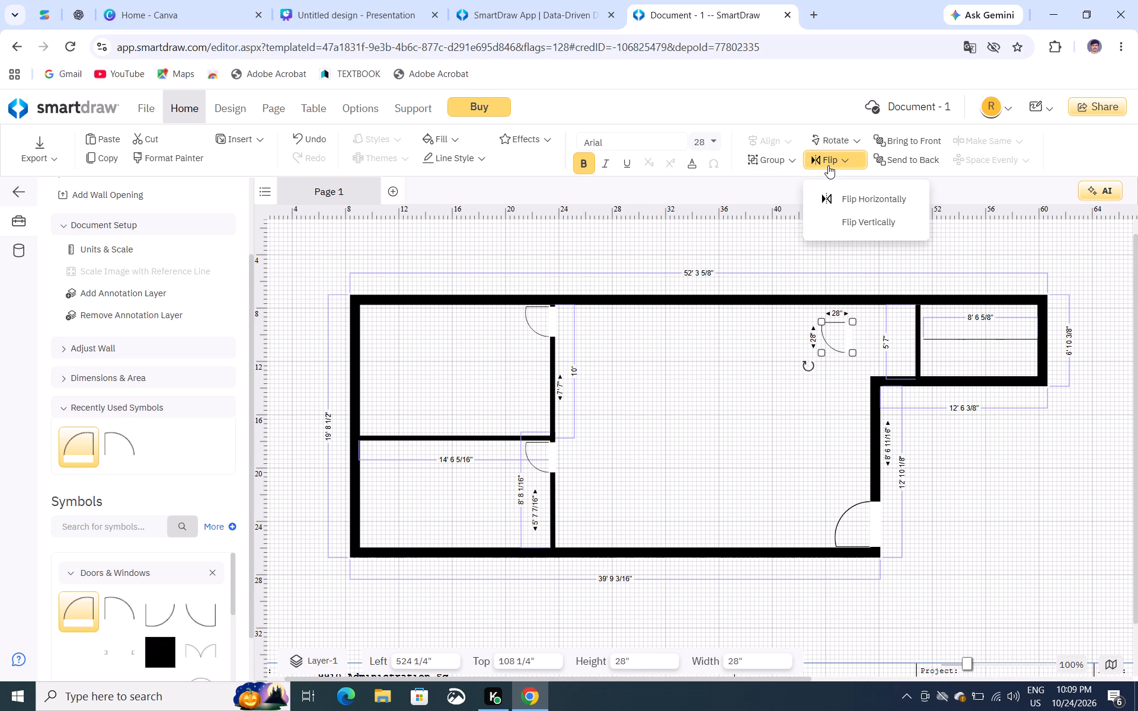
click(851, 199)
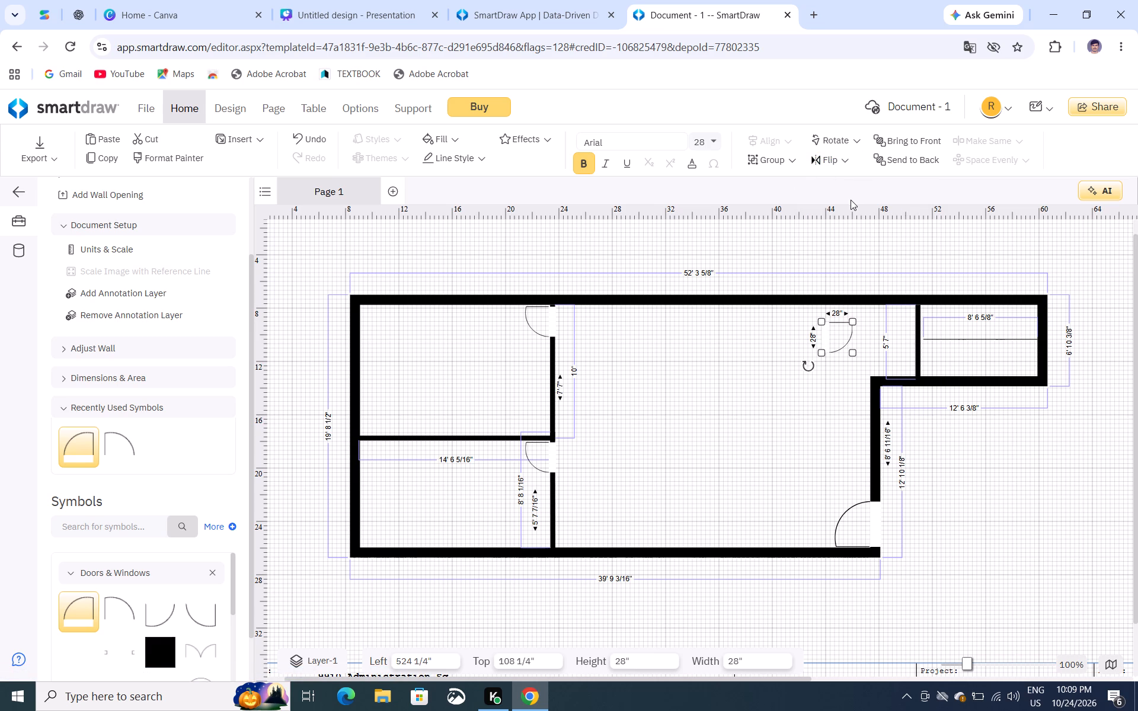
Seat the flipped door at the top of the small upper-right room's interior wall, swinging into that room.
drag(832, 332, 928, 328)
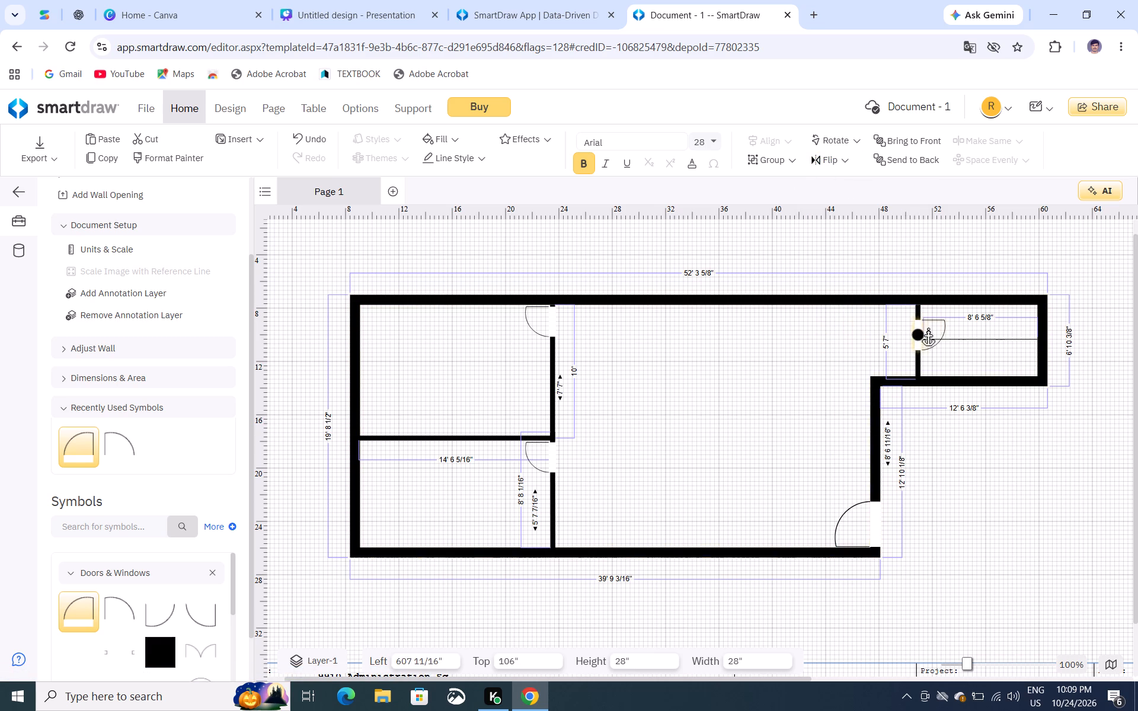
drag(928, 328, 925, 313)
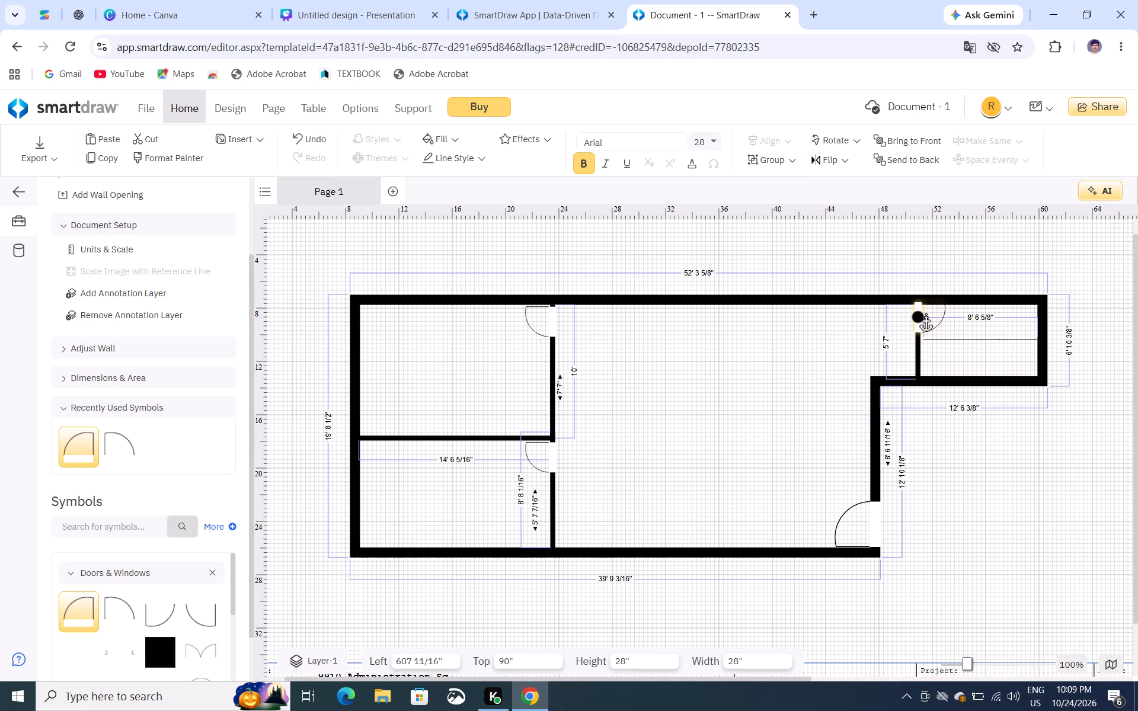
drag(925, 313, 925, 315)
click(749, 370)
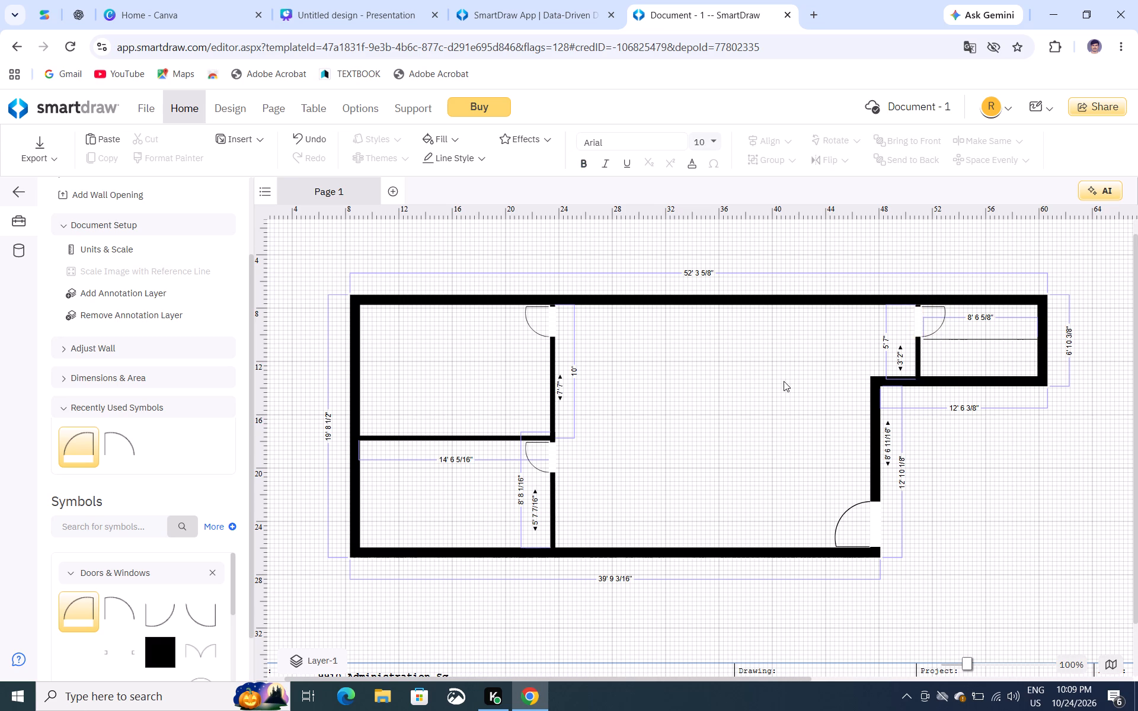
Delete the thin horizontal line across the small upper-right room.
click(1009, 340)
key(Delete)
Remove the Doors & Windows library from the symbol list.
scroll(177, 509, down, 3)
scroll(177, 509, up, 1)
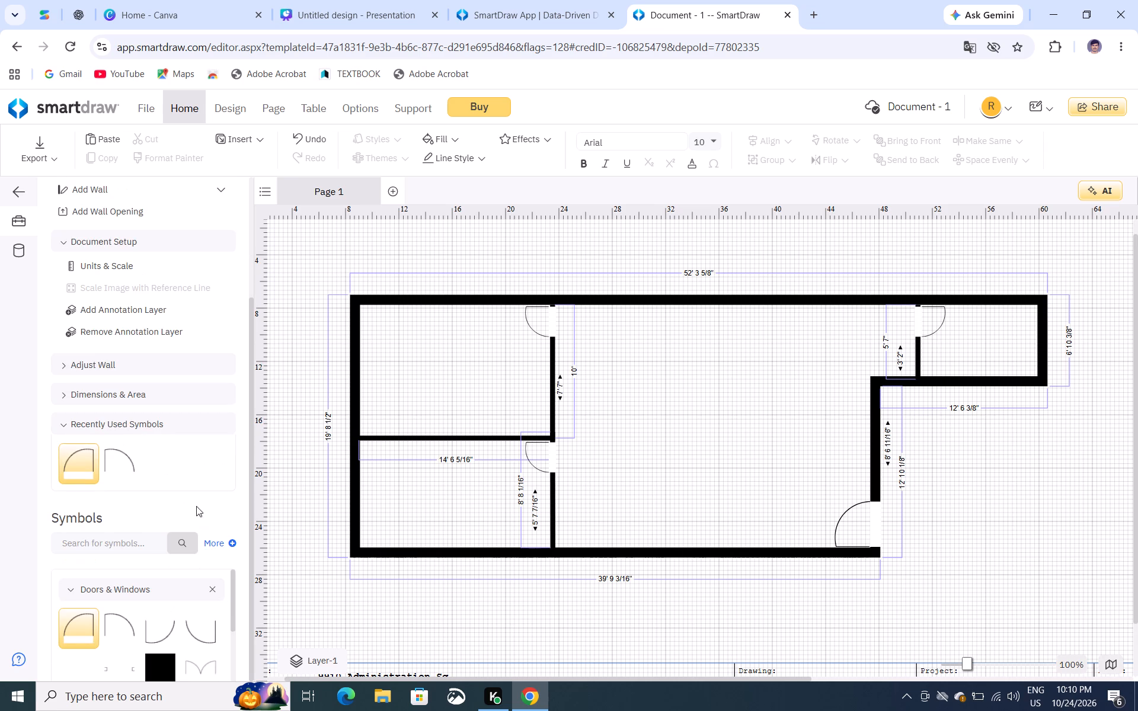
click(210, 587)
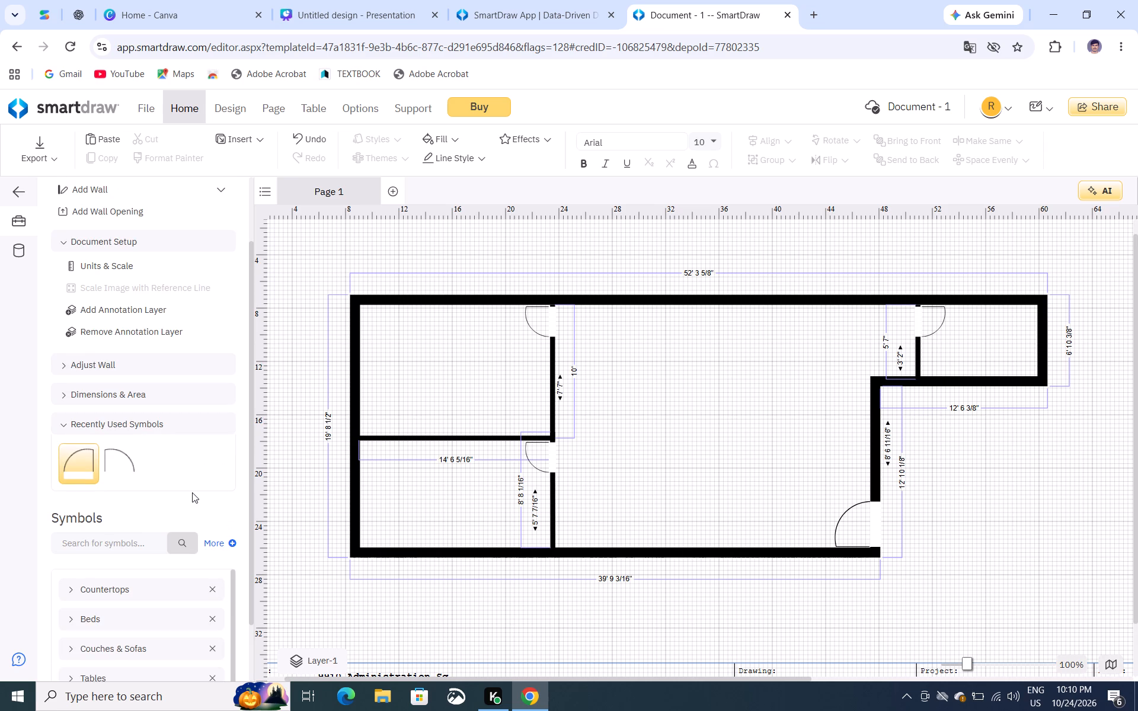
Turn off the display of dimensions on the floor plan.
scroll(192, 488, up, 3)
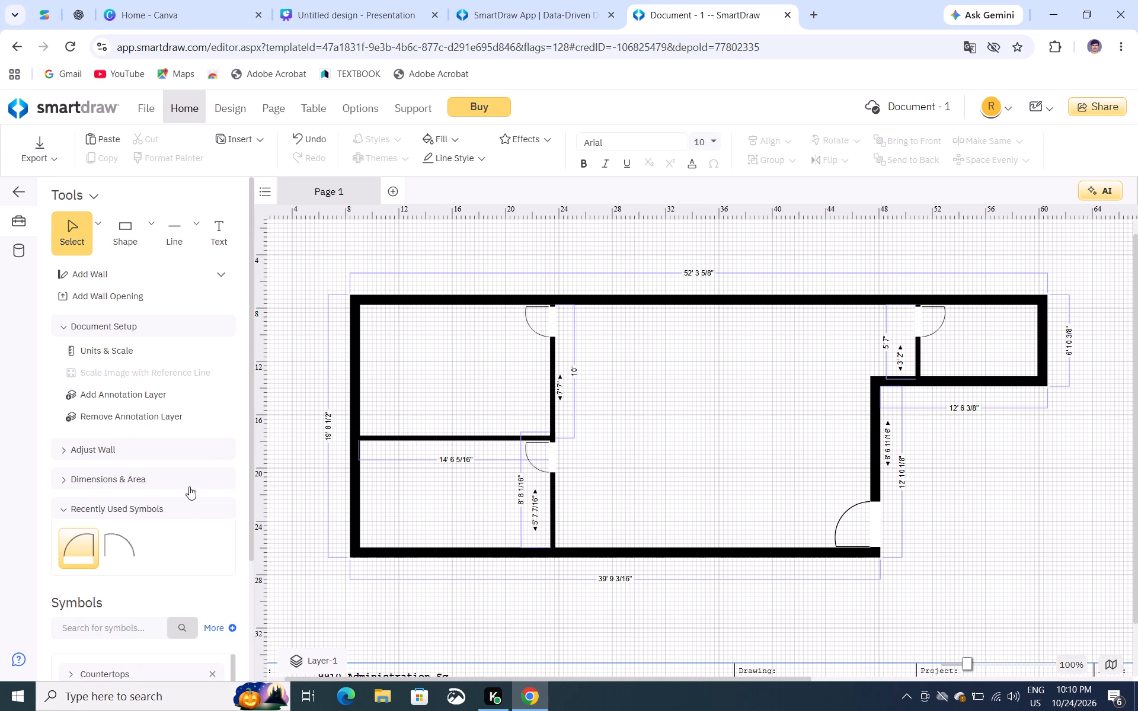
click(155, 475)
click(213, 498)
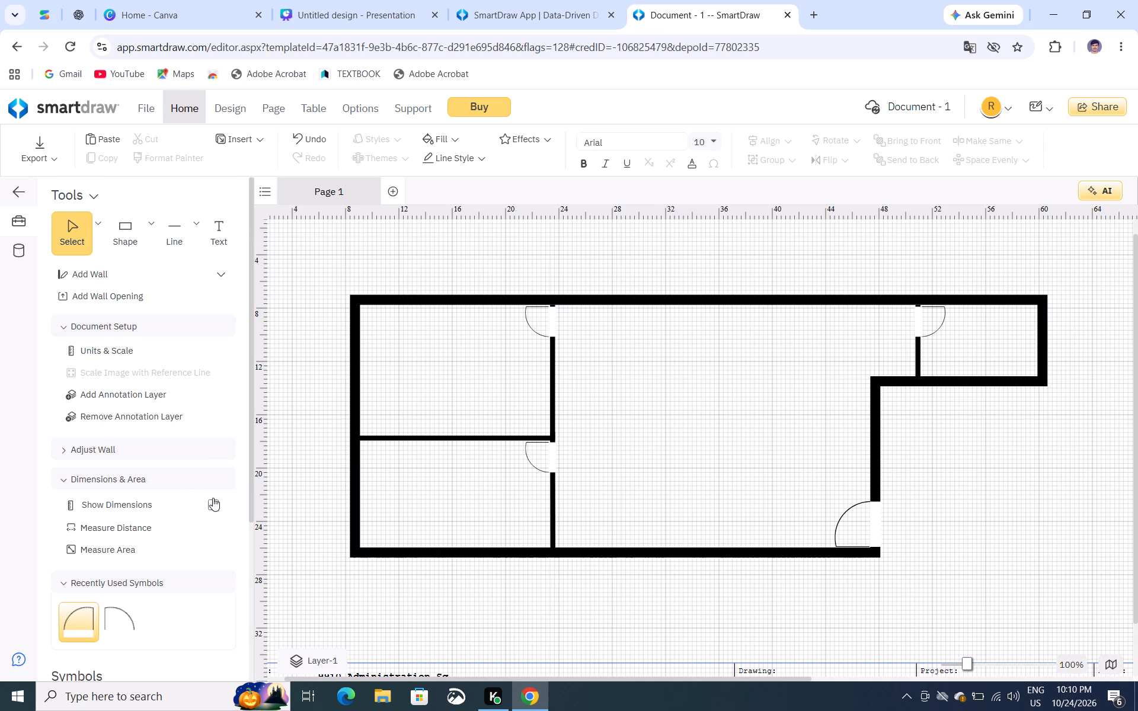
Browse the furnishing symbol libraries from Countertops onward.
scroll(181, 449, down, 2)
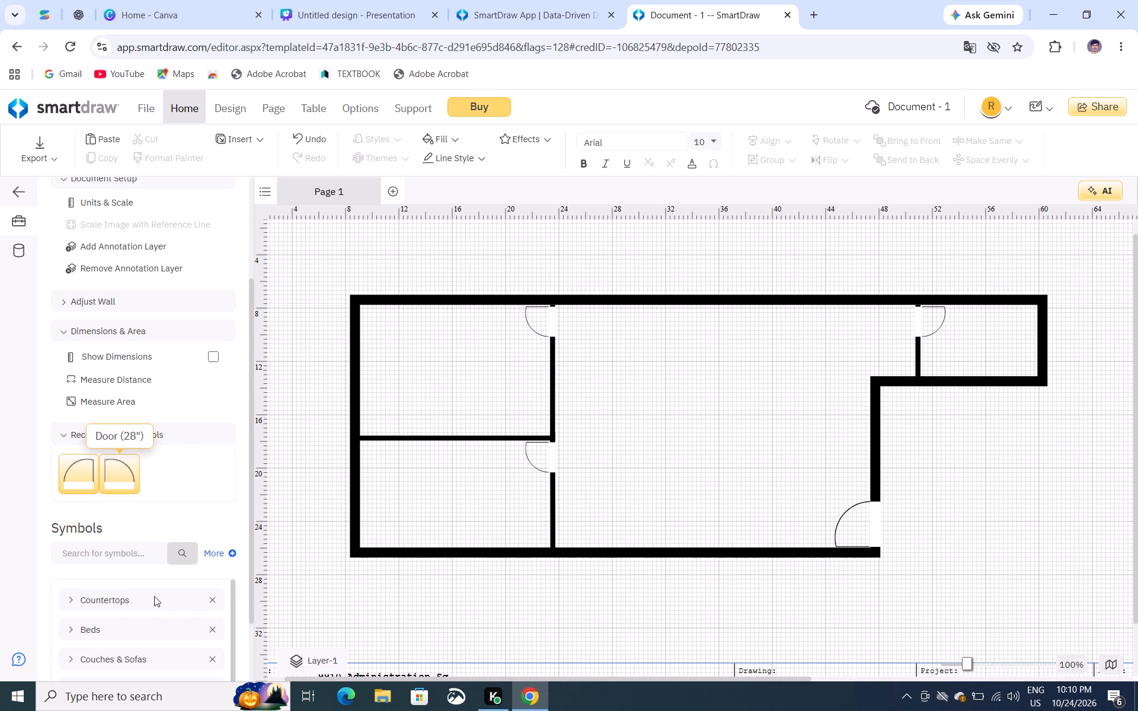
scroll(159, 606, down, 2)
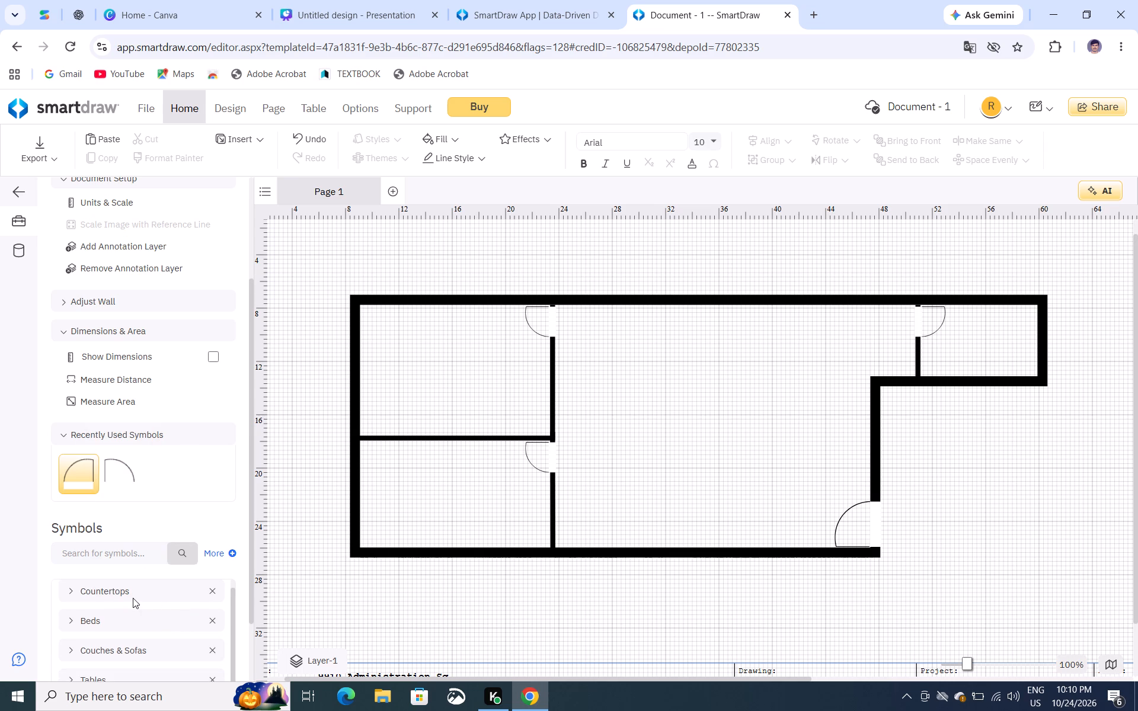
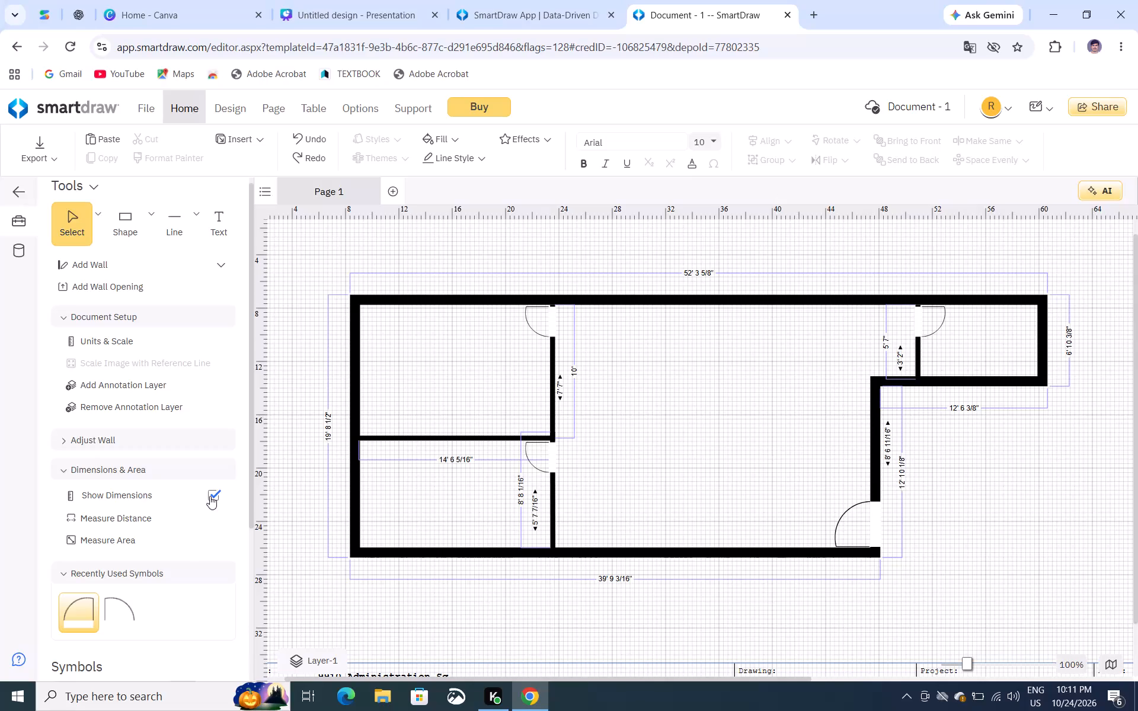
Turn off the display of dimensions on the floor plan.
click(212, 495)
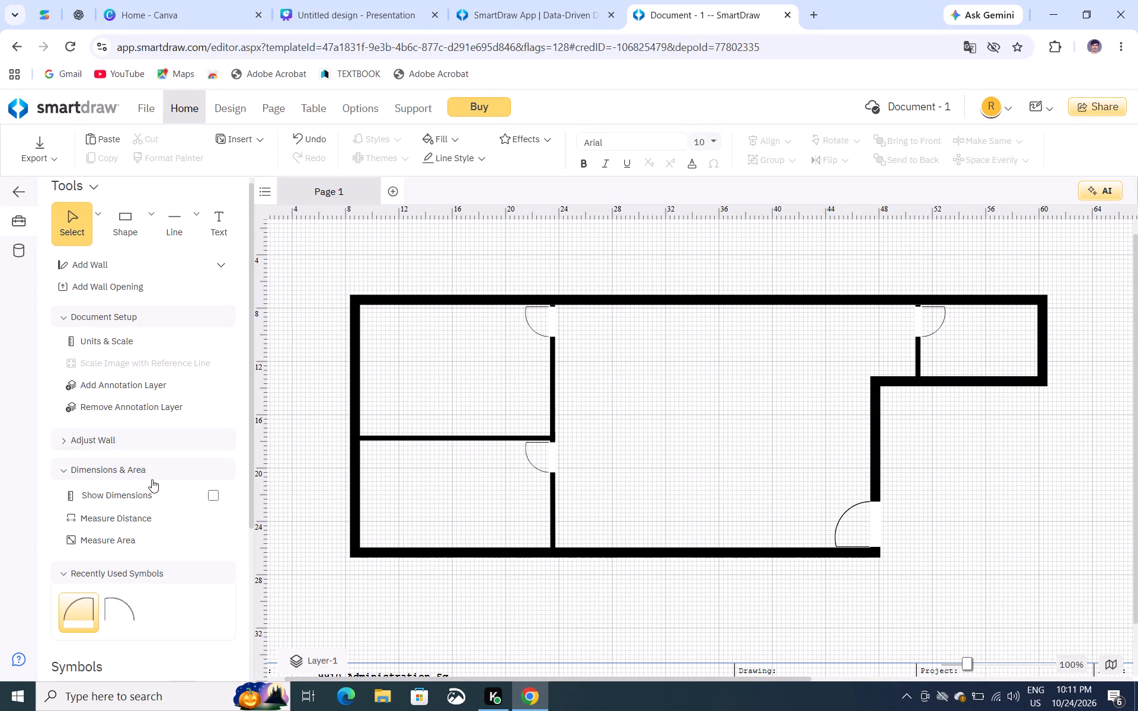
Add the Doors & Windows library from Floor Plans, Arch. Floor Plans & Elevation to the symbol list.
scroll(151, 479, down, 3)
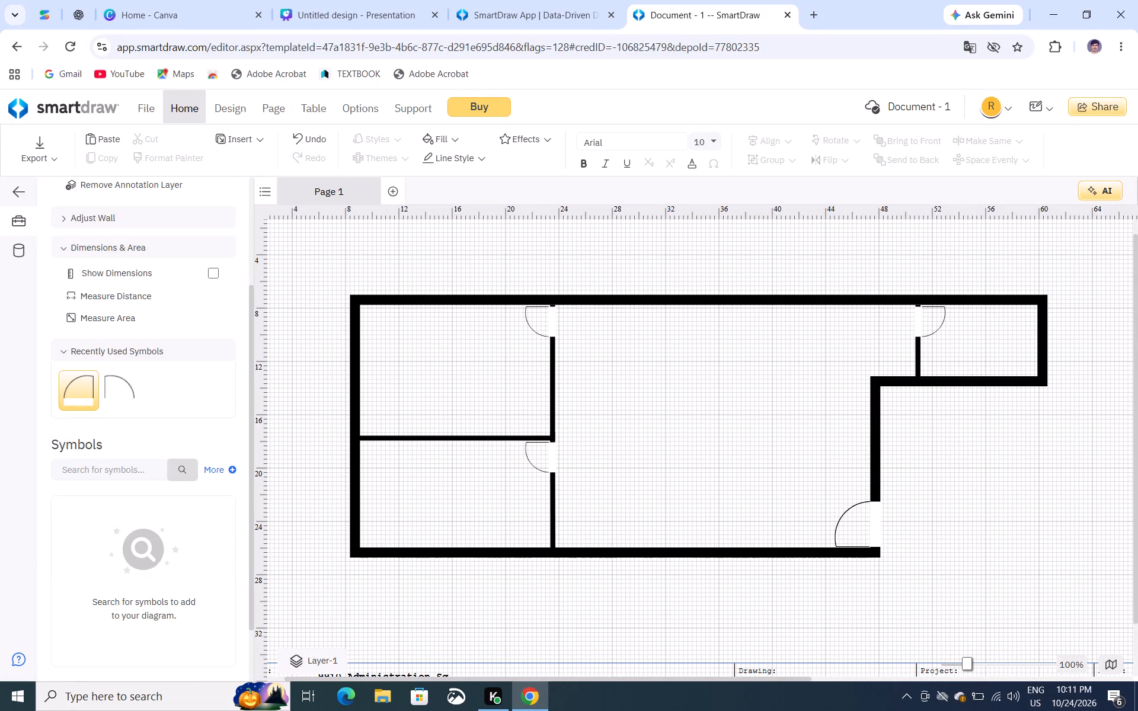
click(141, 473)
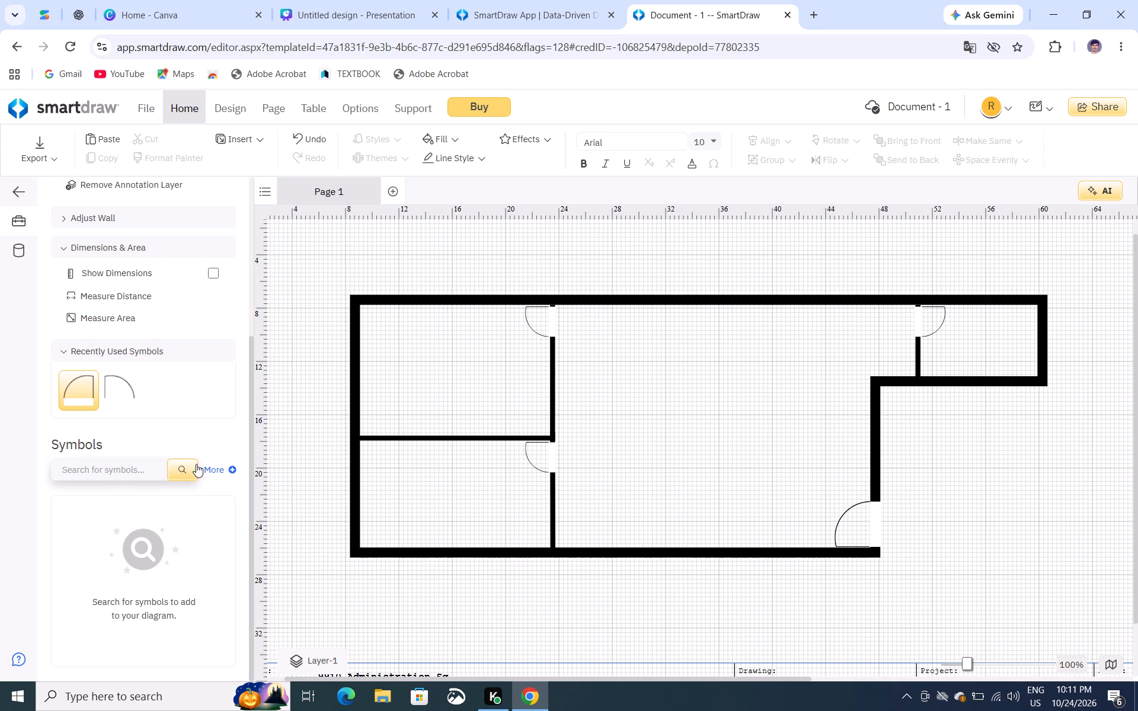
click(212, 466)
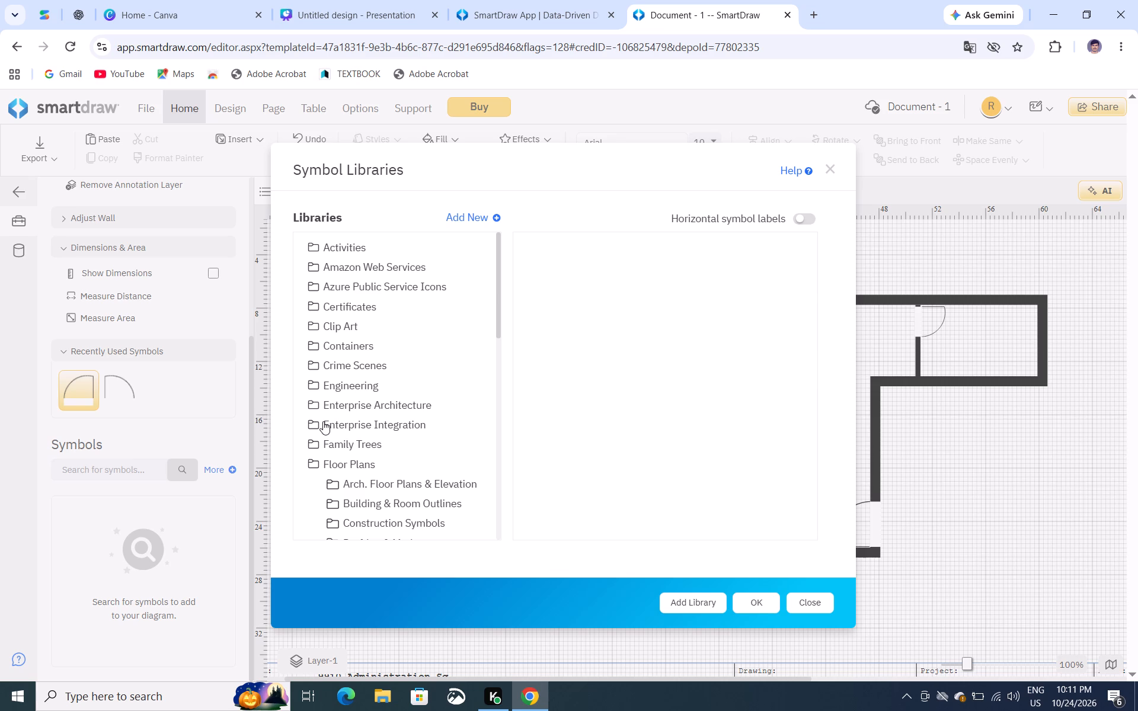
scroll(323, 421, down, 9)
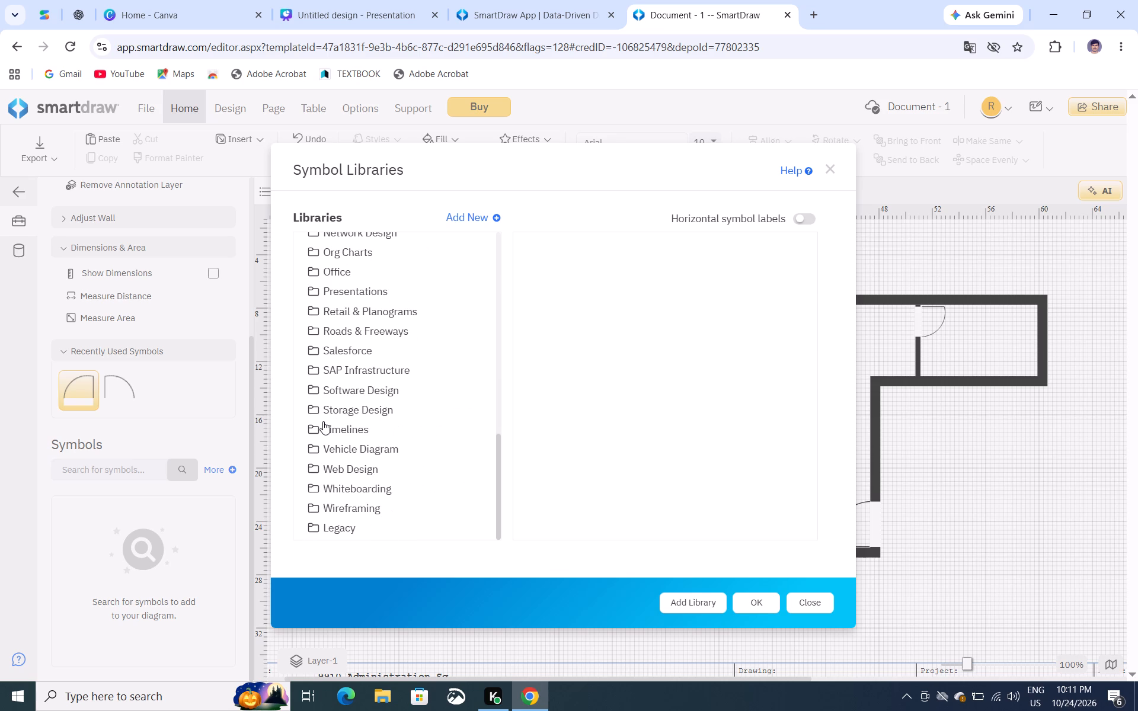
scroll(323, 421, down, 1)
scroll(323, 421, up, 7)
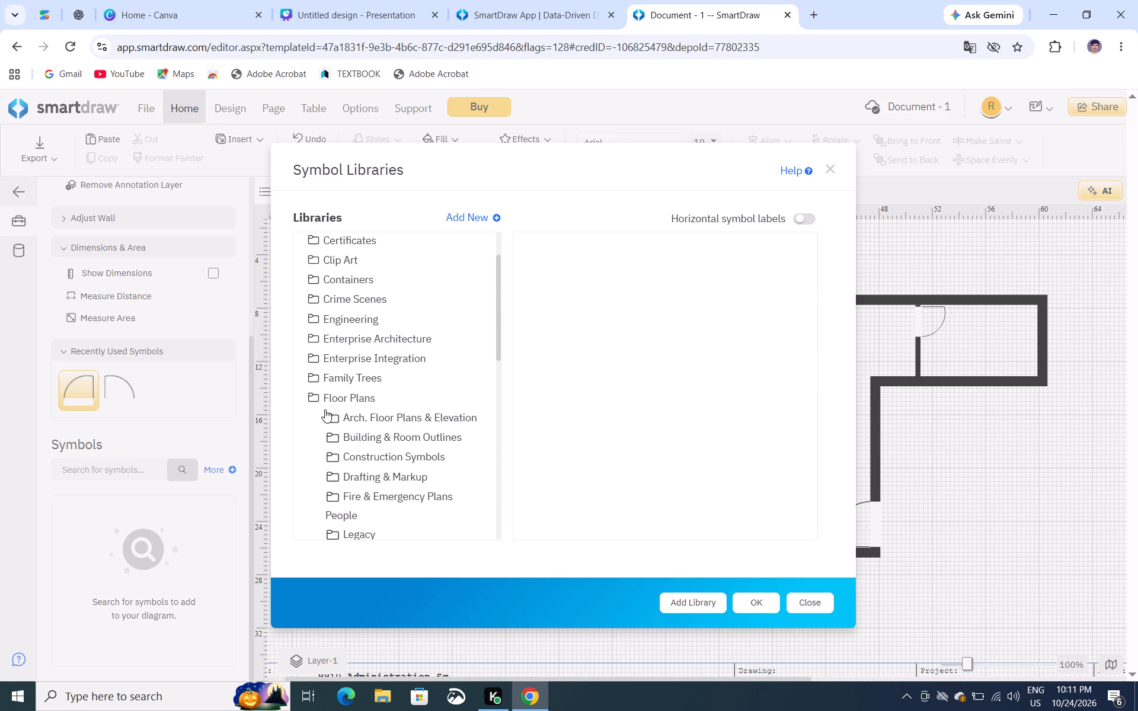
click(325, 397)
click(310, 394)
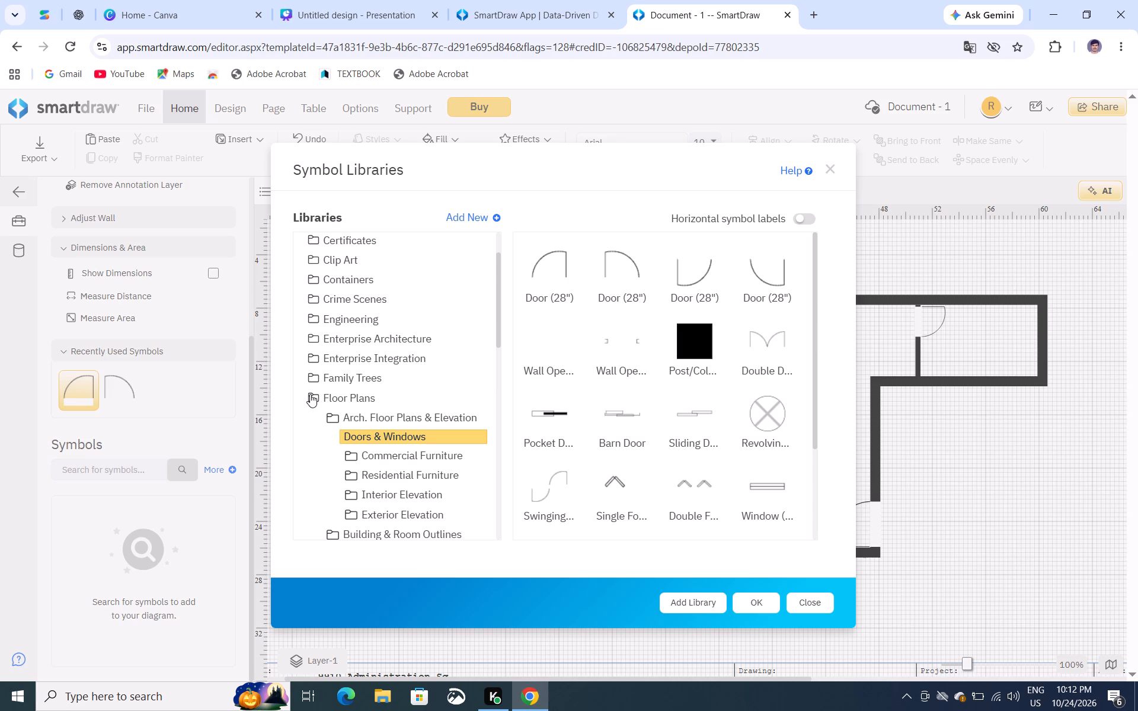
click(698, 604)
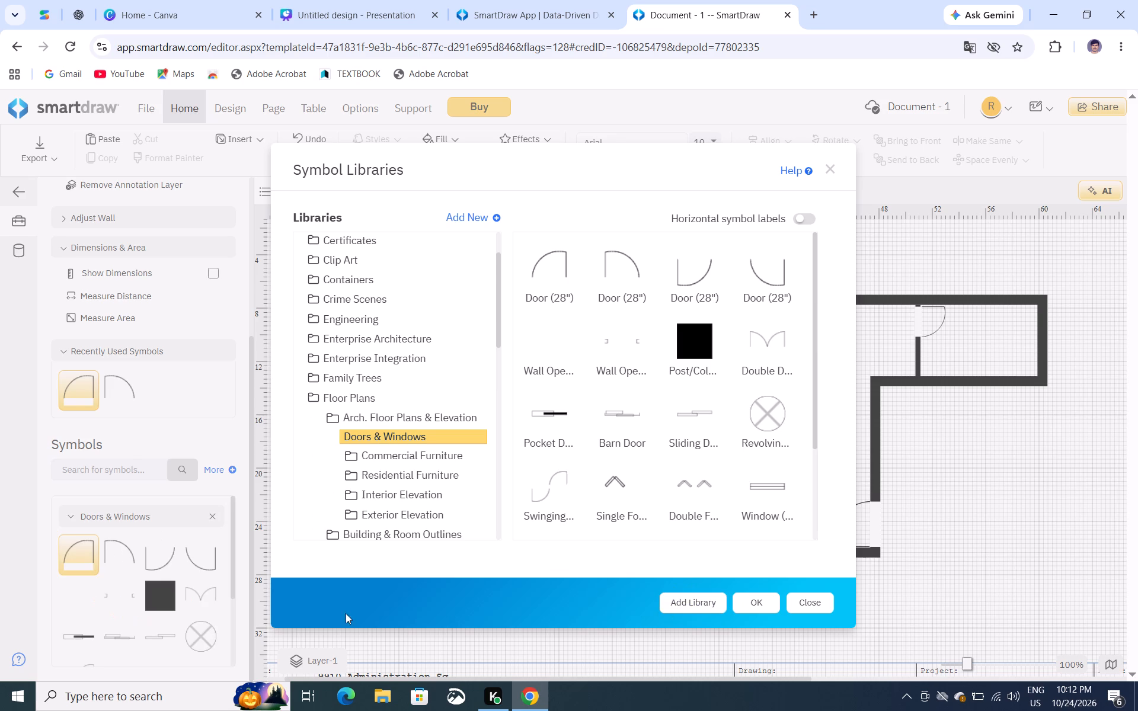
scroll(158, 579, down, 2)
drag(232, 578, 232, 611)
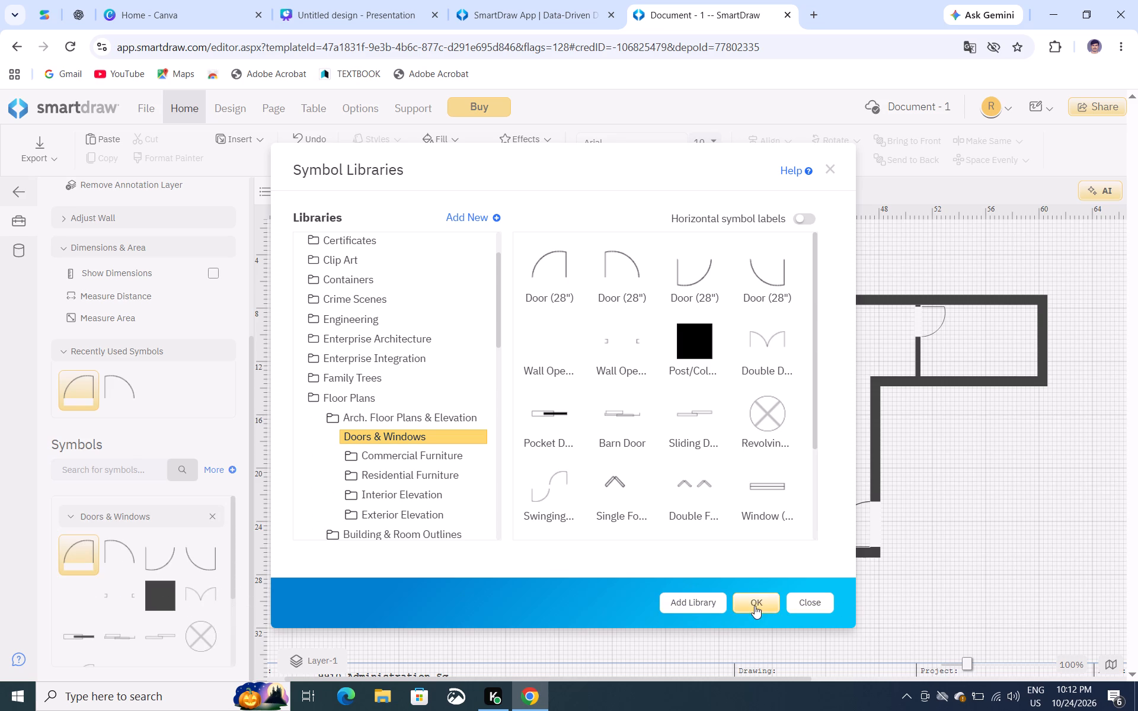
click(755, 606)
Place a Window (36") symbol in the top wall of the upper-left room, with its Left position at about 14' 6".
drag(232, 568, 232, 594)
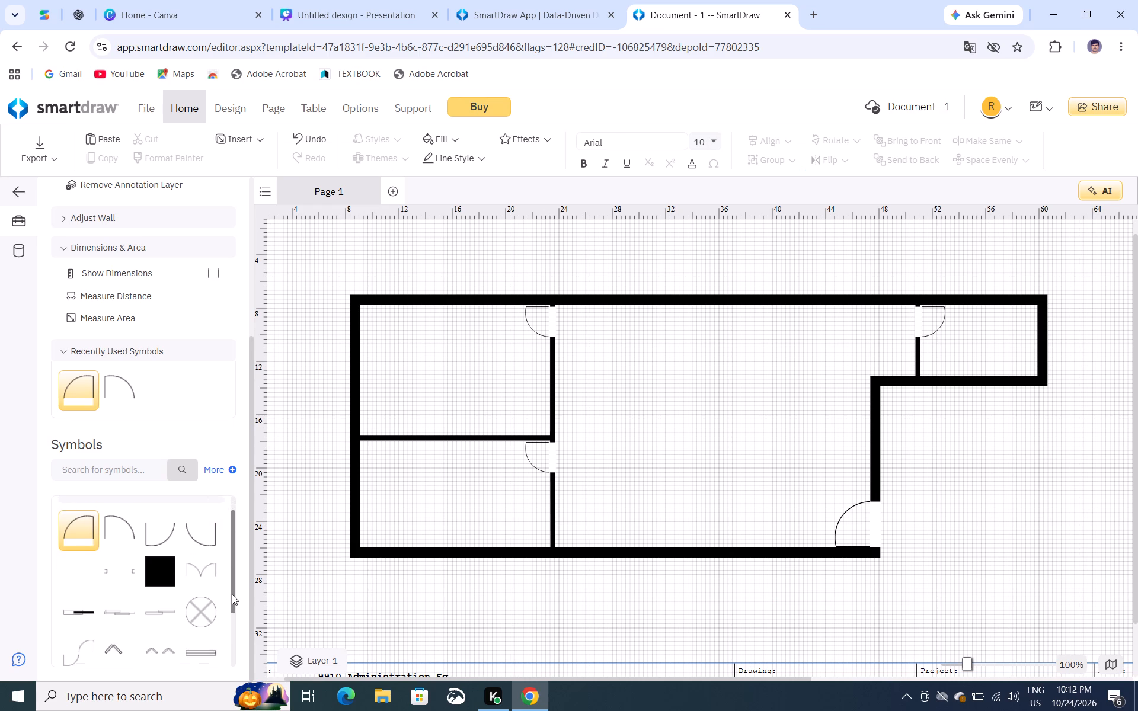
drag(232, 594, 232, 617)
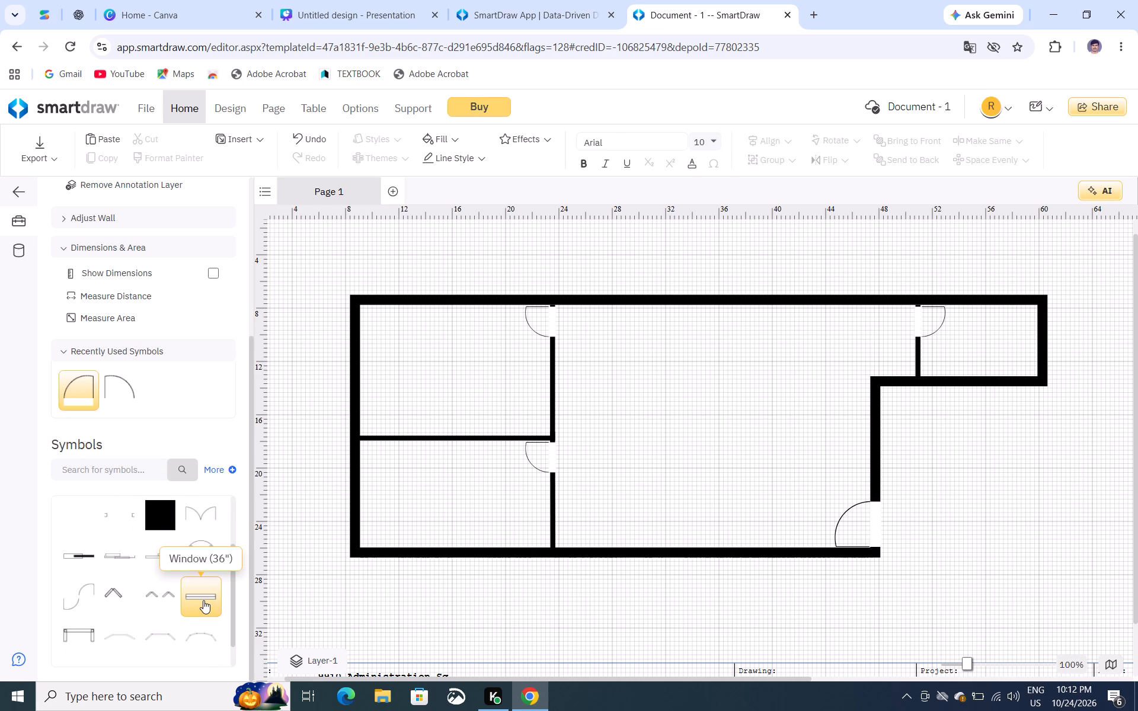
drag(203, 600, 435, 303)
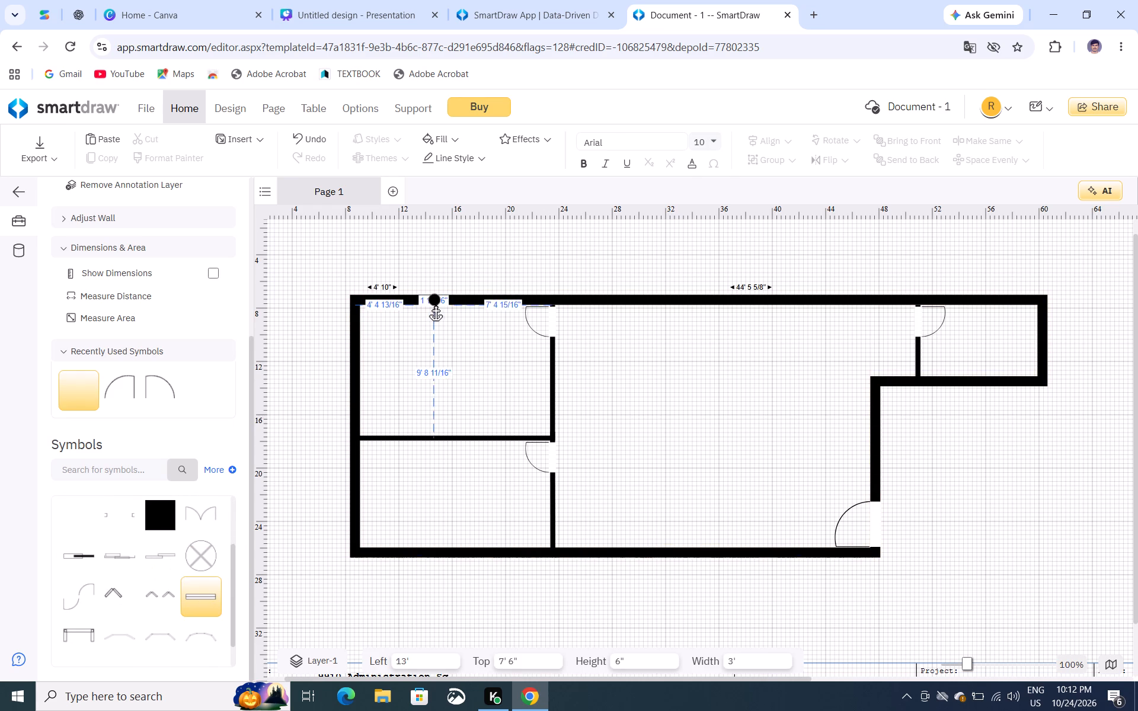
drag(435, 303, 448, 297)
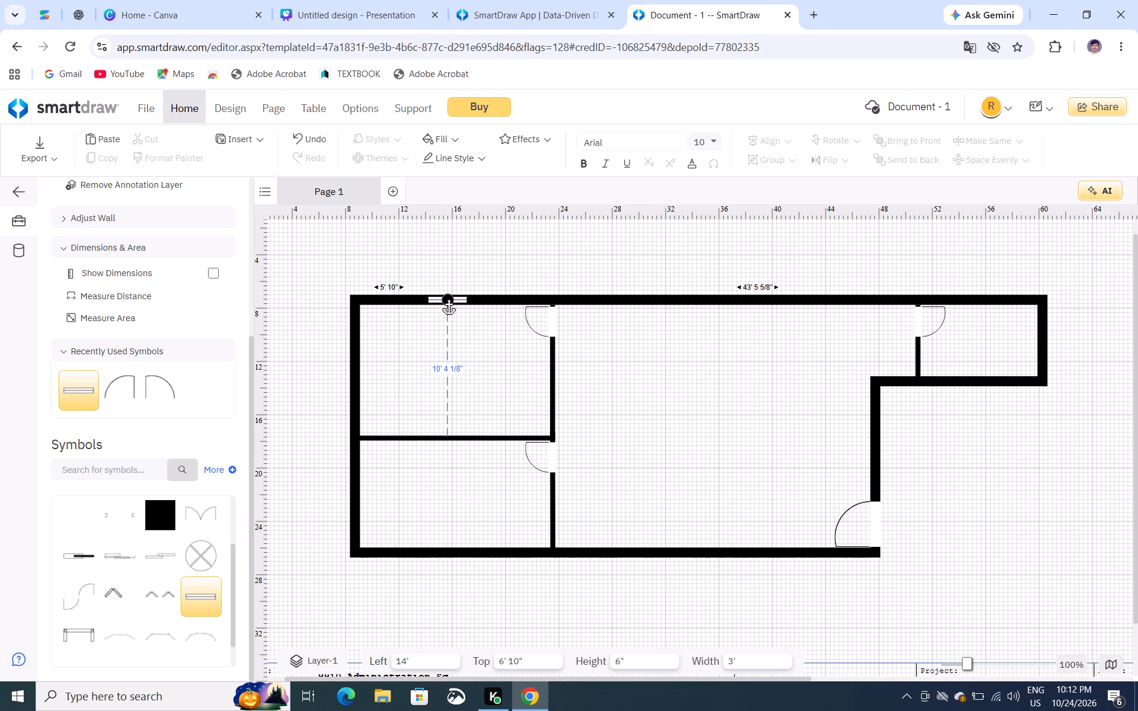
drag(448, 297, 449, 297)
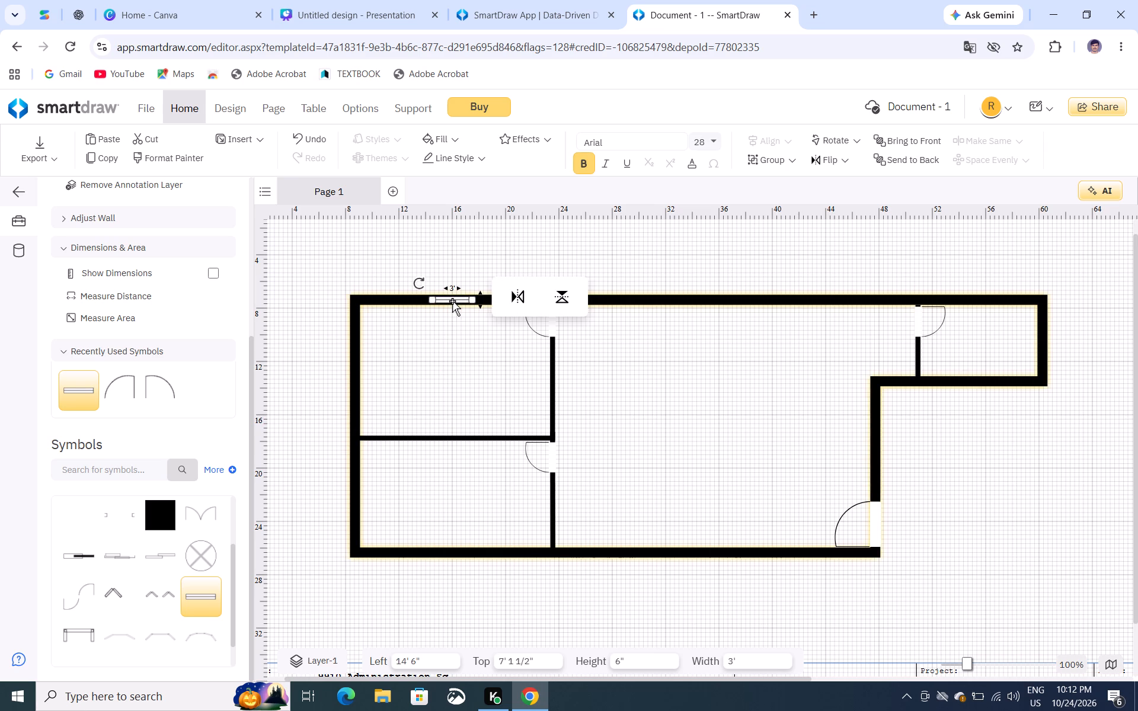
Copy the window into the top wall of the large central room, with its Left position at about 34' 6".
drag(452, 300, 758, 284)
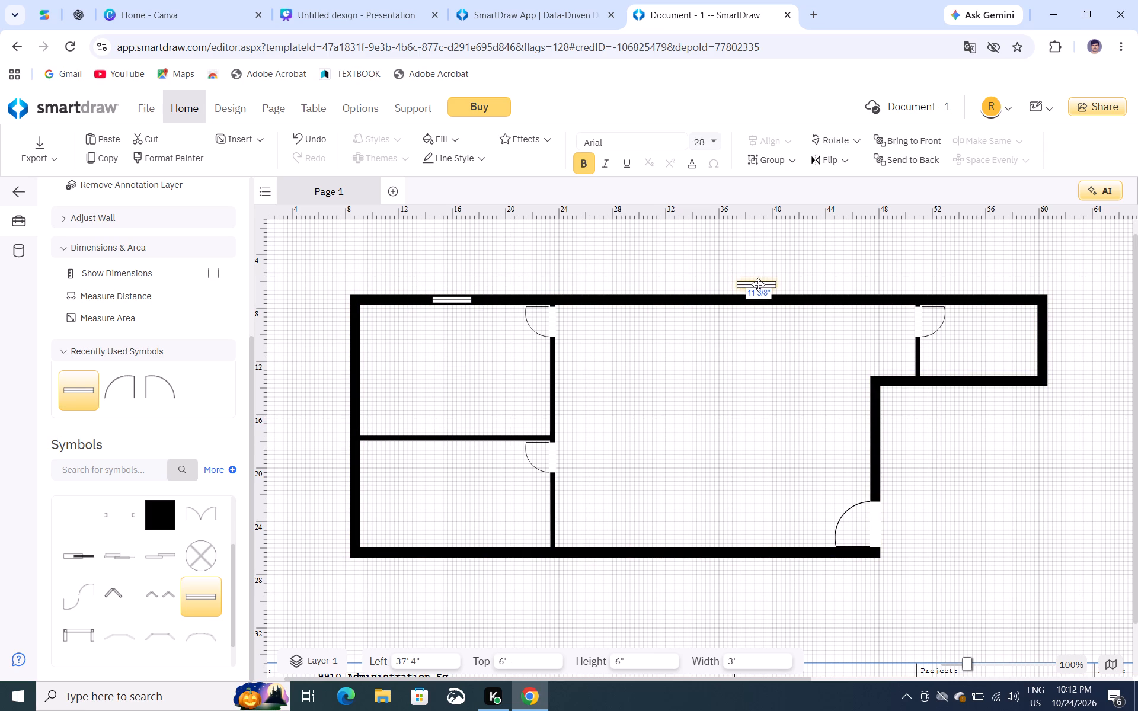
drag(758, 284, 728, 299)
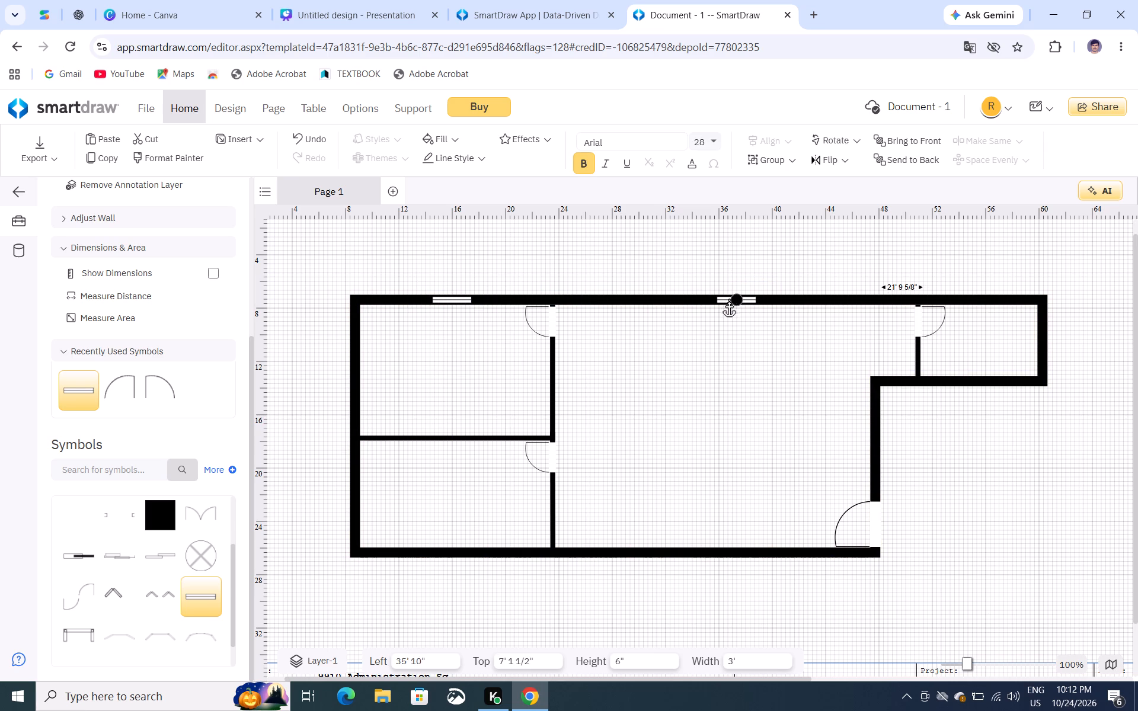
drag(728, 299, 720, 301)
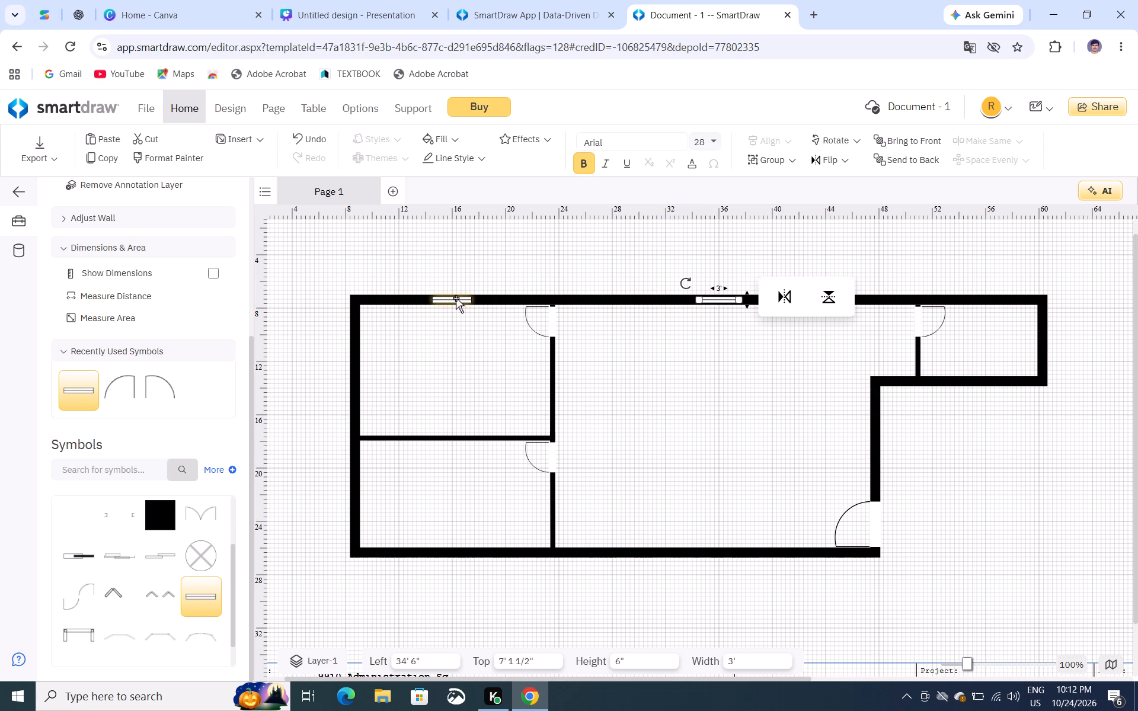
Copy the upper-left room's top window into the bottom wall of the small upper-right room, Left position about 54' 10".
ctrl+drag(456, 298, 982, 297)
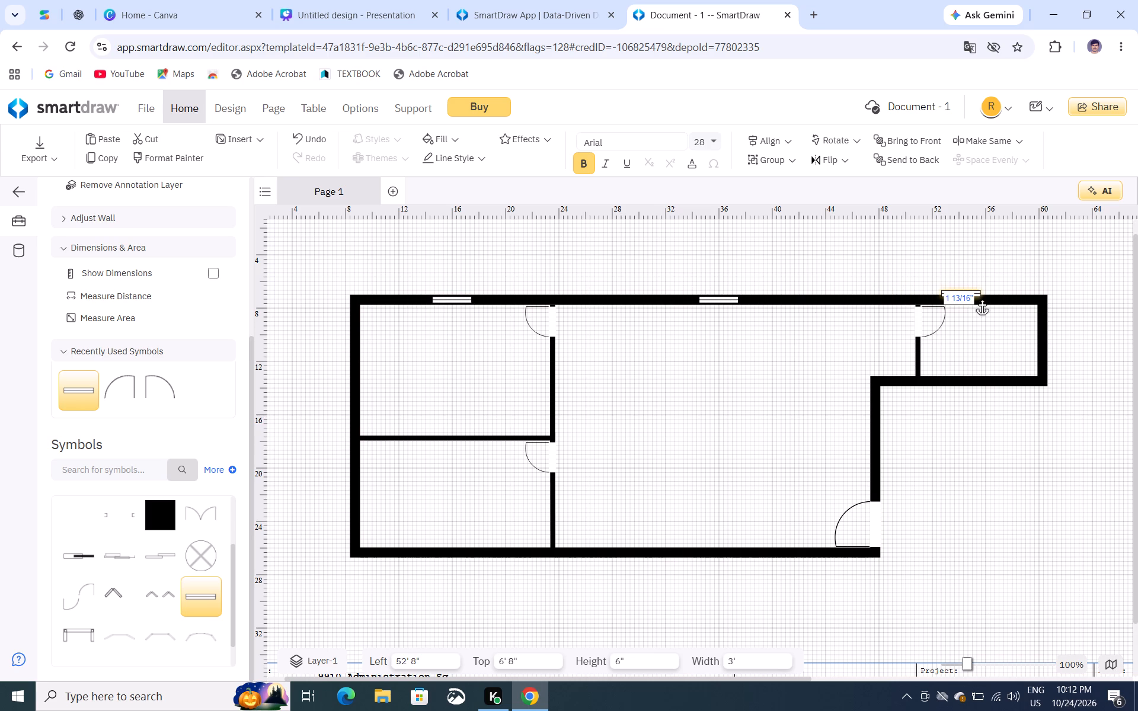
ctrl+drag(982, 297, 1005, 336)
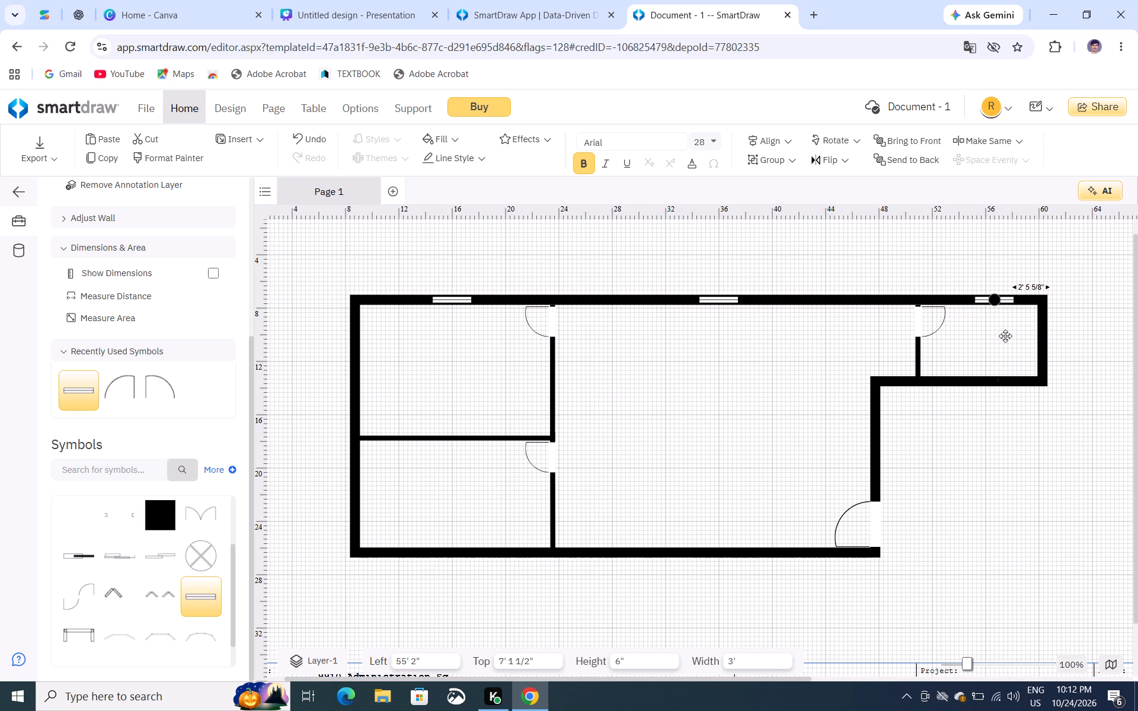
ctrl+drag(1005, 336, 995, 376)
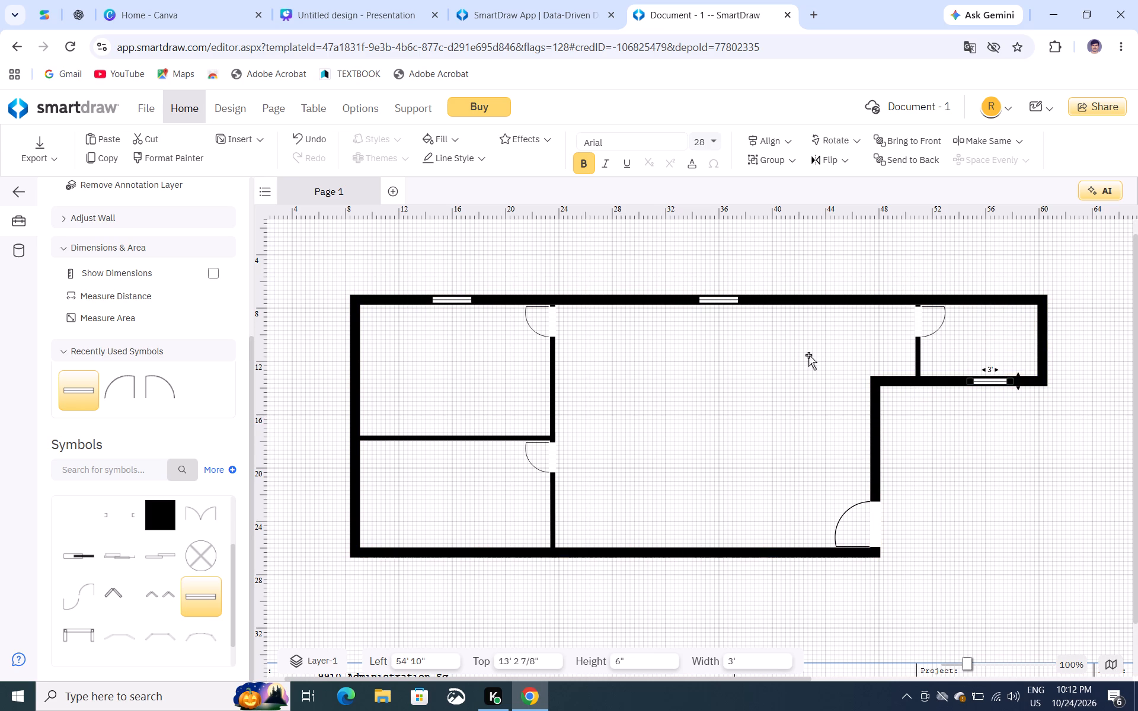
Copy the two left-hand top-wall windows straight down into the bottom wall, at Left positions of about 34' 10" and 14' 6".
drag(718, 300, 723, 505)
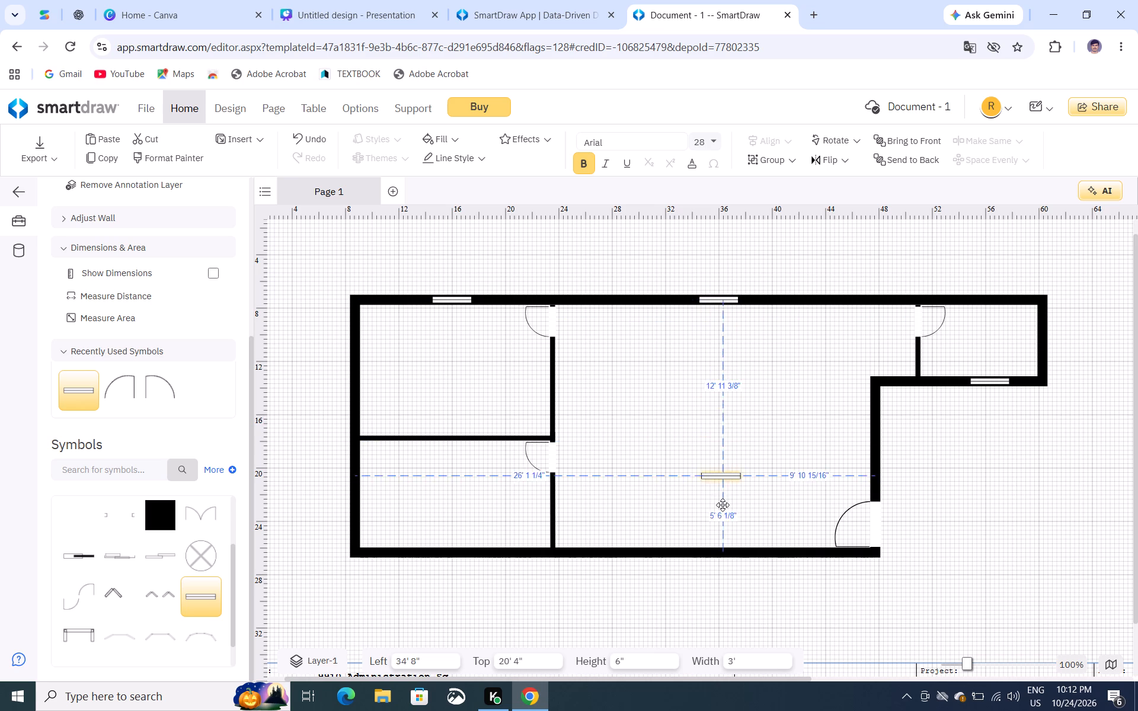
drag(723, 505, 723, 543)
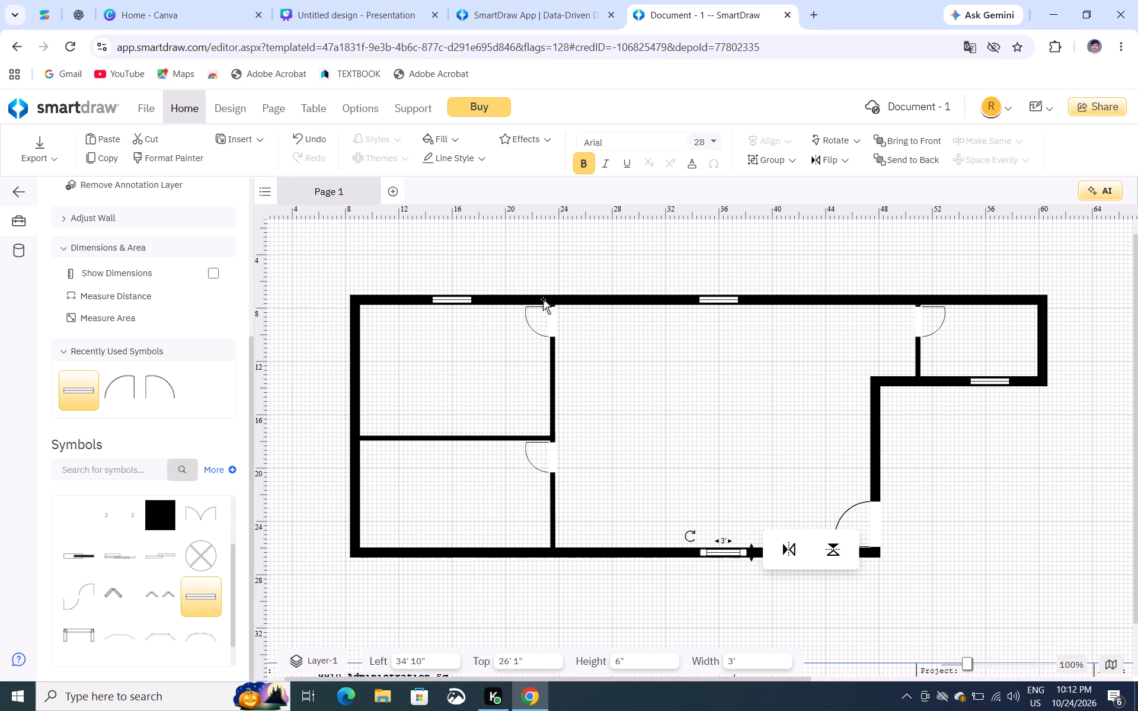
ctrl+drag(448, 301, 445, 466)
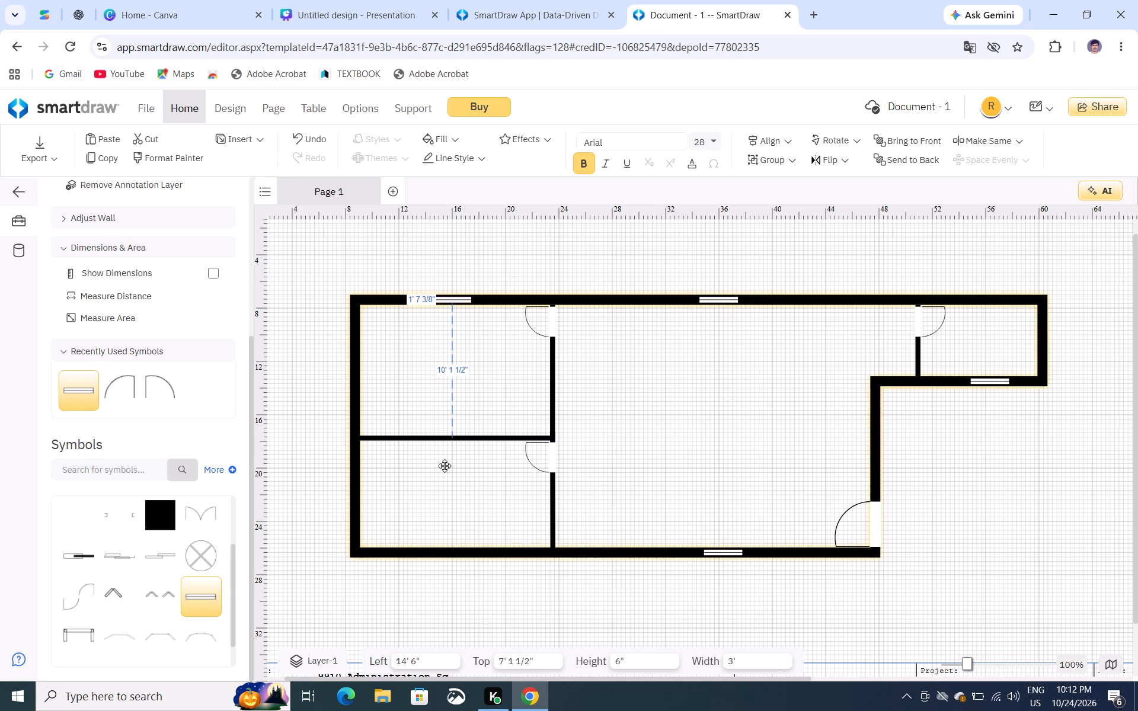
ctrl+drag(445, 466, 447, 544)
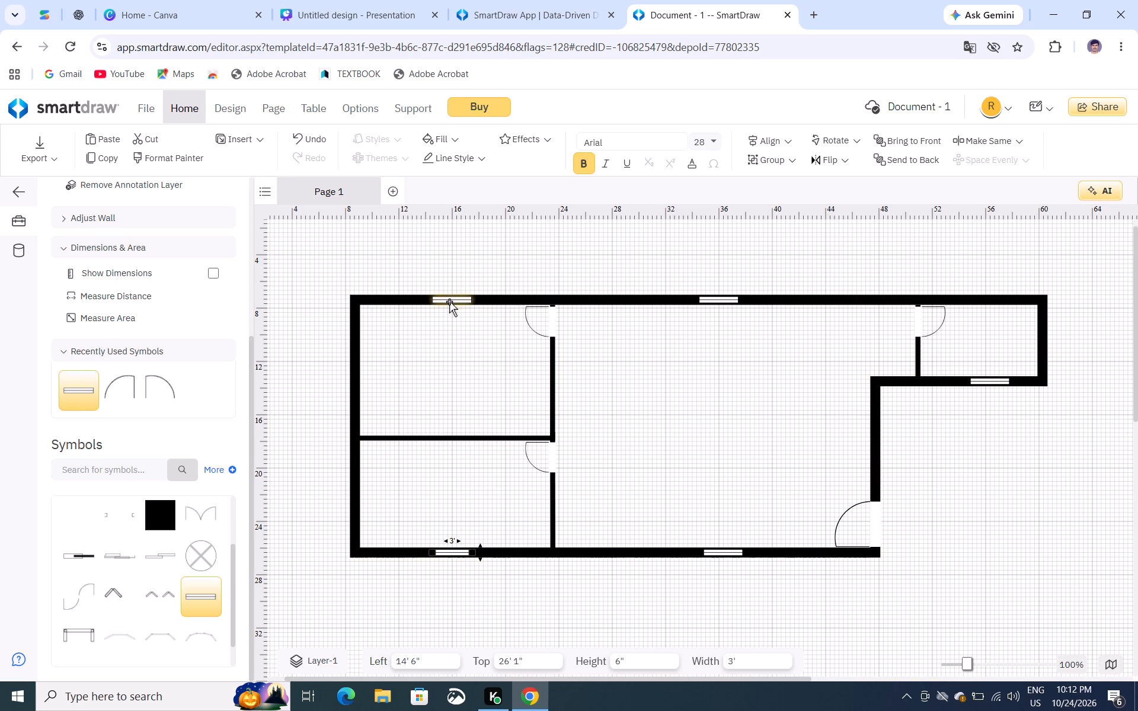
Copy the upper-left room's top window into the open floor of that room, at about Left 14' 8", Top 11' 2".
click(449, 302)
ctrl+drag(449, 301, 453, 347)
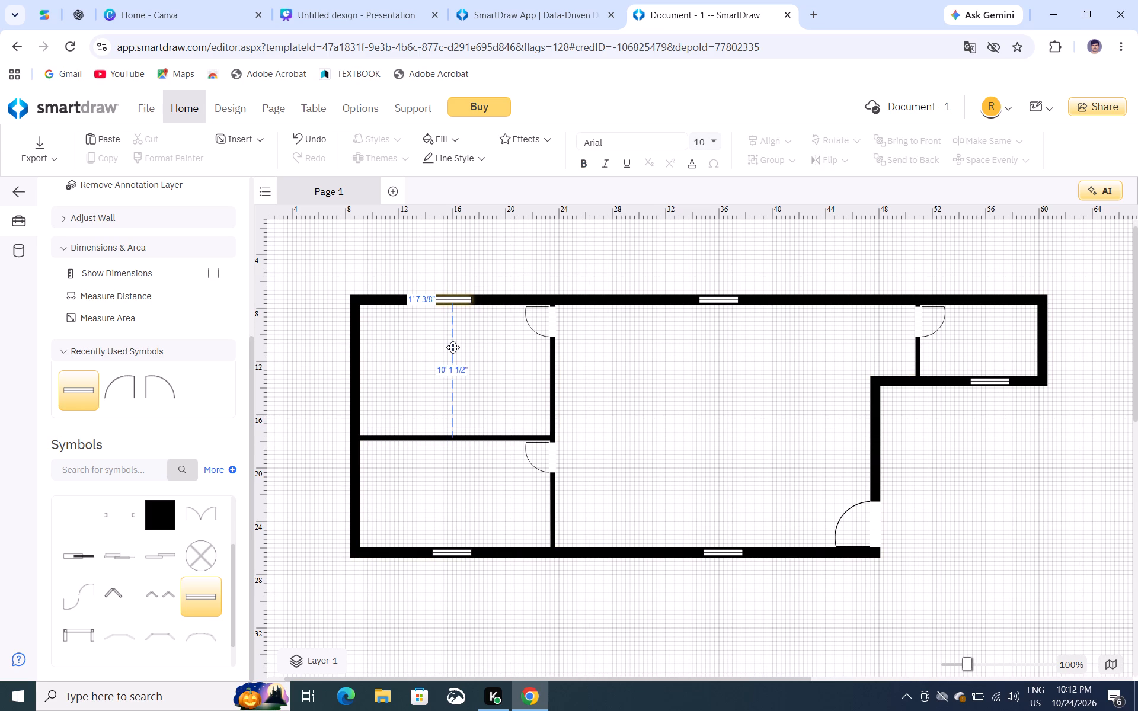
ctrl+drag(453, 347, 453, 354)
click(449, 352)
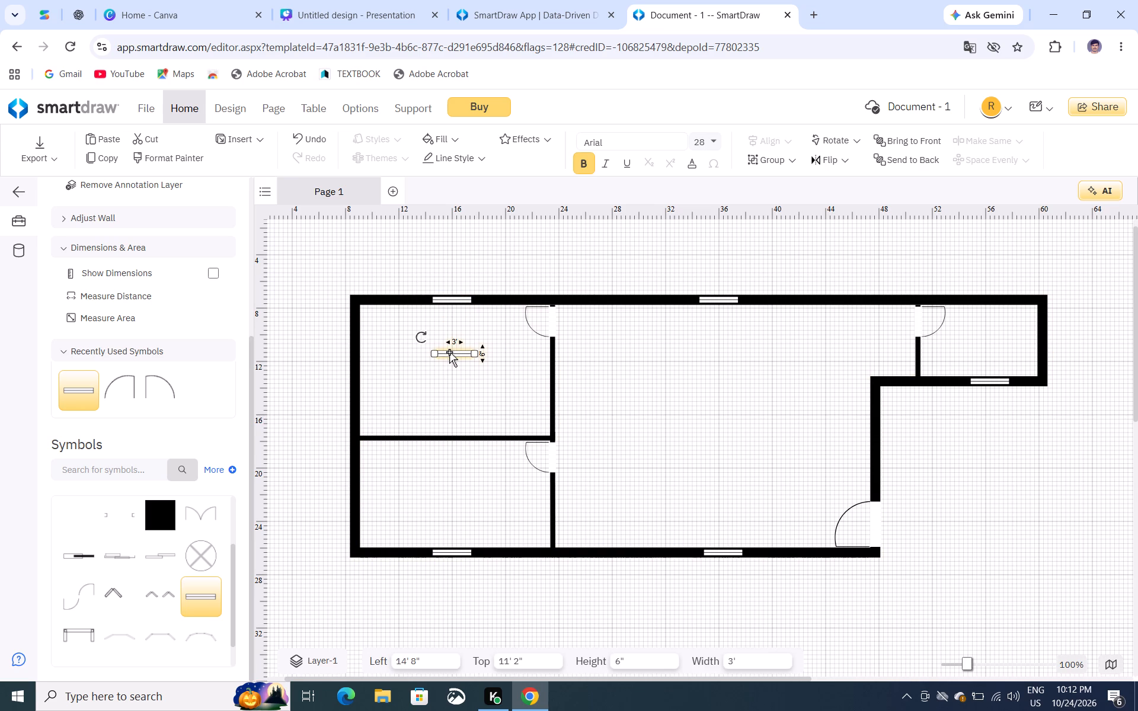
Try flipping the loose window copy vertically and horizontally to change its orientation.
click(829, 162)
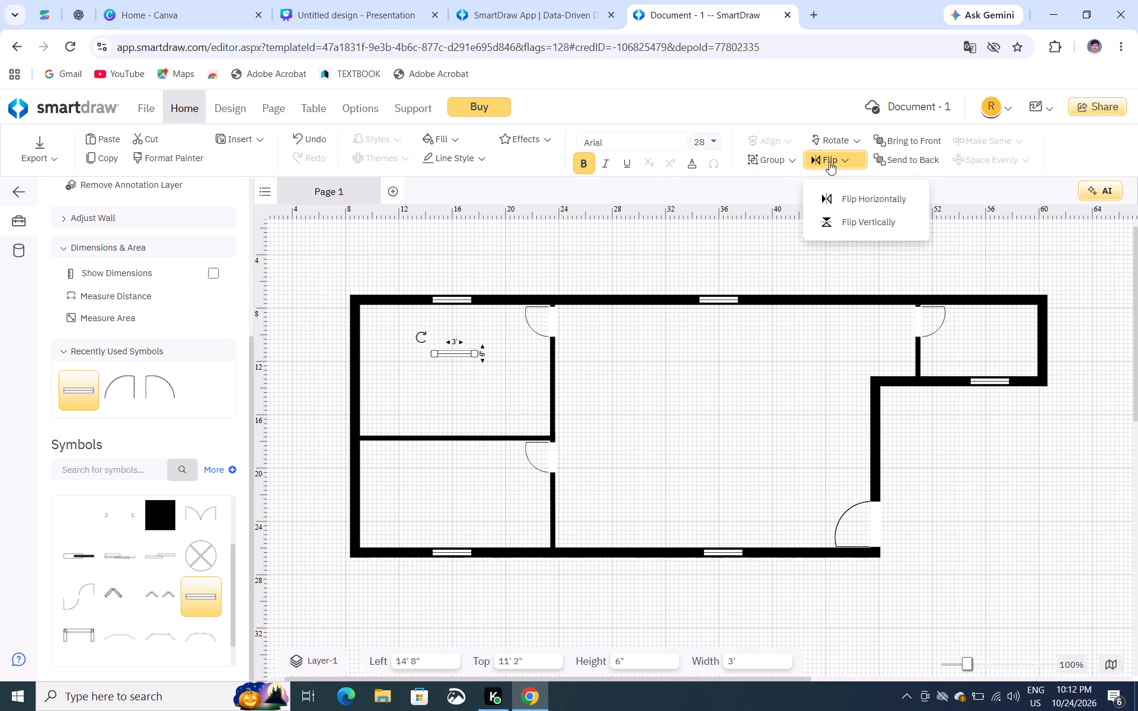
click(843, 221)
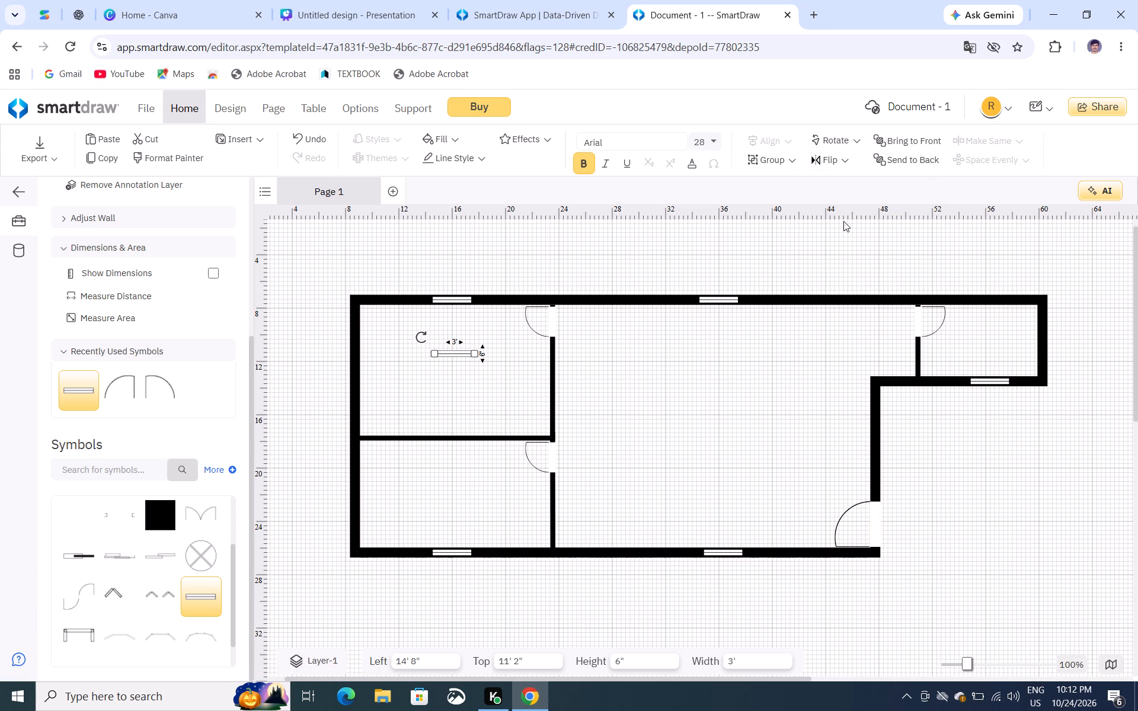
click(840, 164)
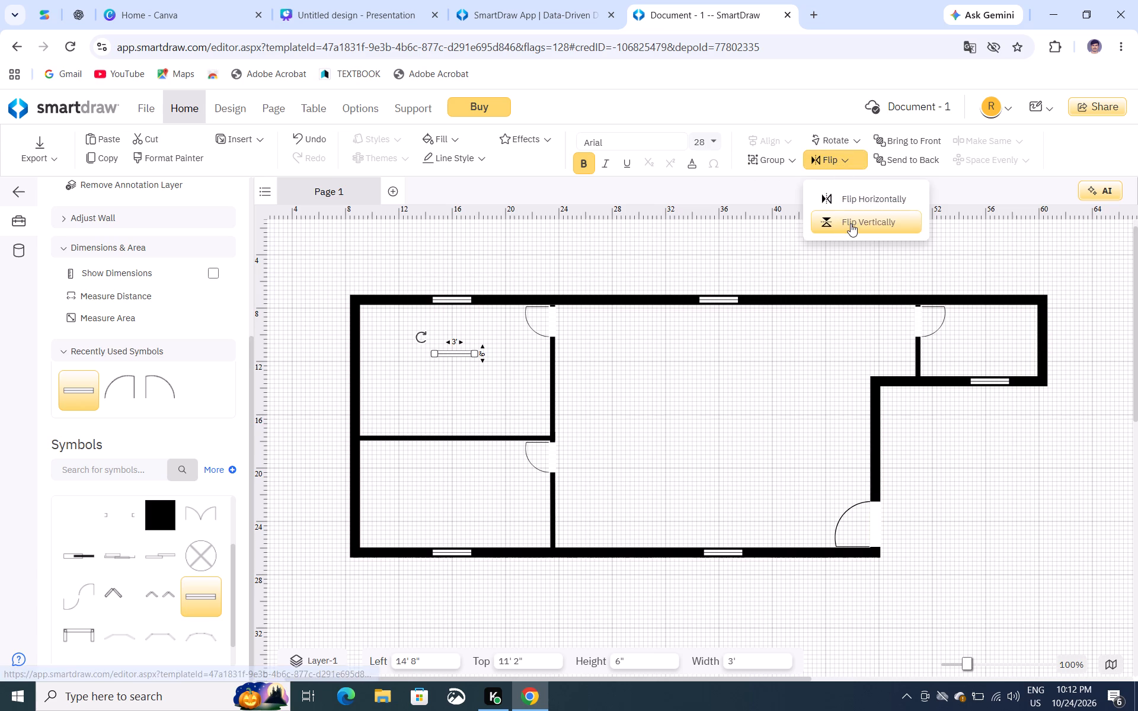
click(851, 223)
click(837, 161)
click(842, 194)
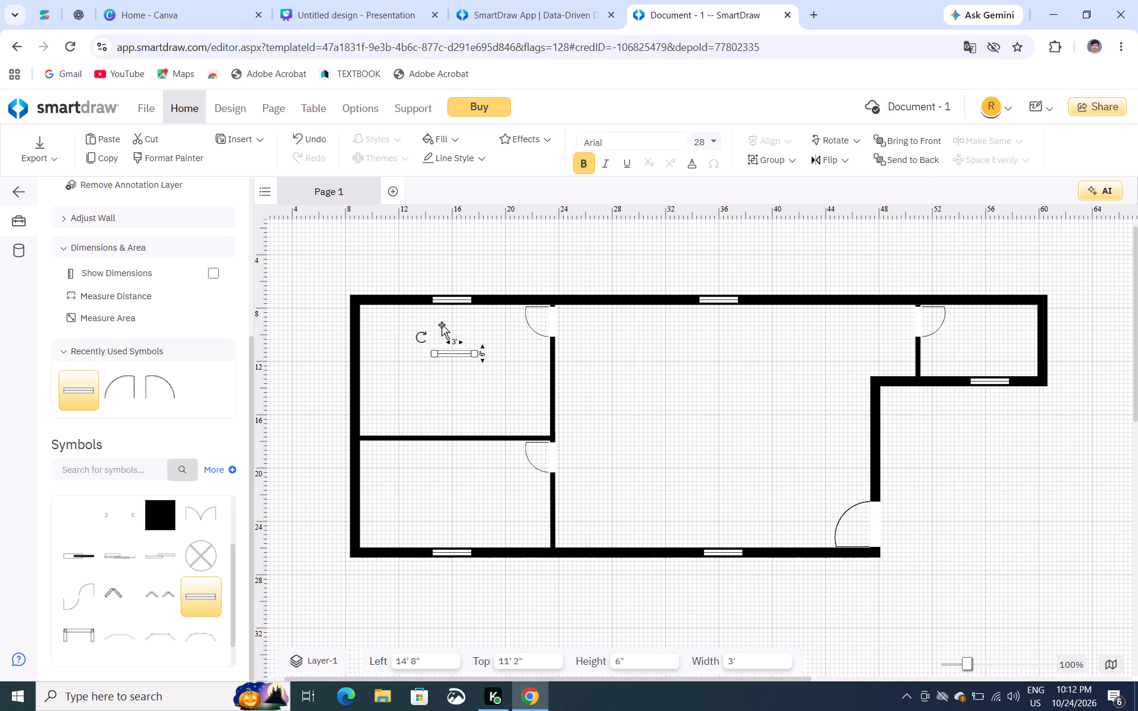
Rotate the loose window copy upright and move it into the left exterior wall of the upper-left room.
drag(420, 335, 423, 415)
drag(455, 354, 425, 364)
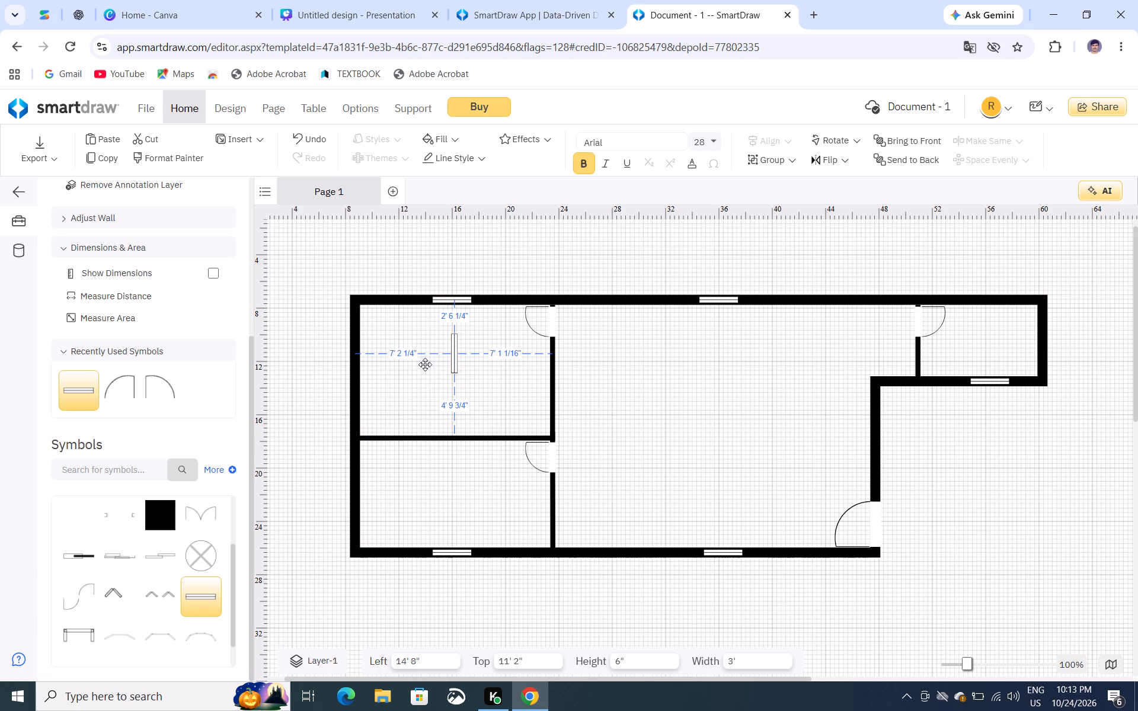
drag(425, 364, 357, 379)
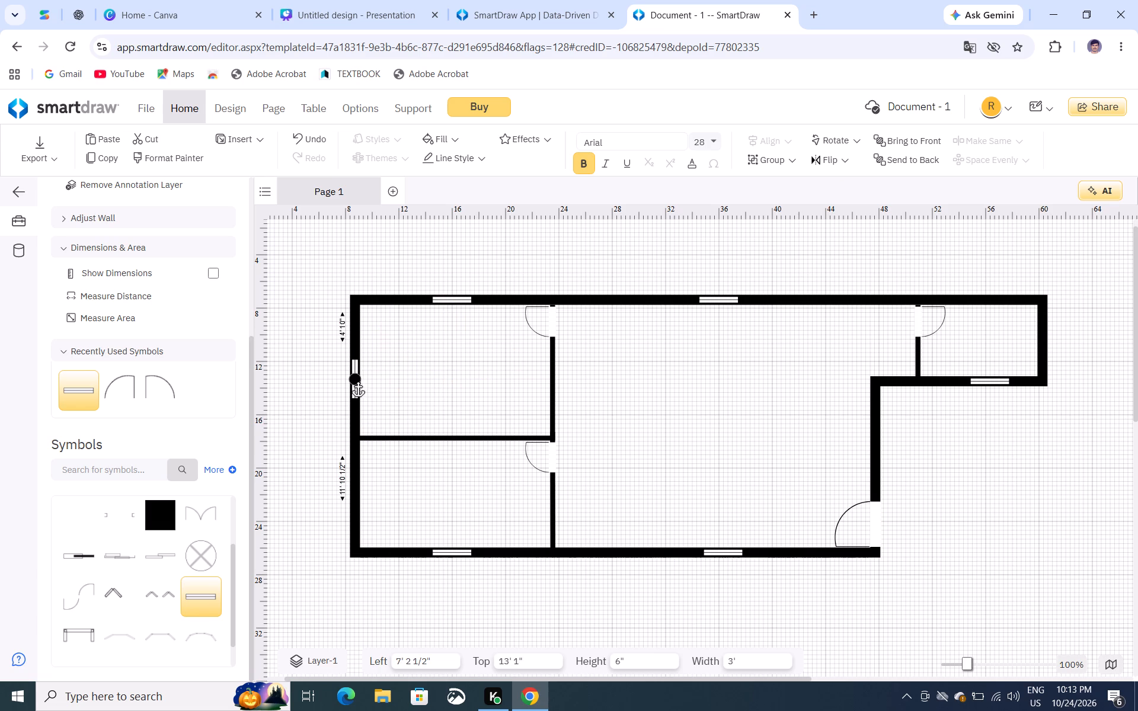
drag(357, 379, 356, 373)
Copy the upright window down the left exterior wall into the lower-left room, with its Top position at about 21' 9".
ctrl+drag(355, 375, 354, 489)
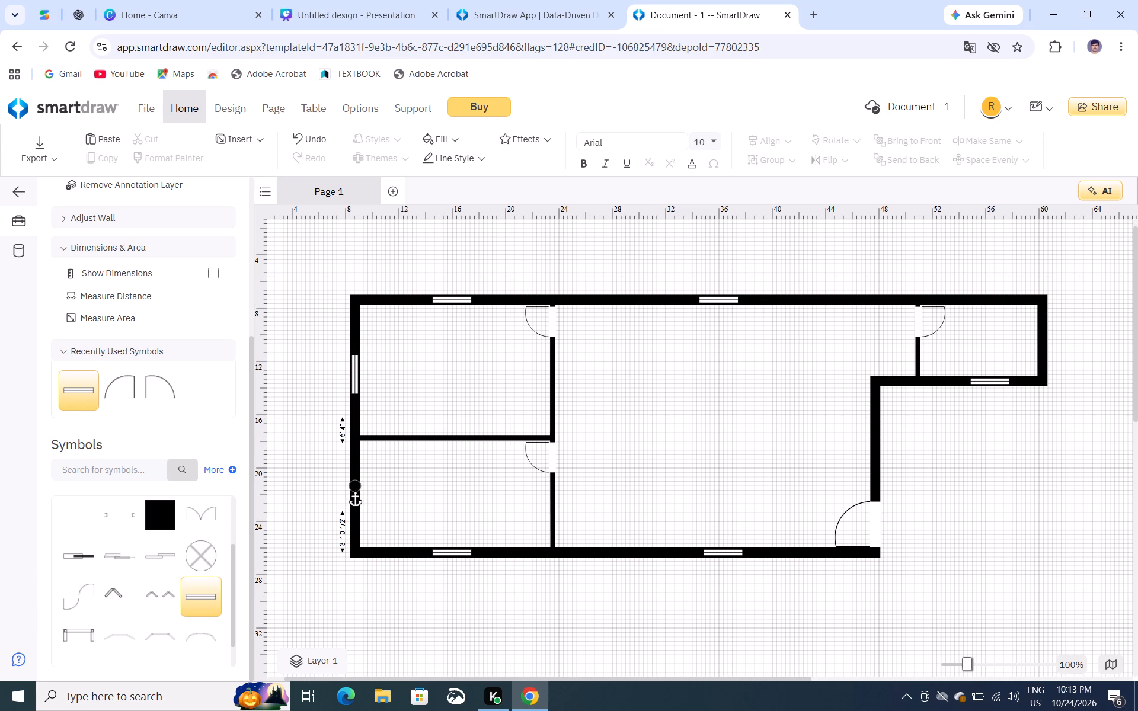
ctrl+drag(354, 489, 354, 495)
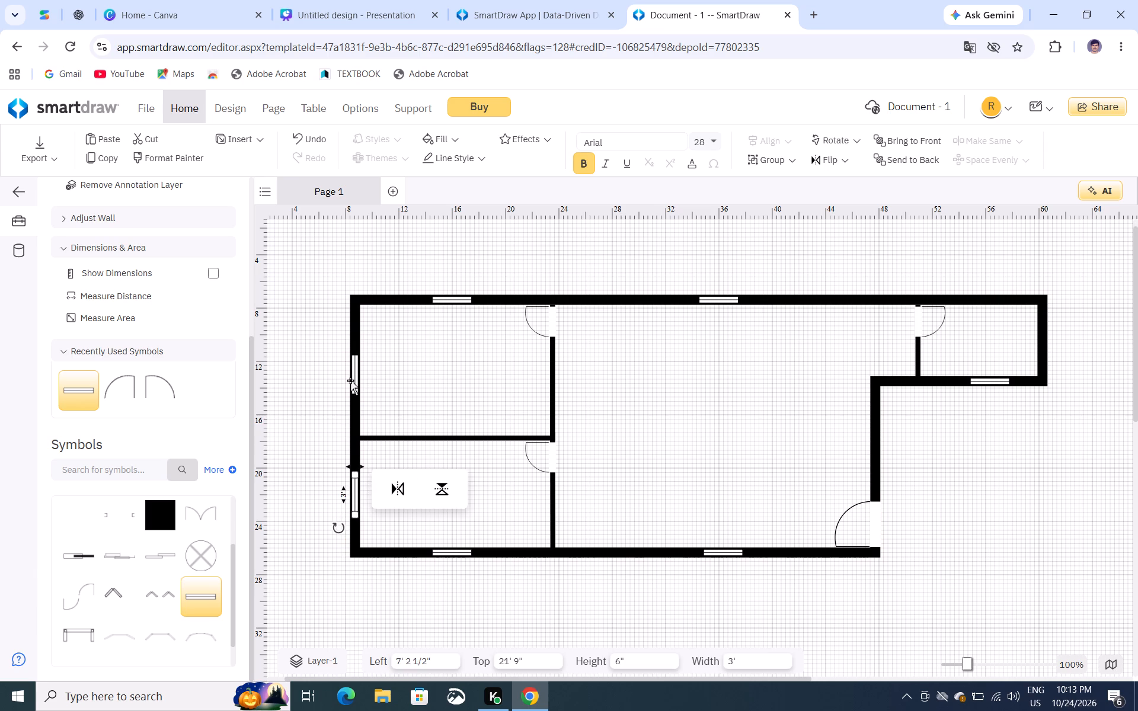
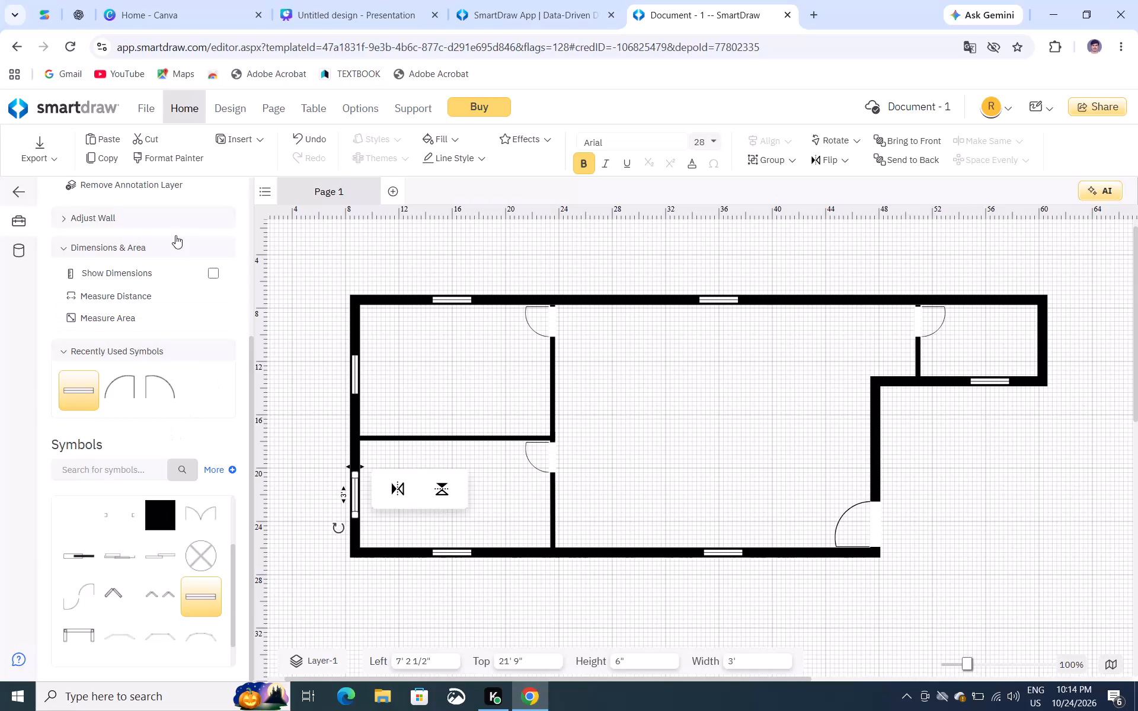
Place an 8' by 4' rectangle in the open notch outside the plan's lower-right corner, at about Left 49' 8", Top 16'.
scroll(140, 293, up, 4)
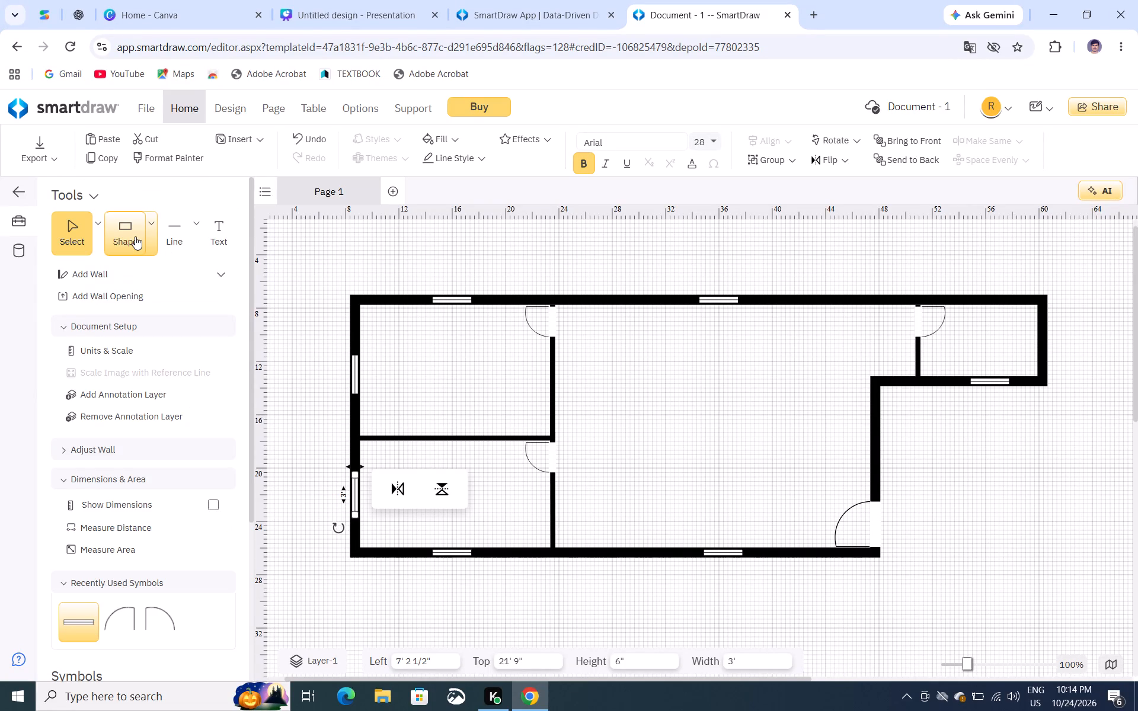
click(135, 236)
click(148, 239)
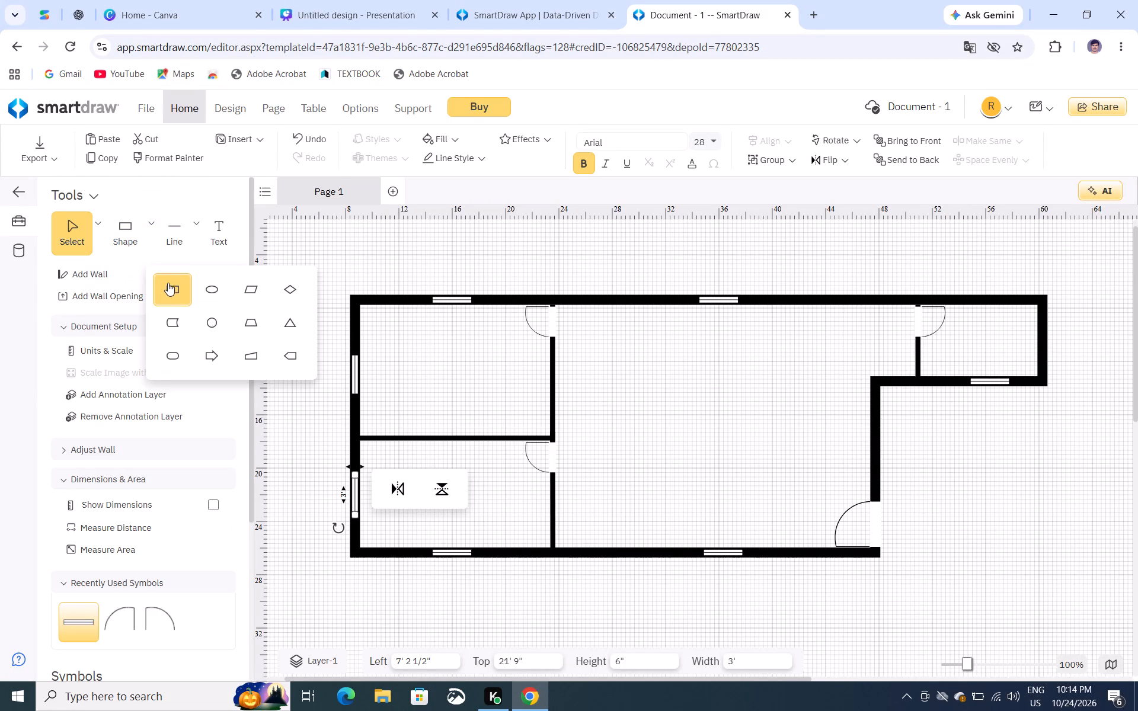
click(168, 284)
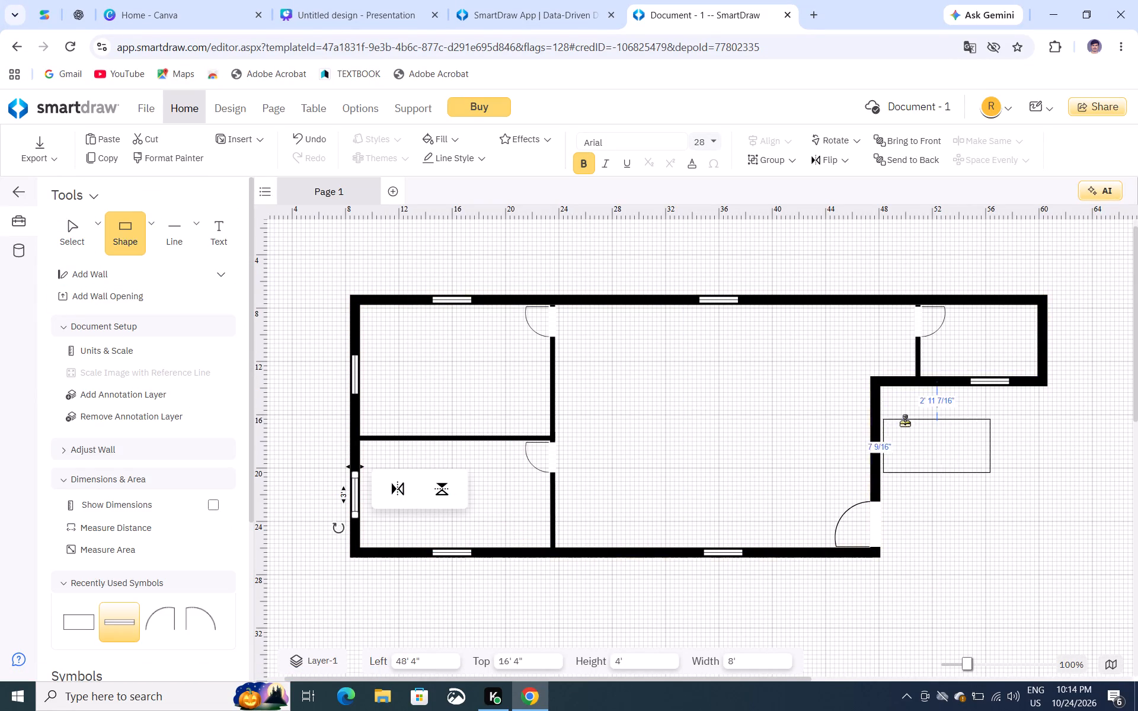
click(955, 440)
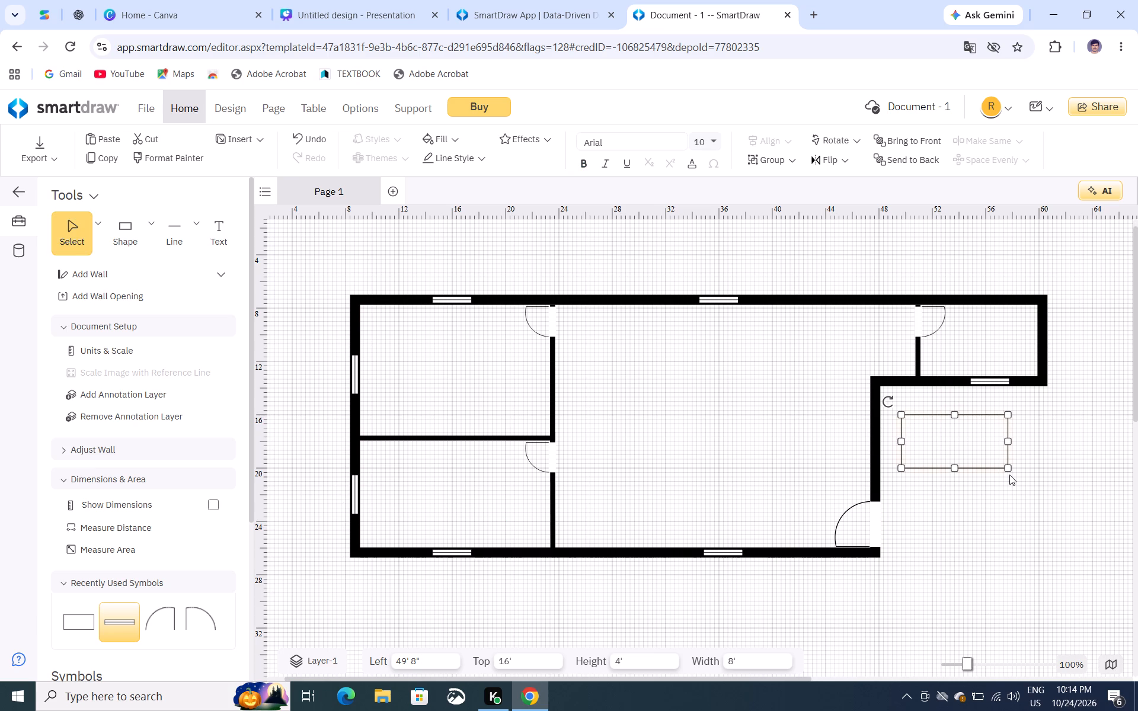
Stretch the rectangle to fill the notch against both exterior walls, about 12' 8" wide and 12' 11" high from Left 48'.
drag(1007, 469, 1041, 562)
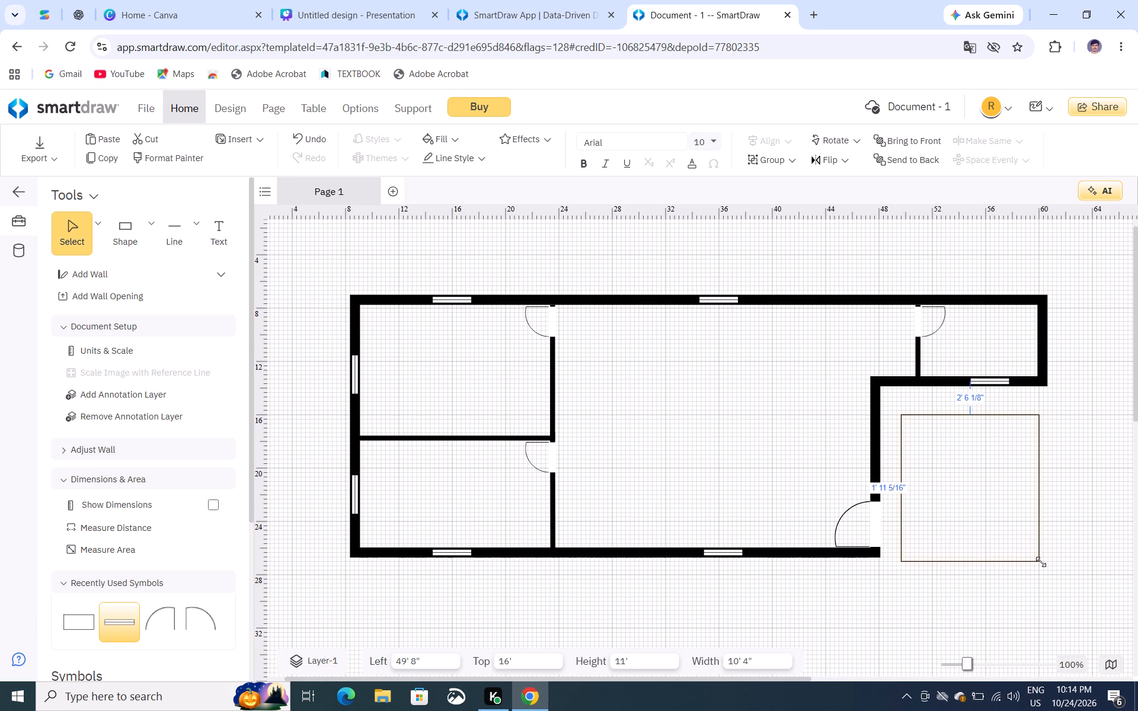
drag(1041, 562, 1039, 559)
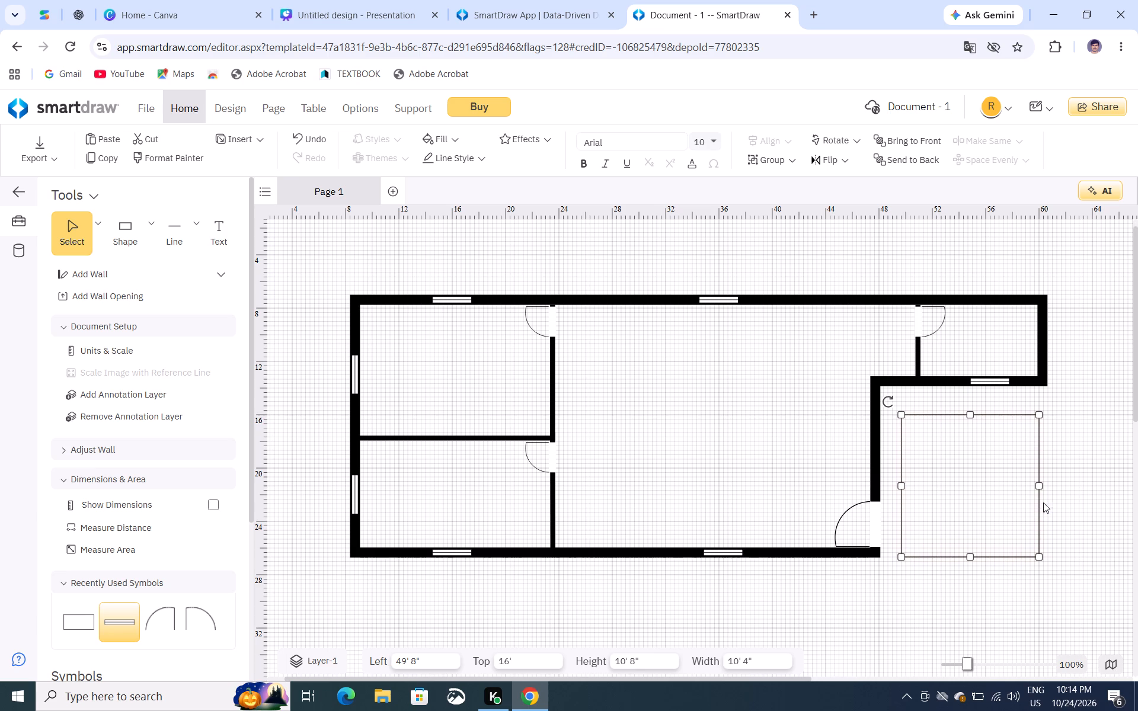
drag(1039, 486, 1048, 487)
drag(975, 414, 973, 408)
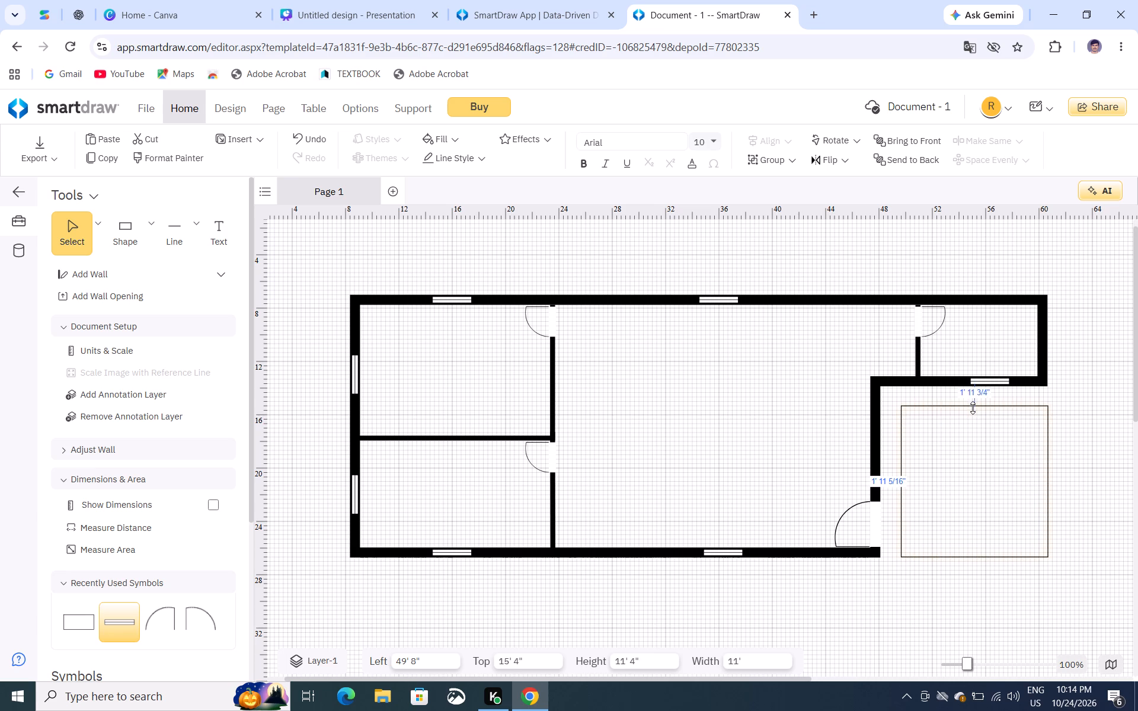
drag(973, 408, 968, 393)
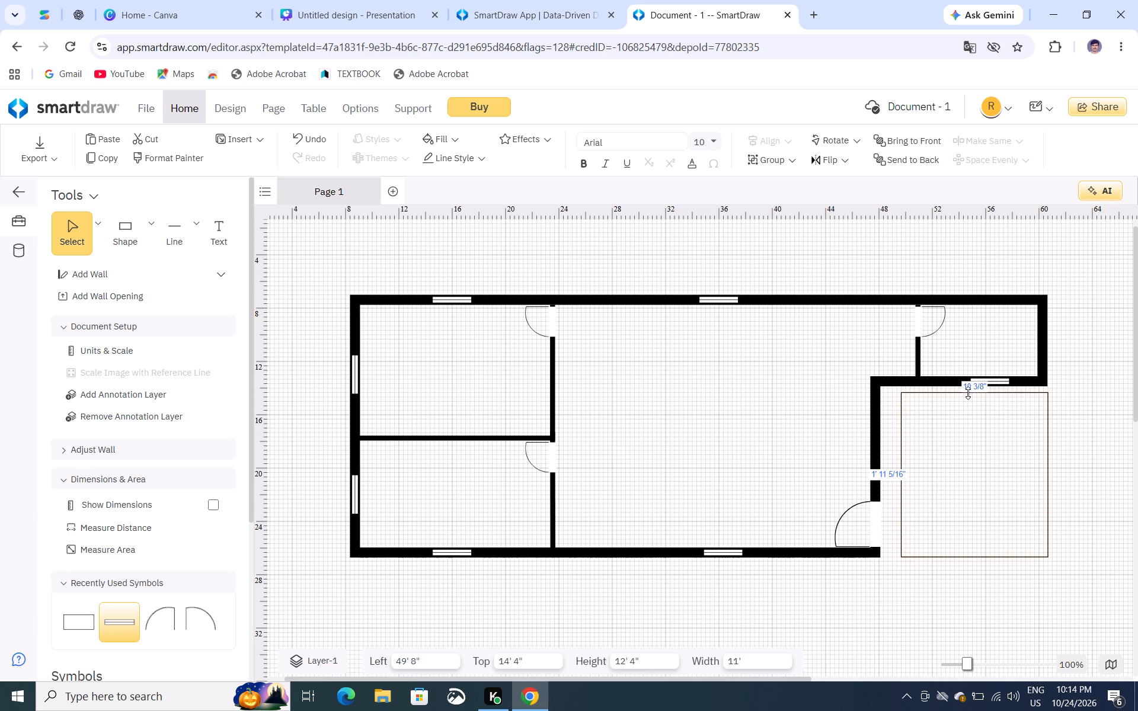
drag(968, 393, 965, 389)
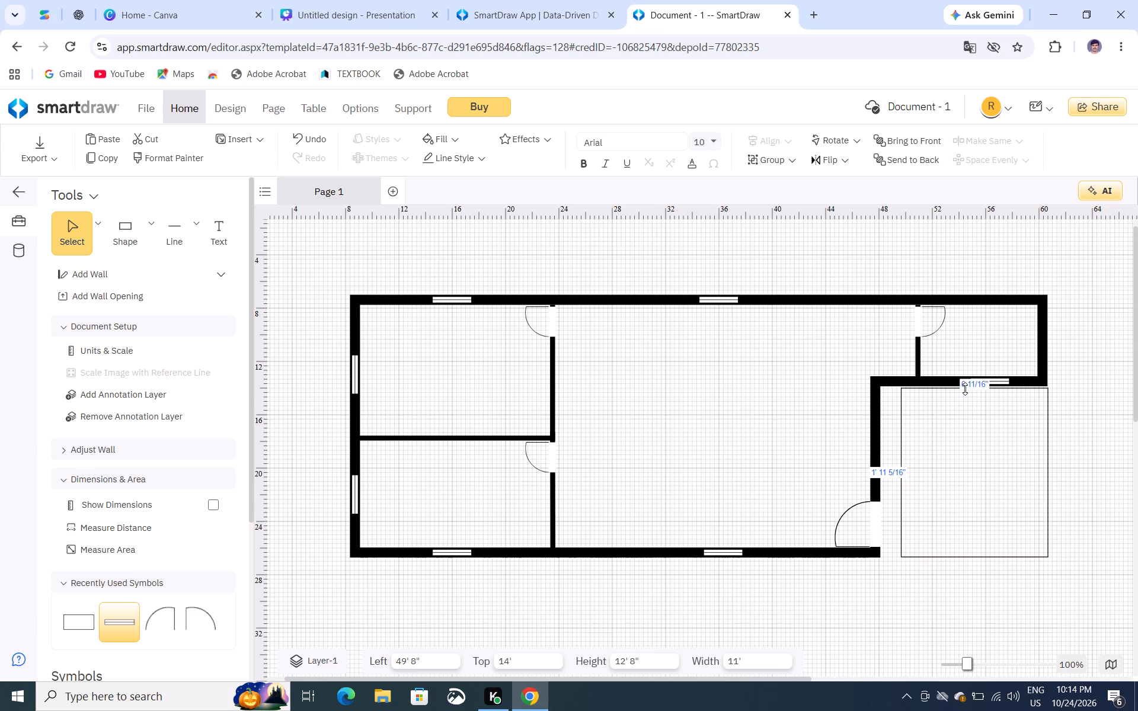
drag(965, 389, 964, 385)
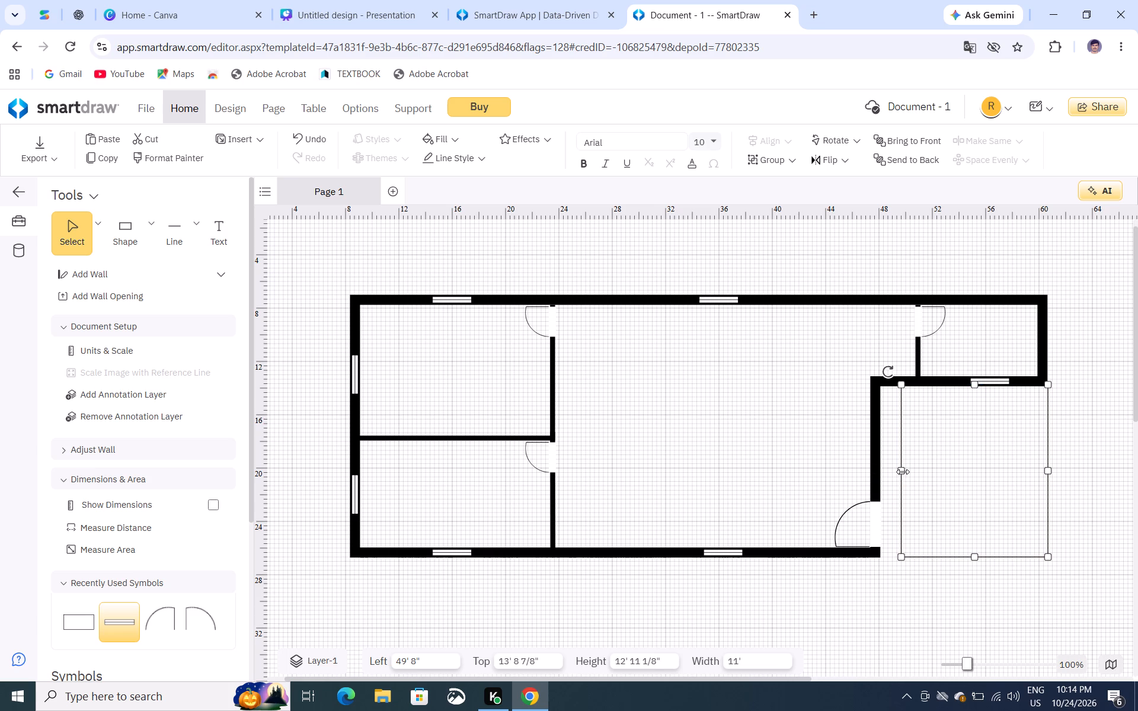
drag(903, 472, 881, 475)
click(948, 616)
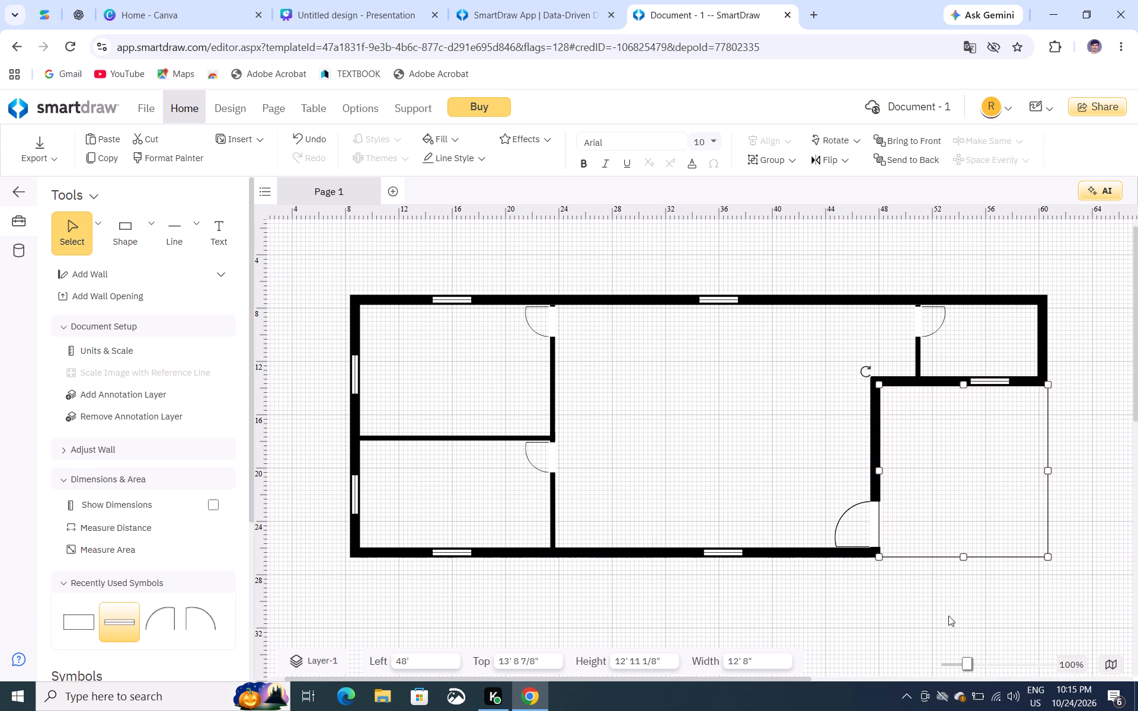
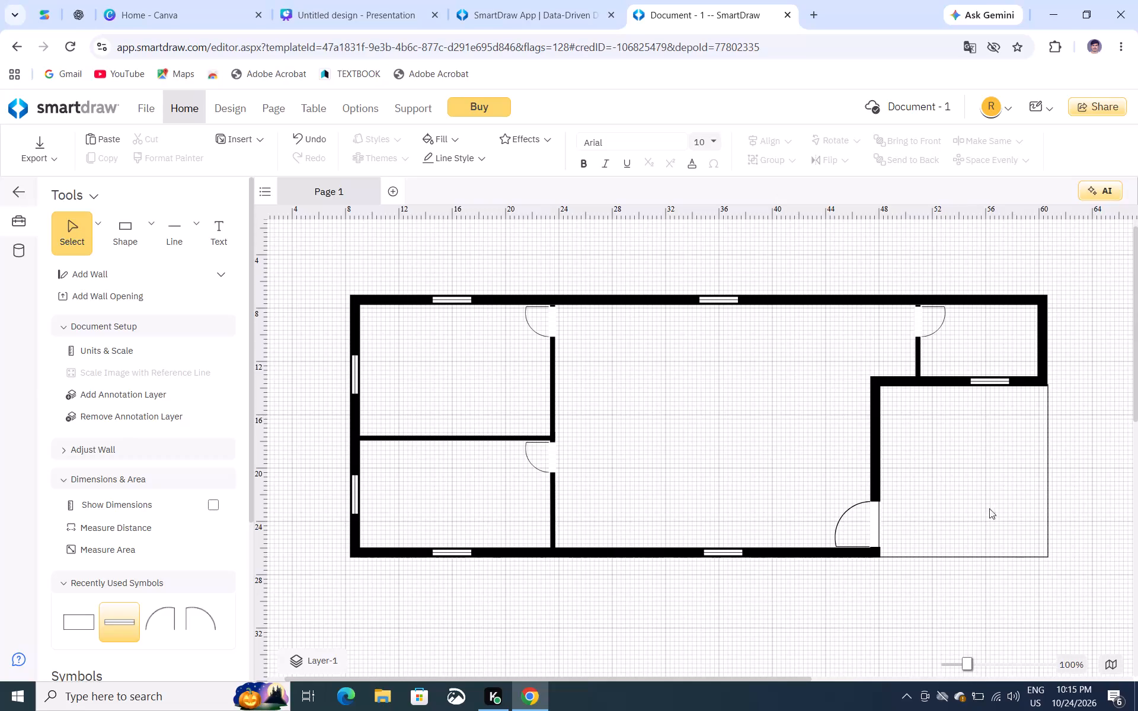
Fill the rectangle in the outer notch with the diagonal woven, herringbone-like hatch pattern from the fourth row of available hatches.
click(994, 554)
click(998, 552)
click(1002, 556)
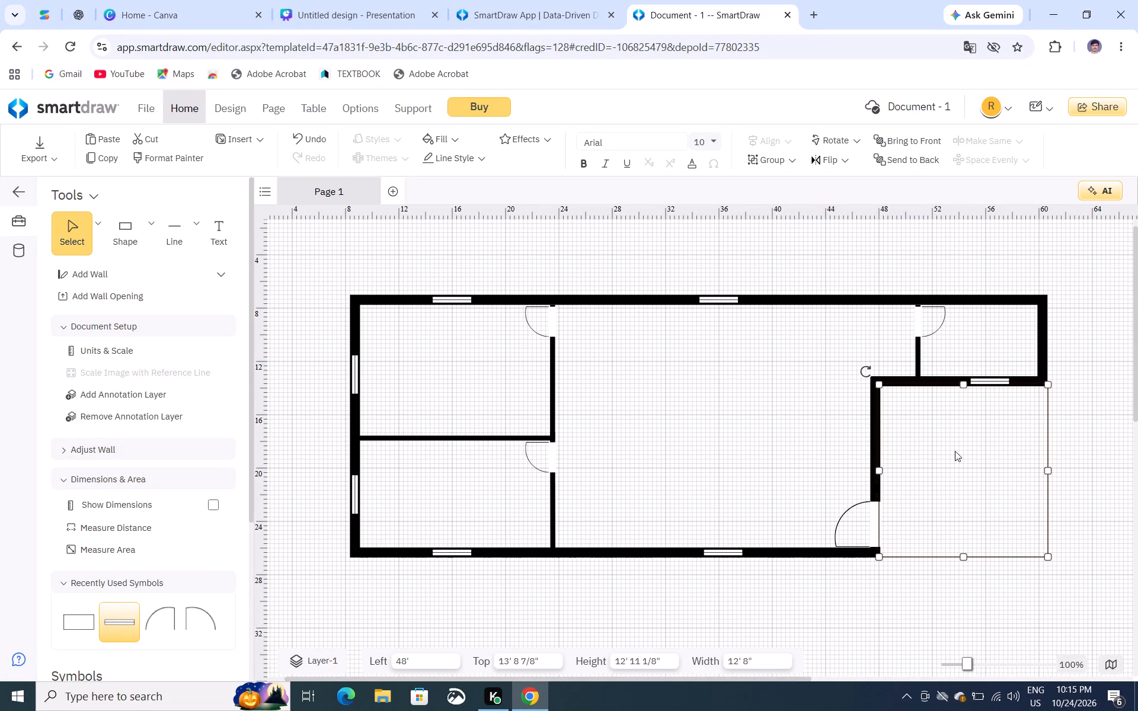
click(445, 136)
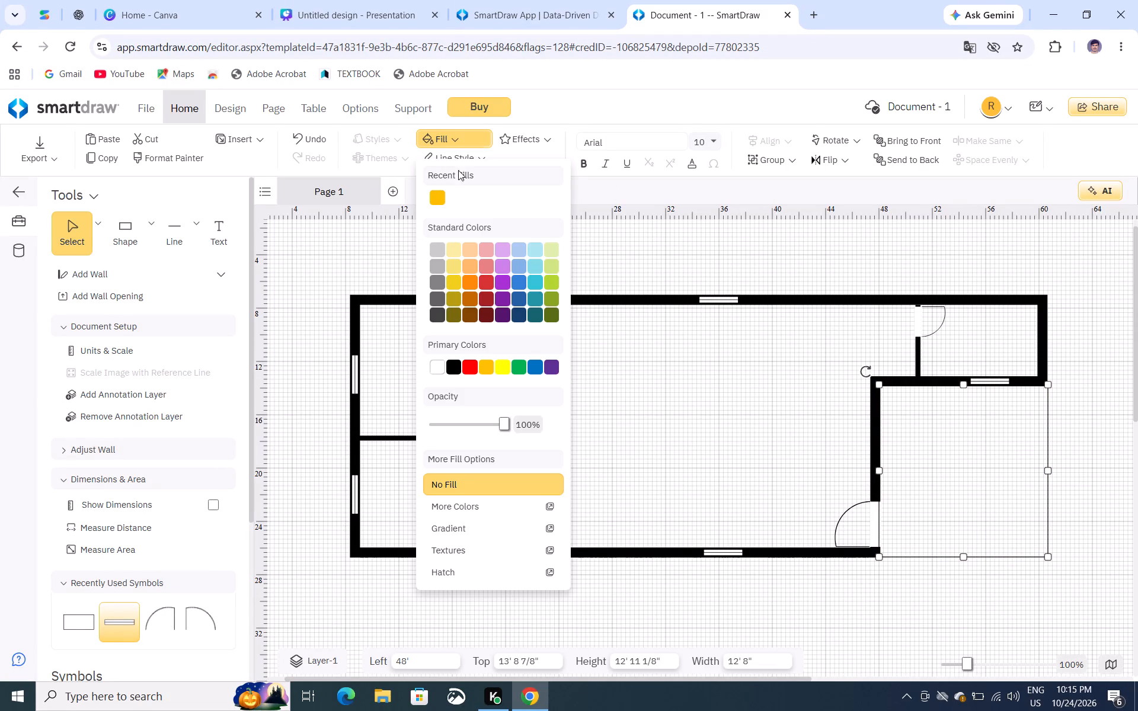
click(468, 567)
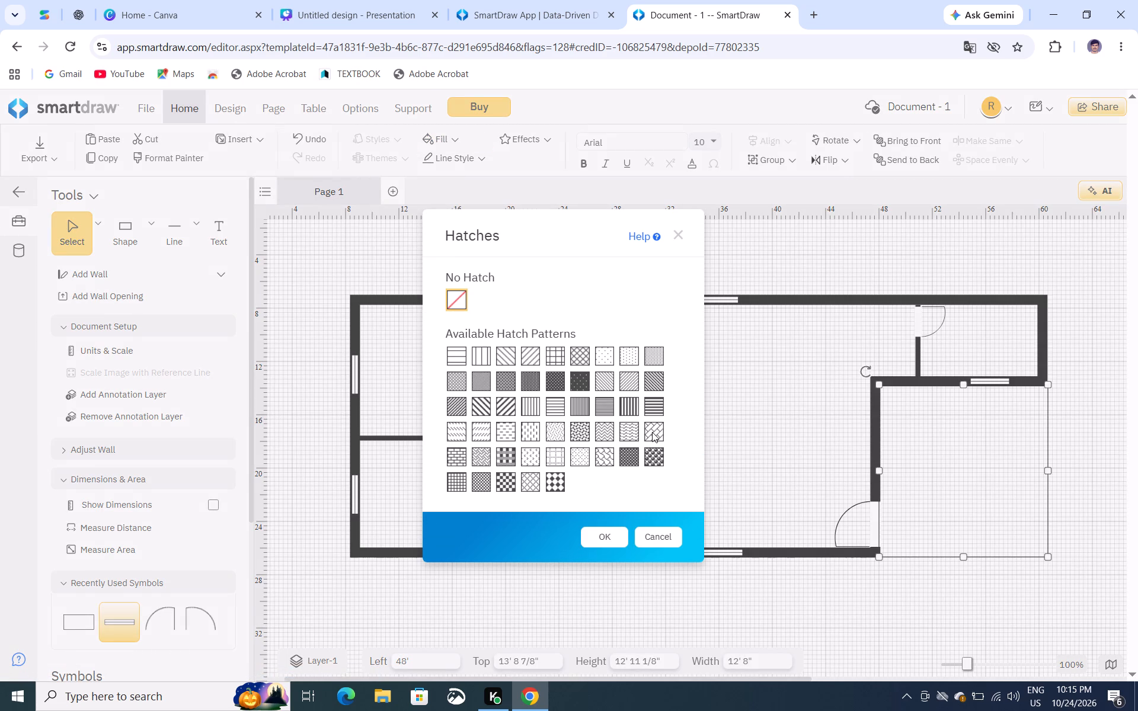
click(652, 432)
click(605, 540)
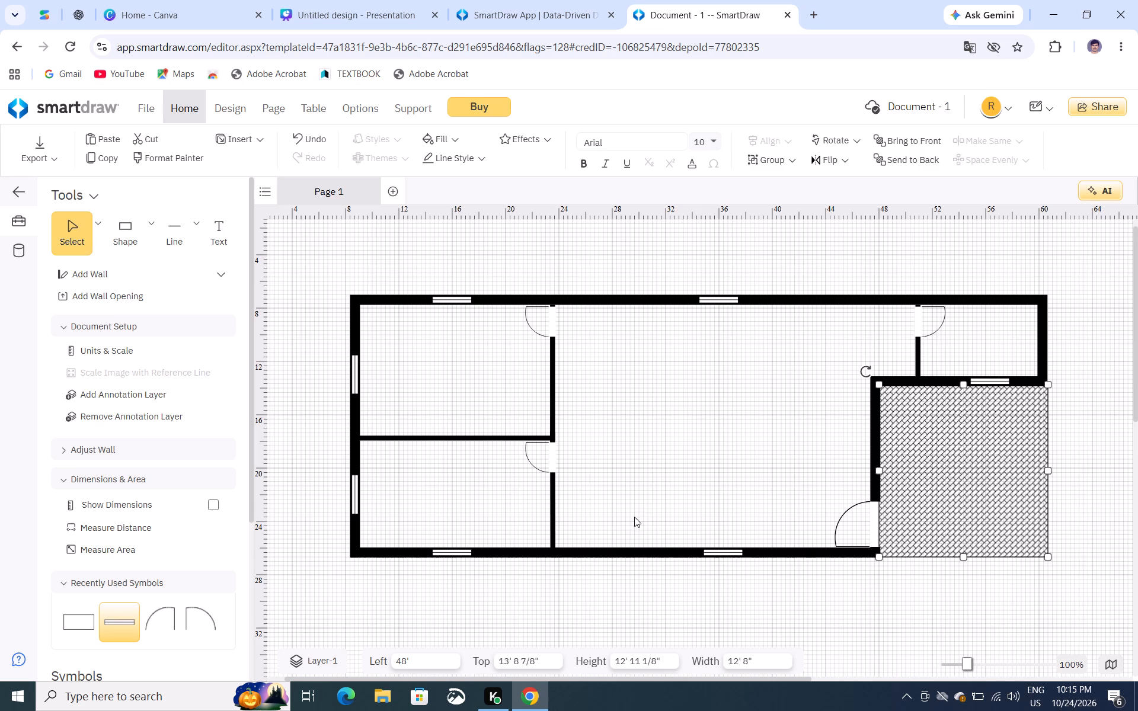
click(649, 419)
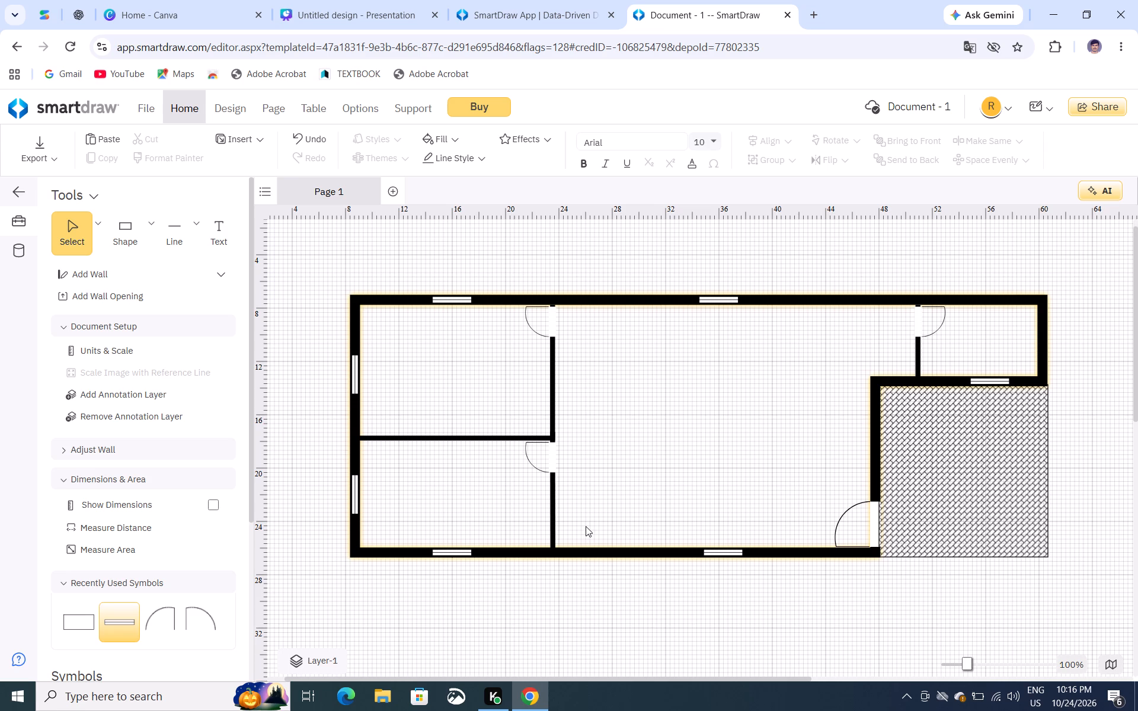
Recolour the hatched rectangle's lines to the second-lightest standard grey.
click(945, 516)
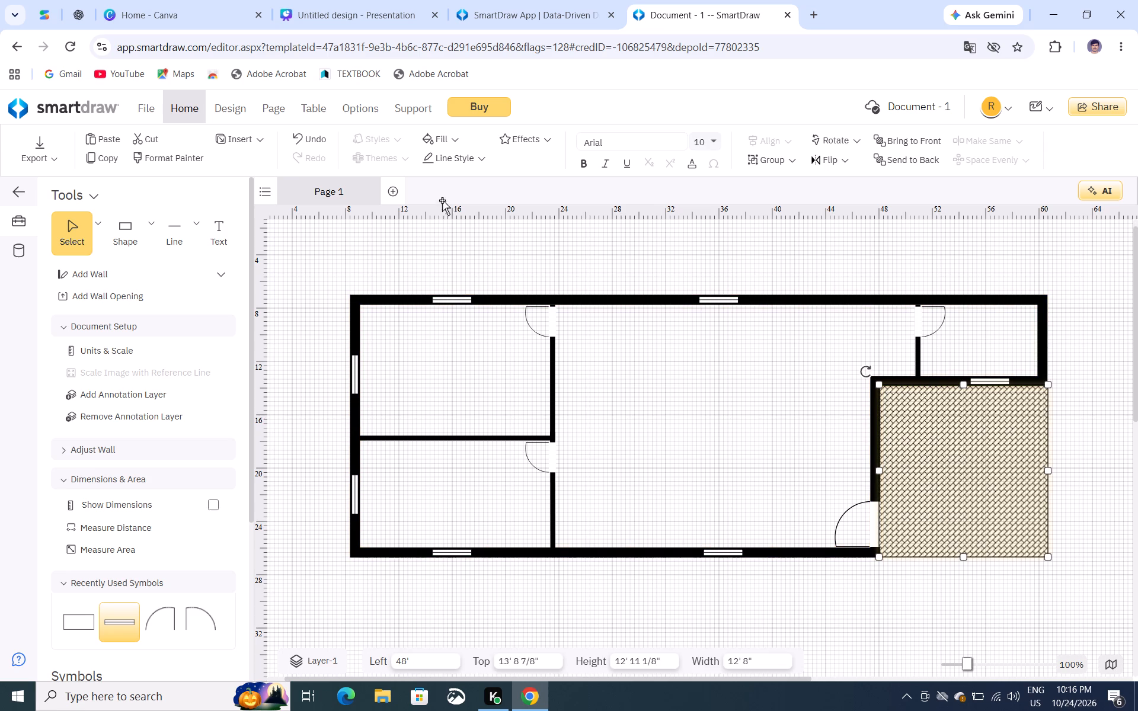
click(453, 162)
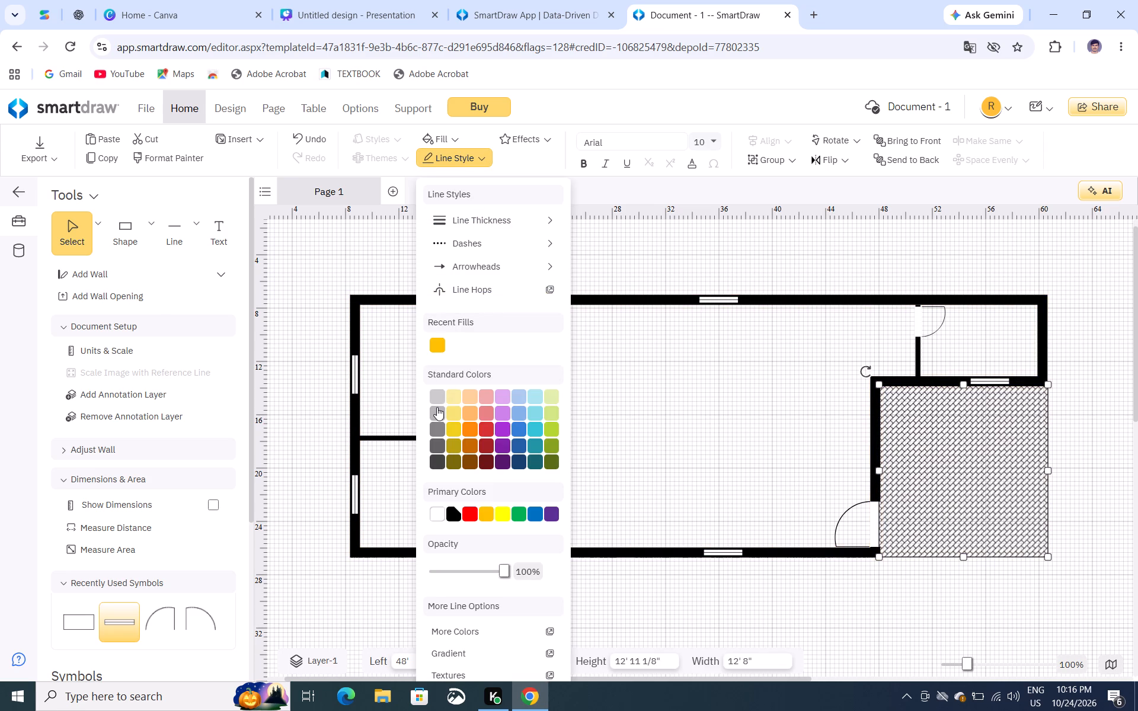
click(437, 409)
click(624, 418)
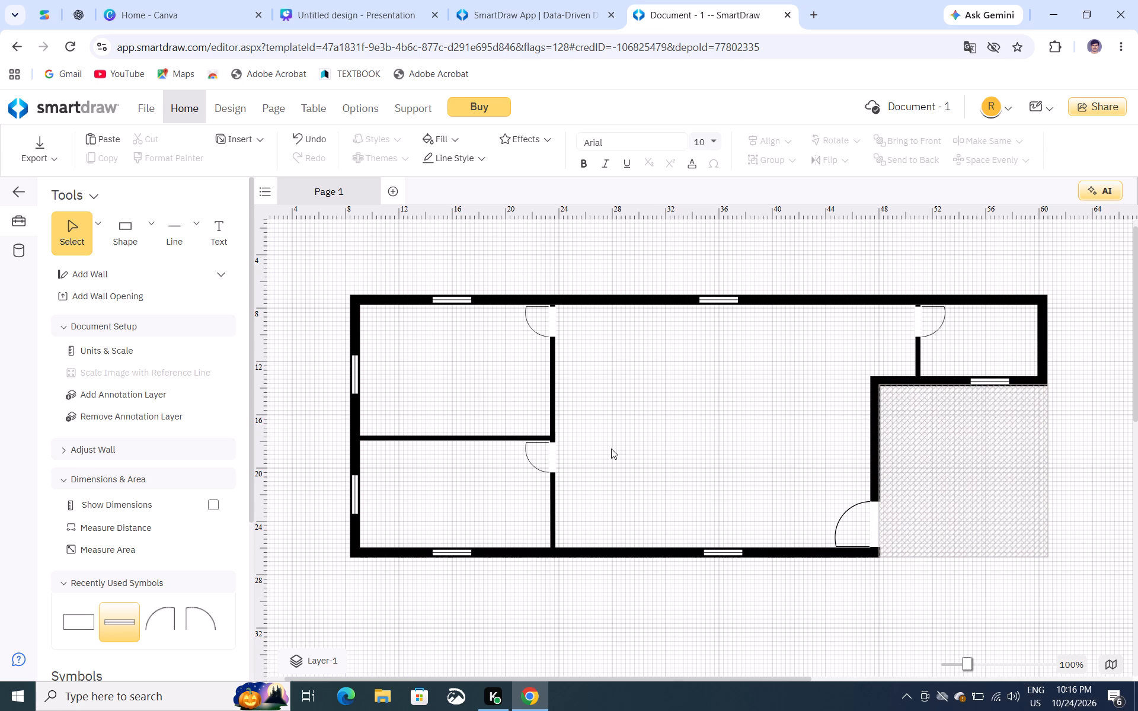
Darken the hatched notch rectangle's line colour through medium grey to the second-darkest standard grey.
click(981, 478)
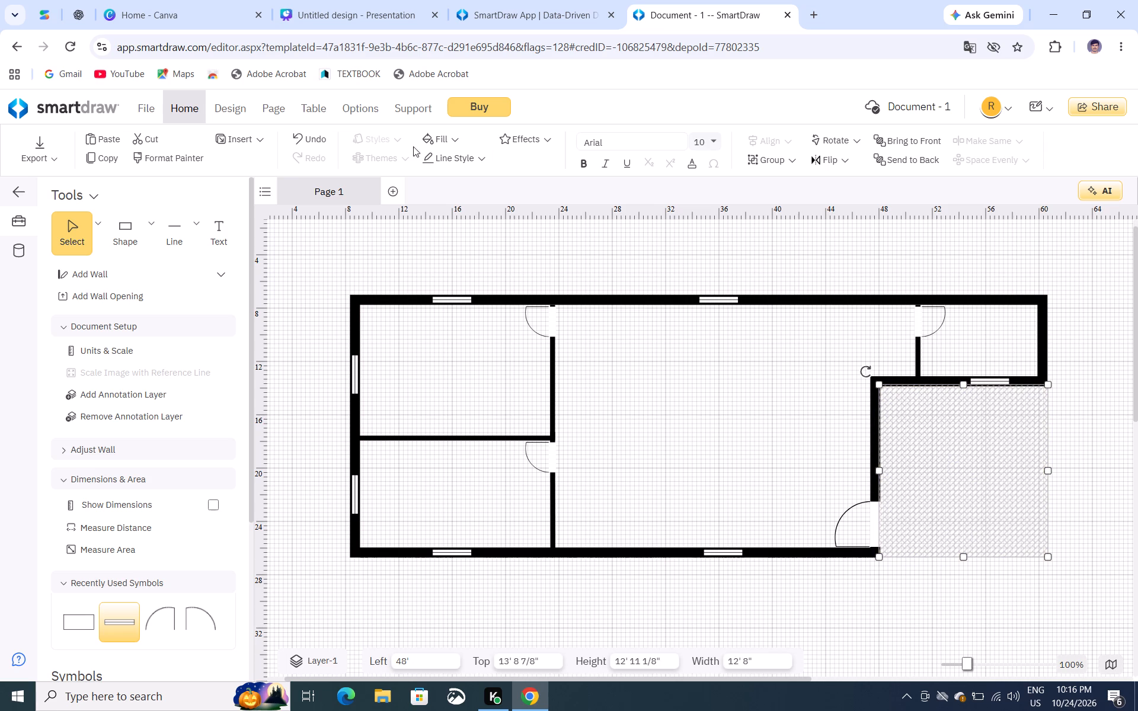
click(448, 162)
click(442, 353)
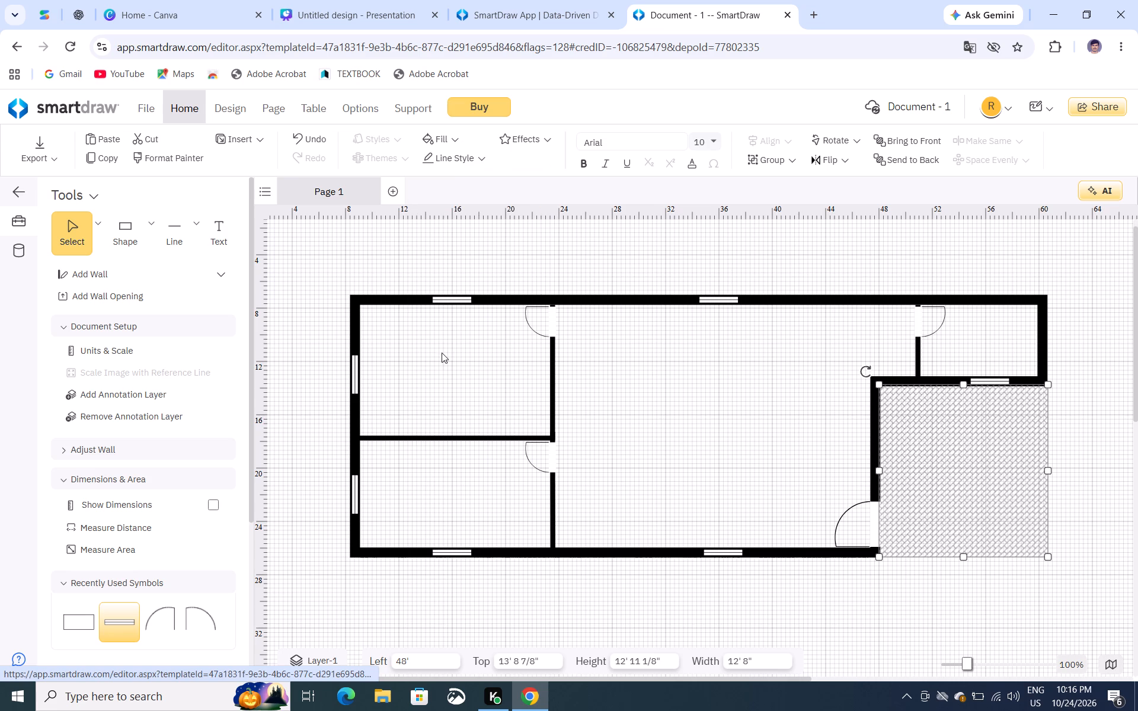
click(456, 155)
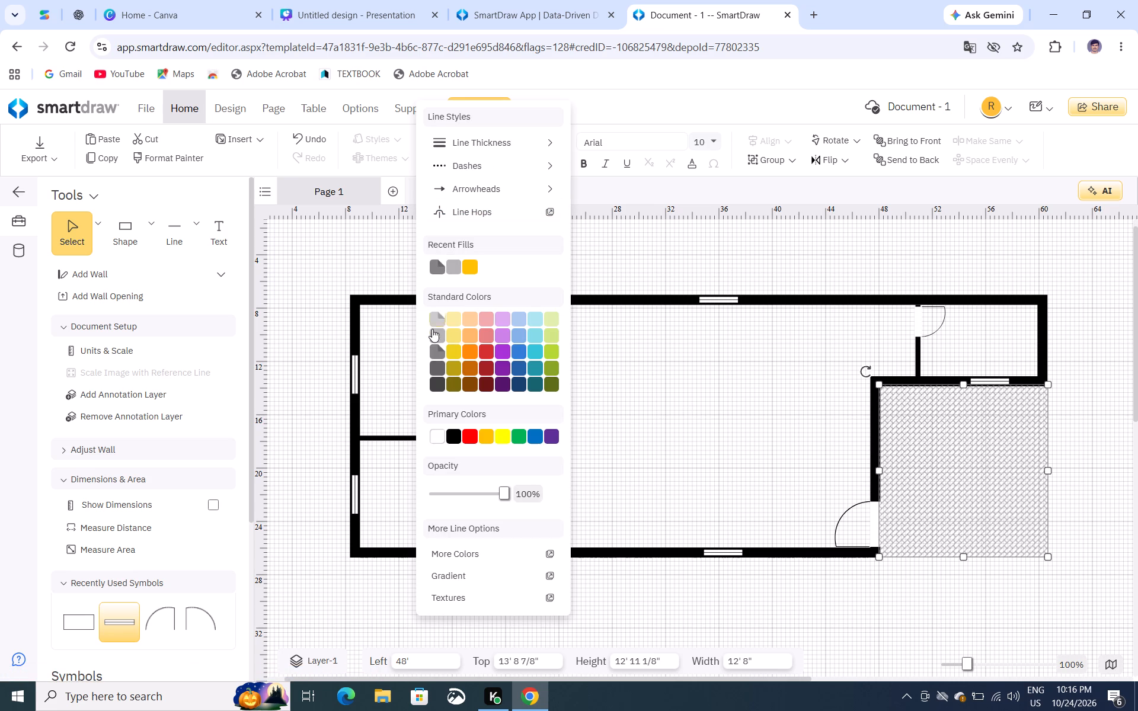
click(437, 361)
click(629, 394)
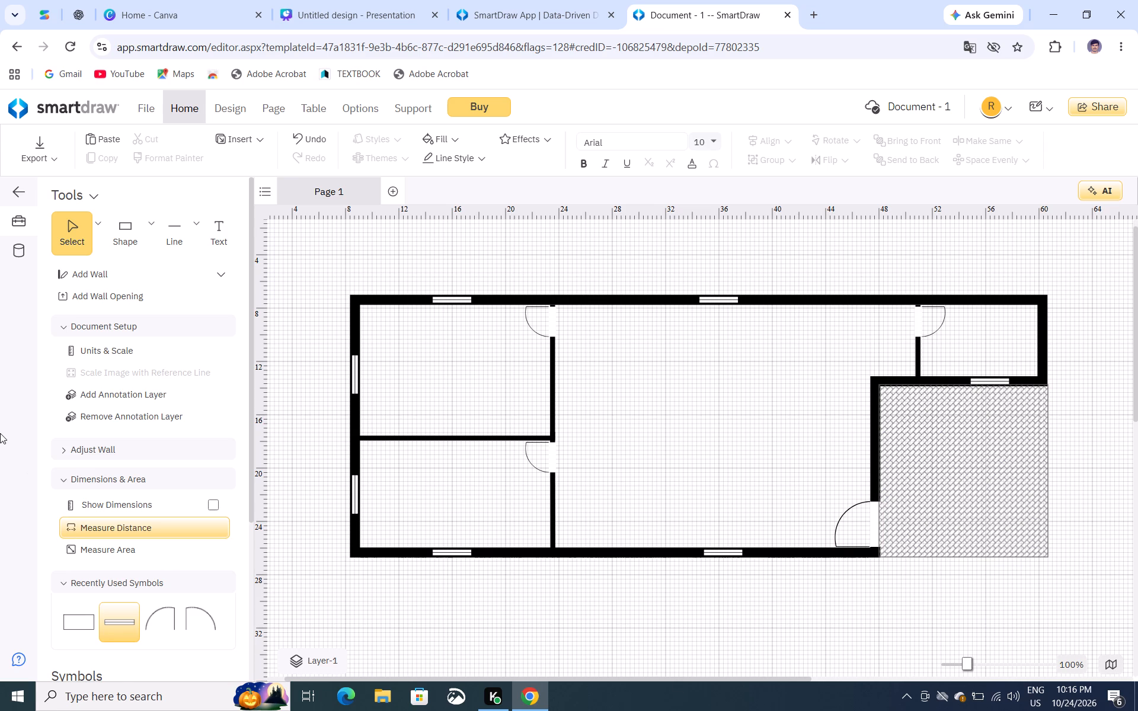
Start a search in the symbol library.
scroll(5, 437, down, 3)
scroll(157, 550, down, 1)
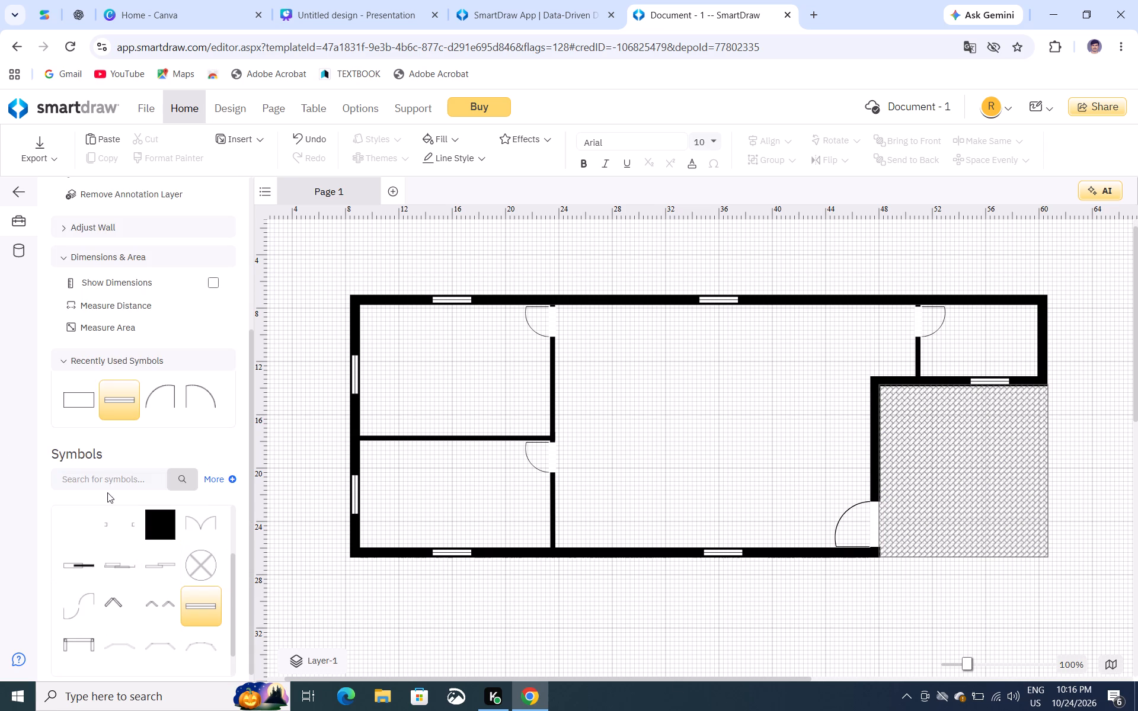
click(110, 483)
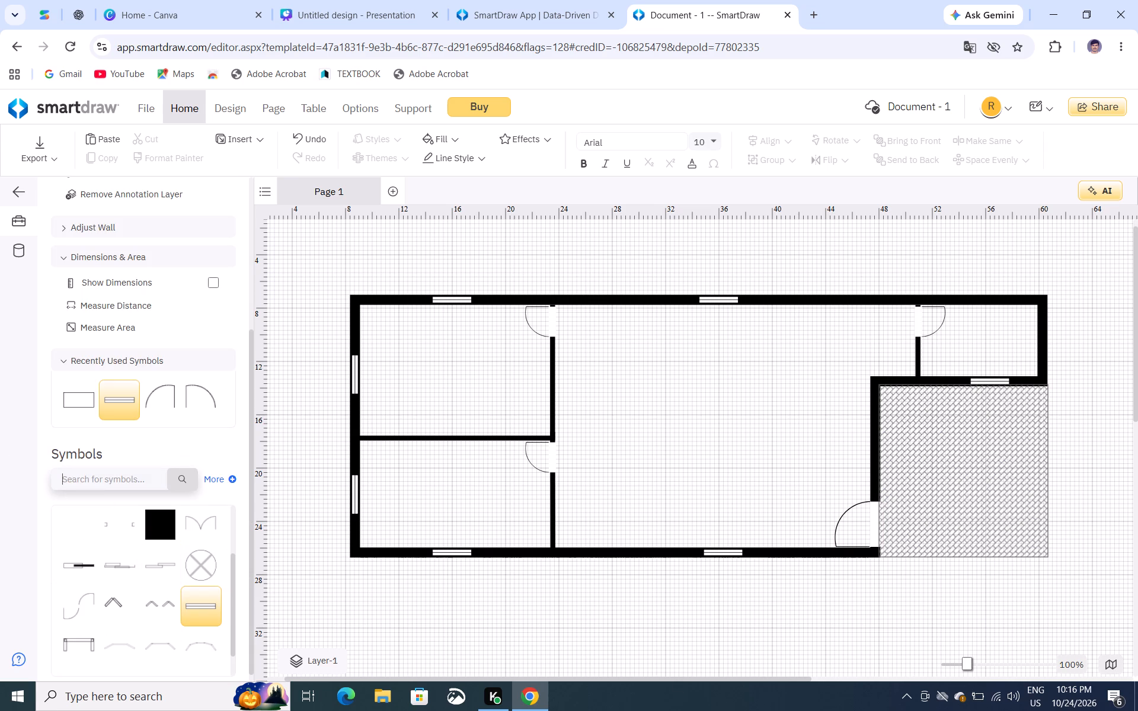
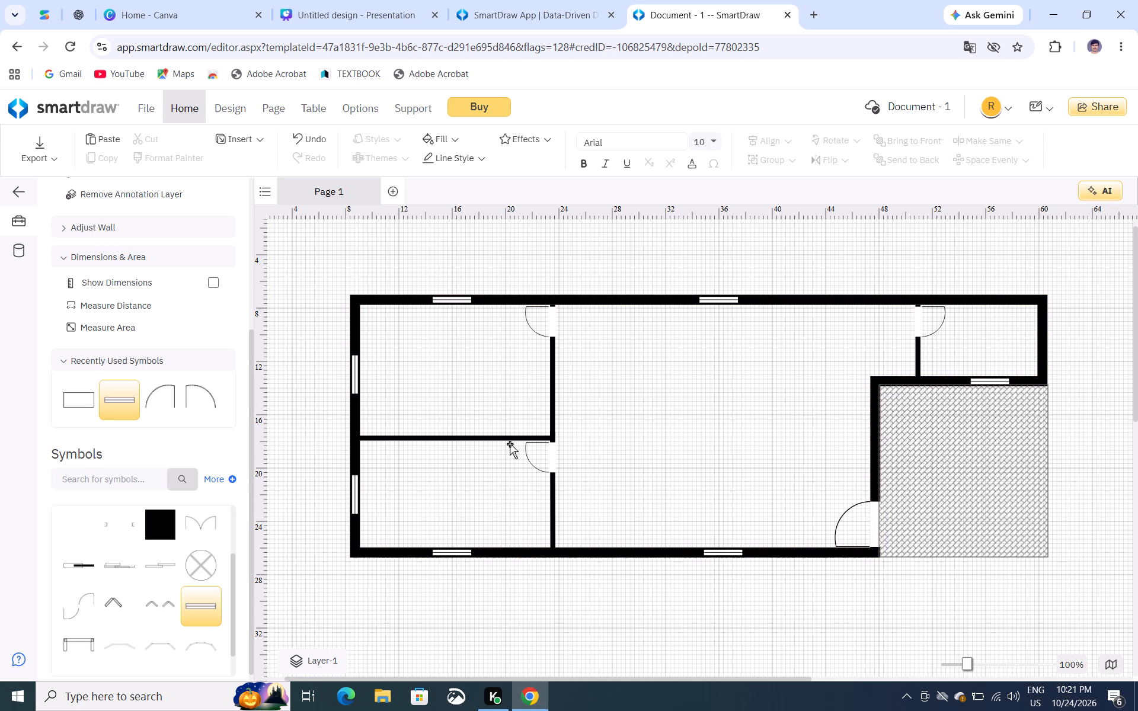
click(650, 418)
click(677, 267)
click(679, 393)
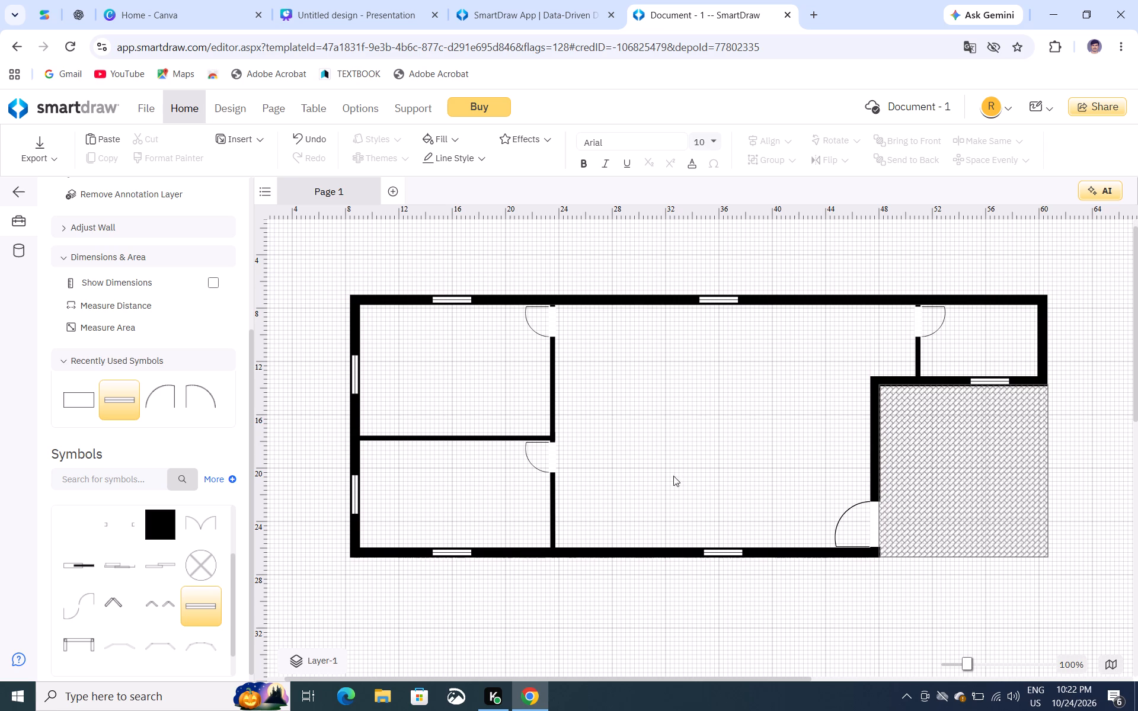
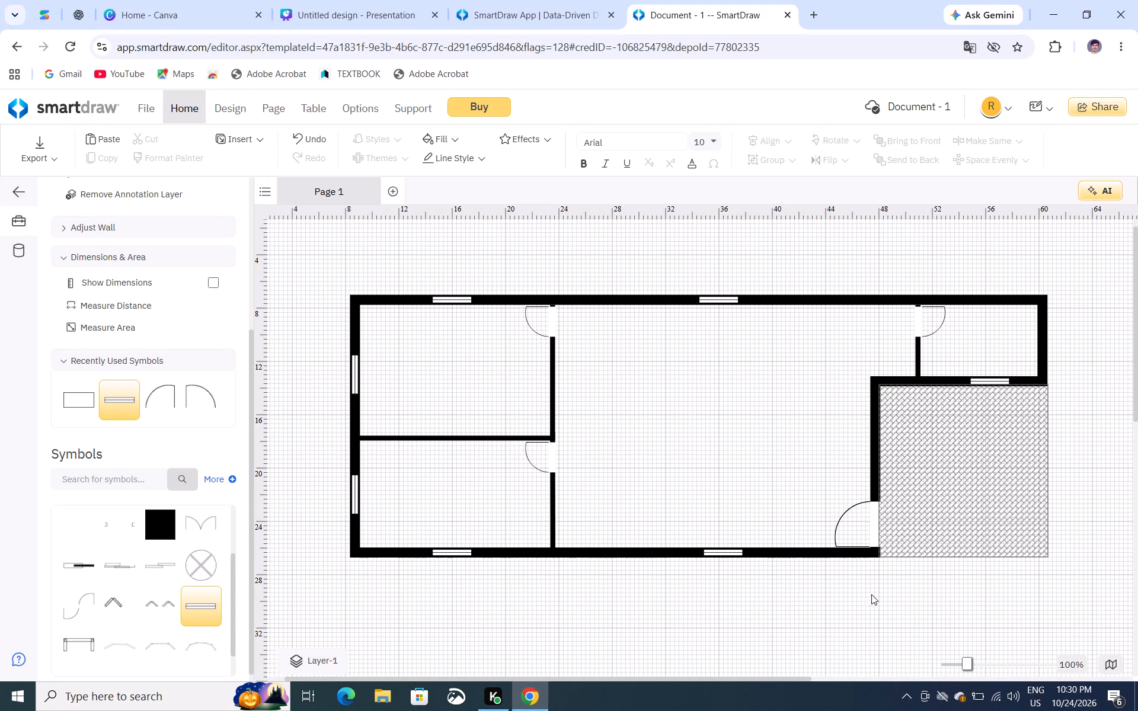
Search the symbol library for car.
click(122, 474)
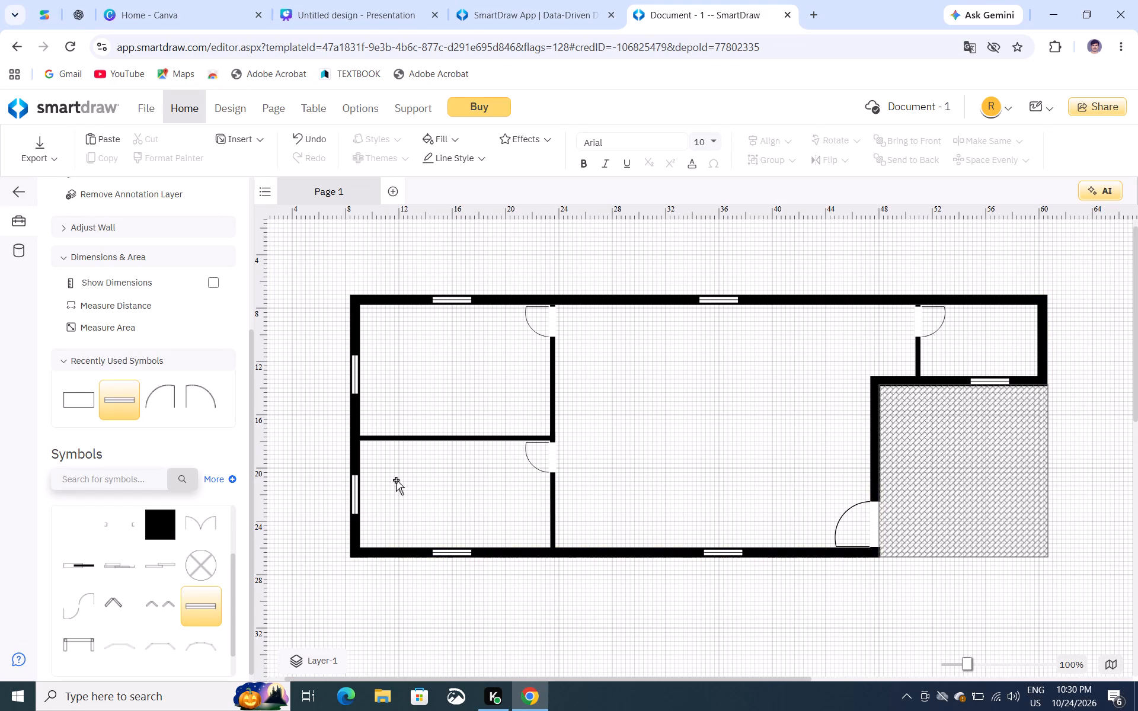
text(car)
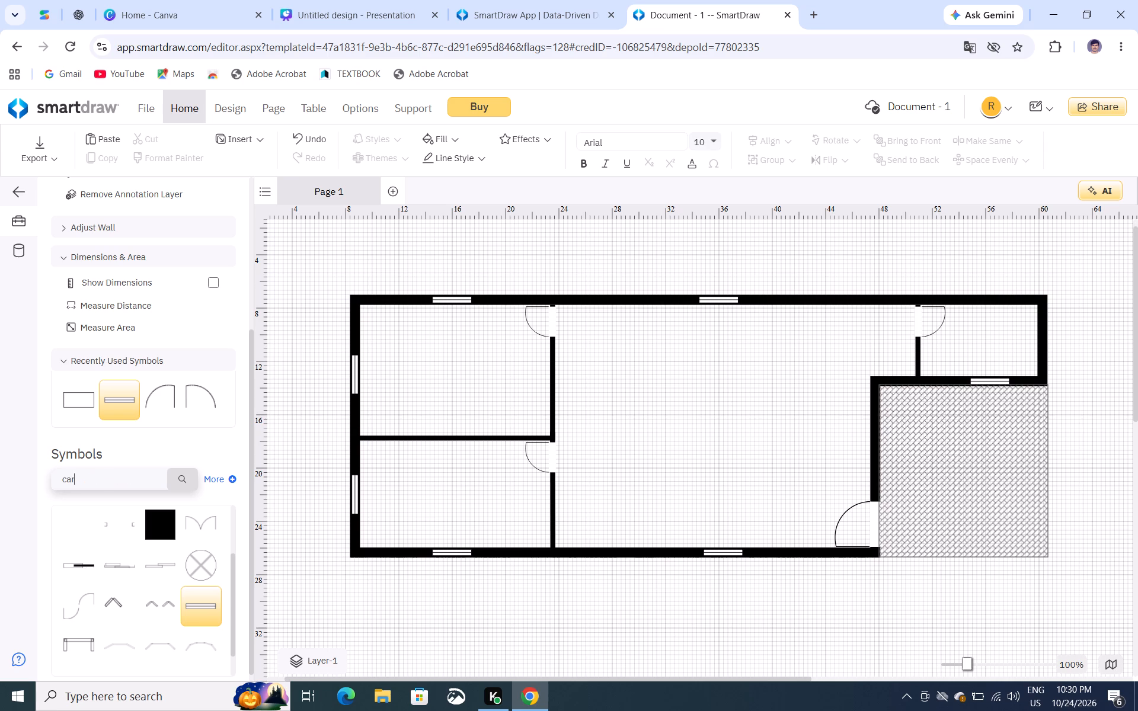
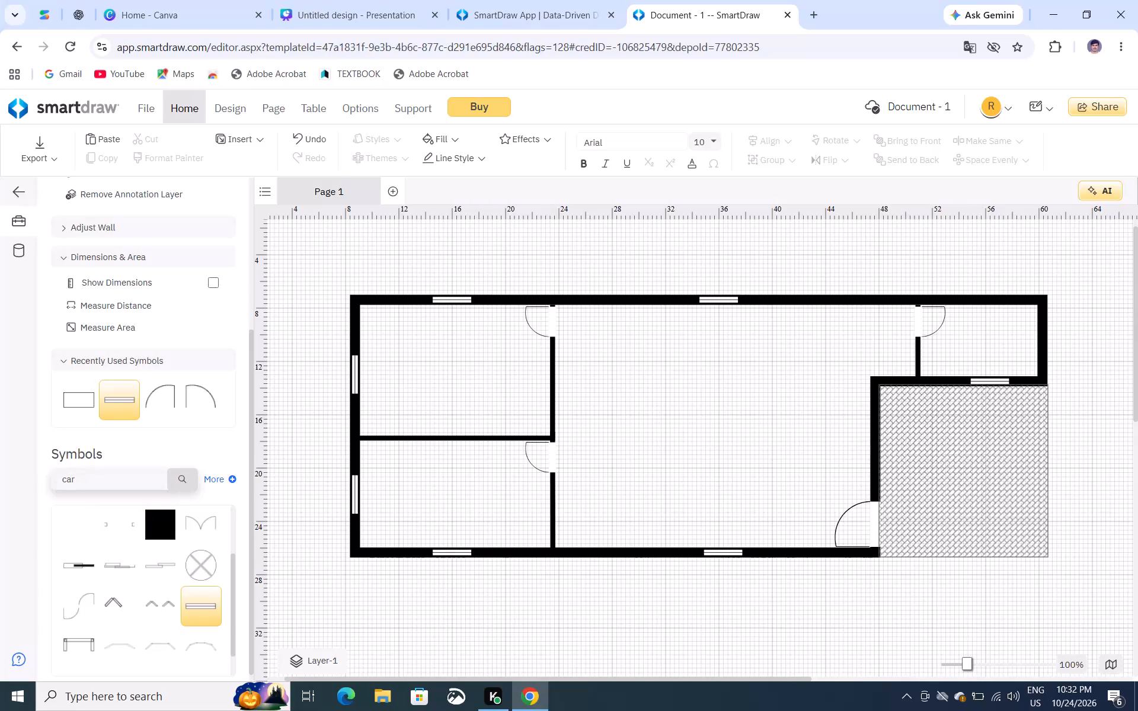
Run the car symbol search and look through the results for a suitable top-view car.
click(193, 476)
scroll(180, 592, down, 3)
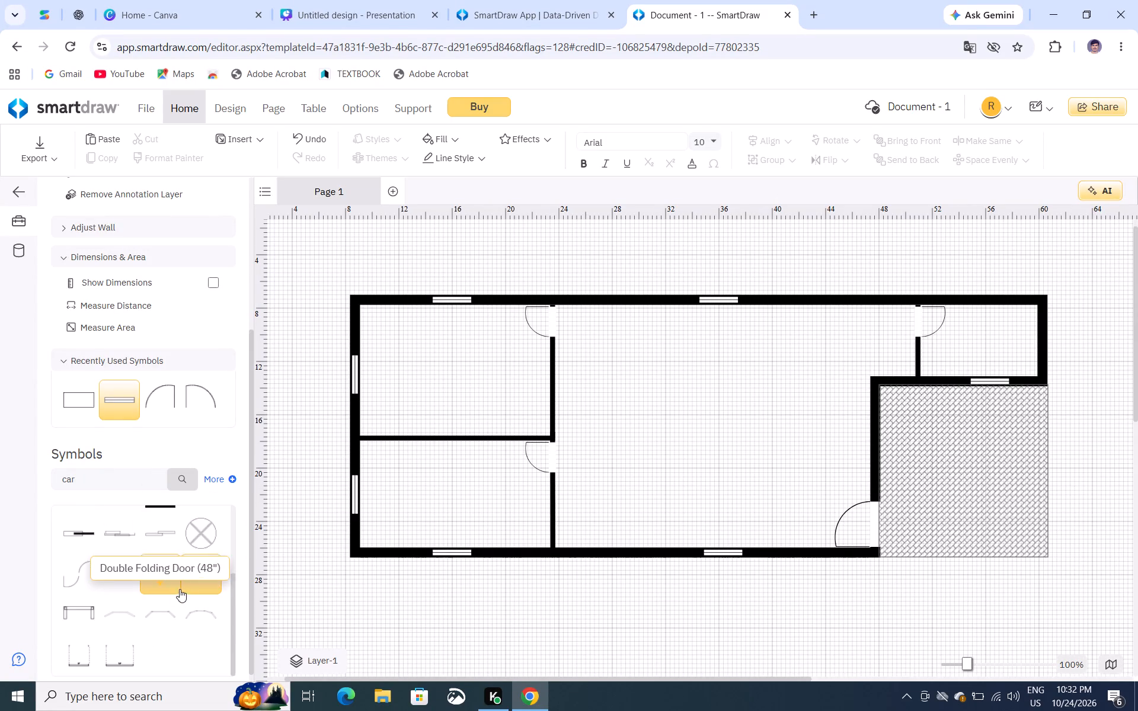
scroll(184, 585, down, 4)
scroll(162, 559, up, 5)
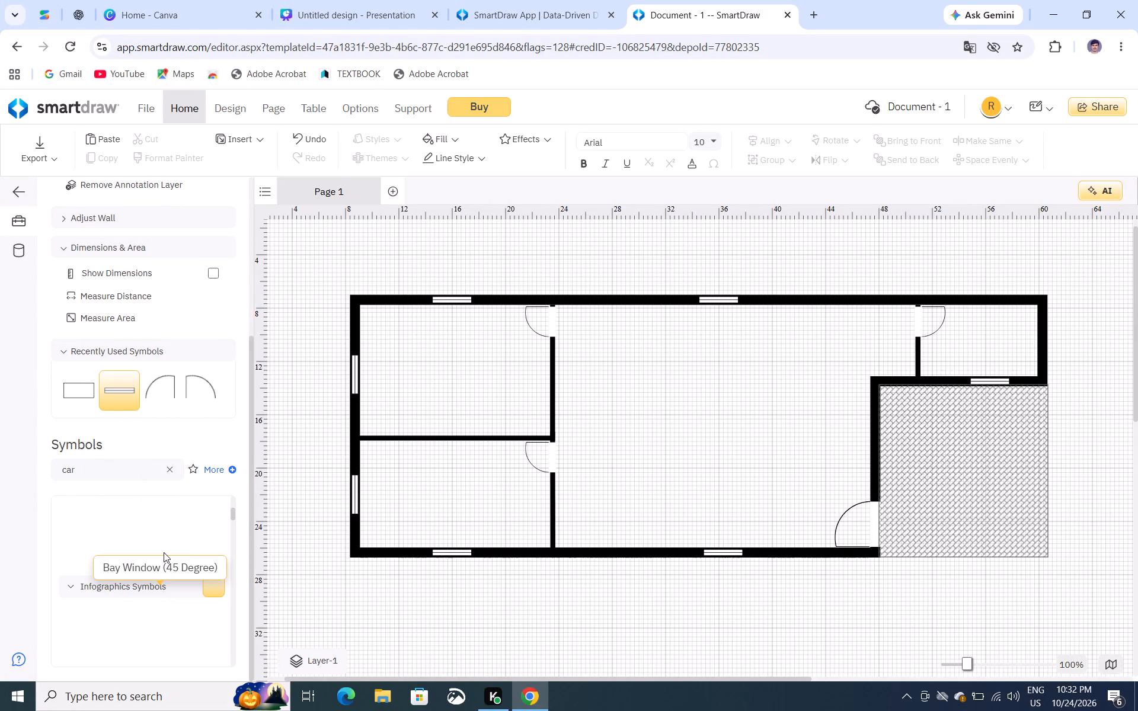
scroll(167, 547, down, 1)
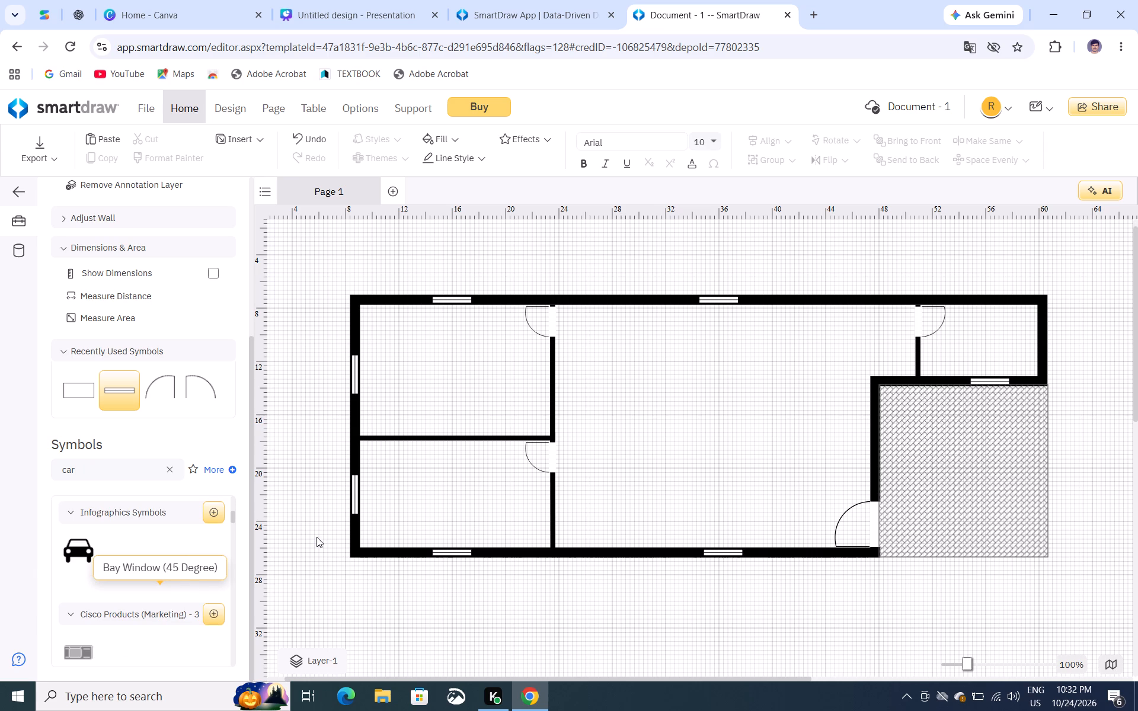
scroll(133, 594, down, 5)
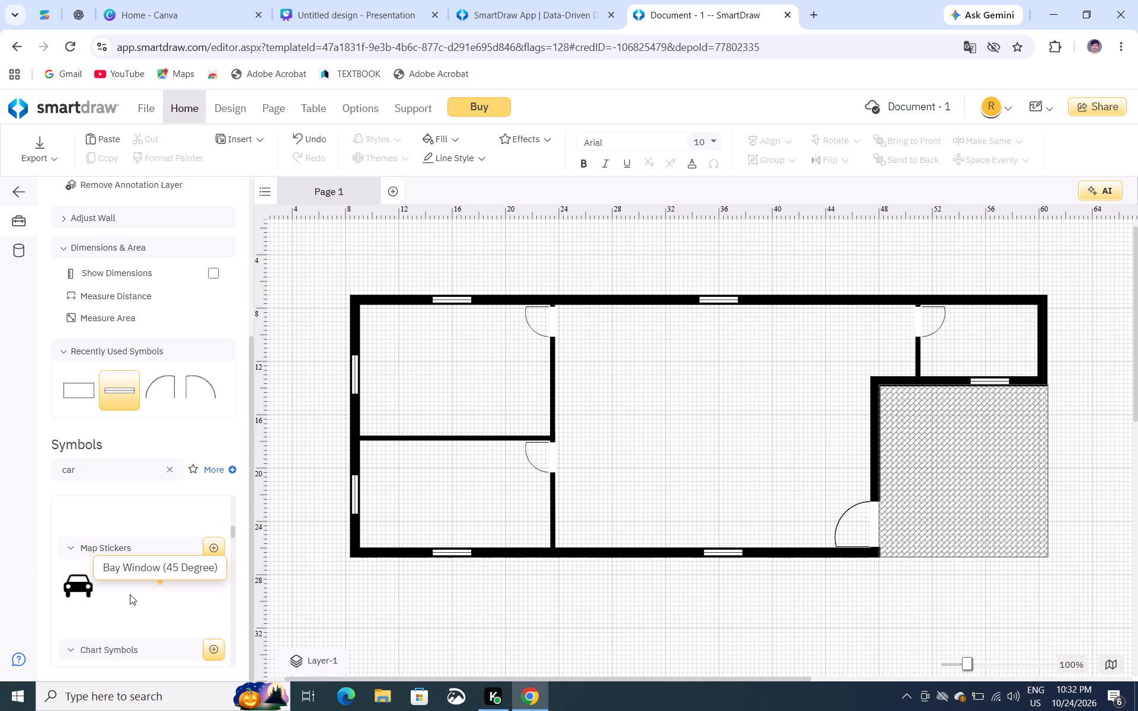
scroll(129, 594, down, 5)
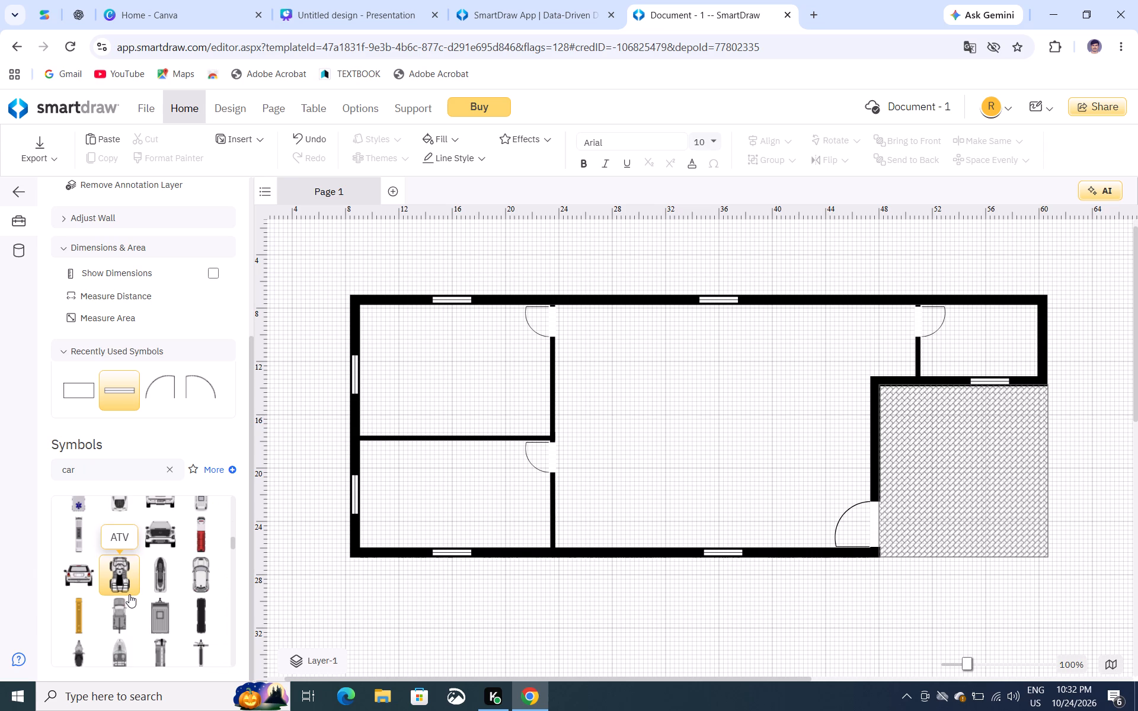
scroll(129, 594, down, 2)
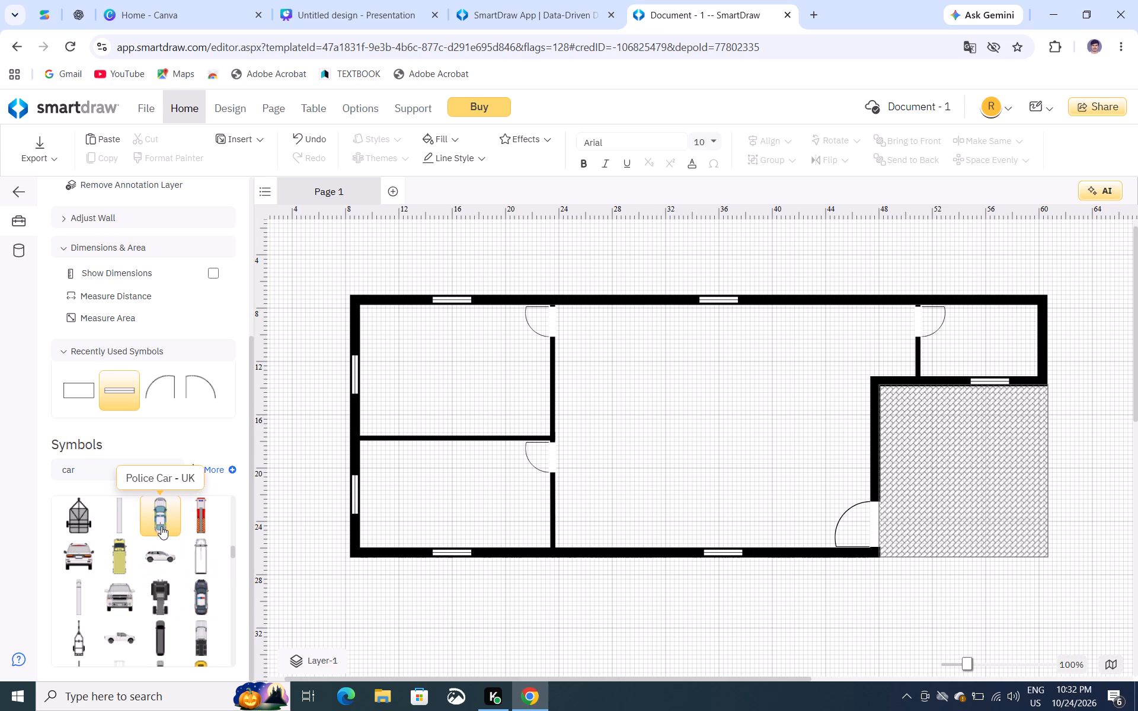
scroll(161, 564, down, 3)
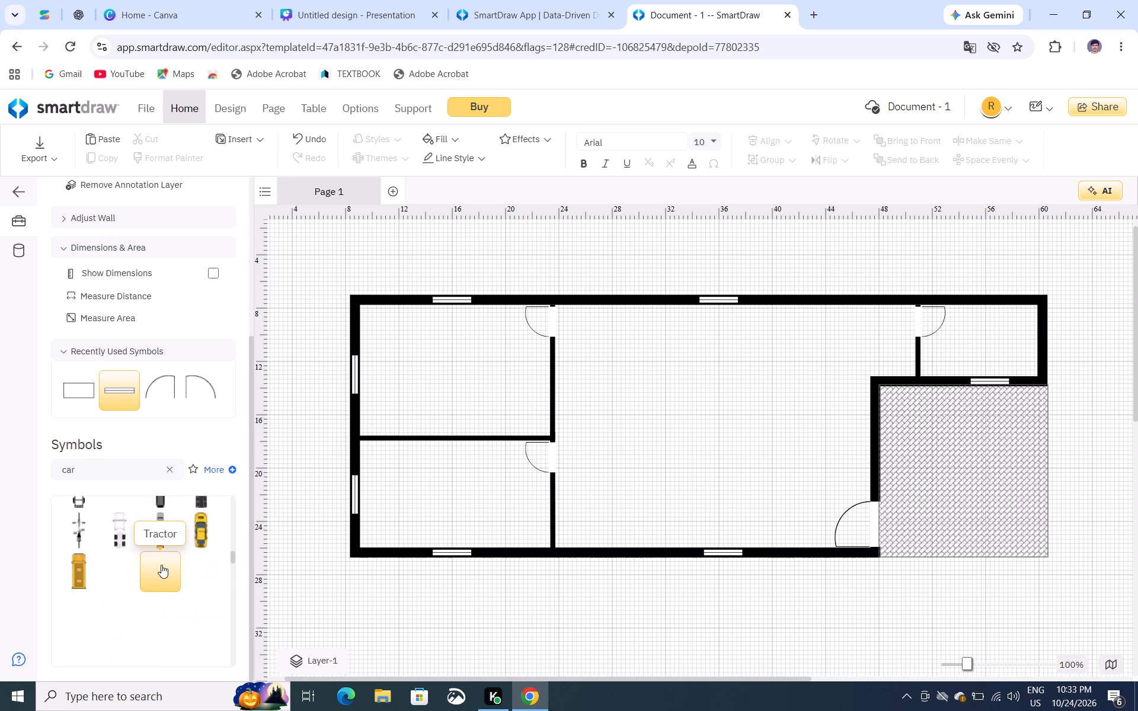
scroll(161, 565, up, 1)
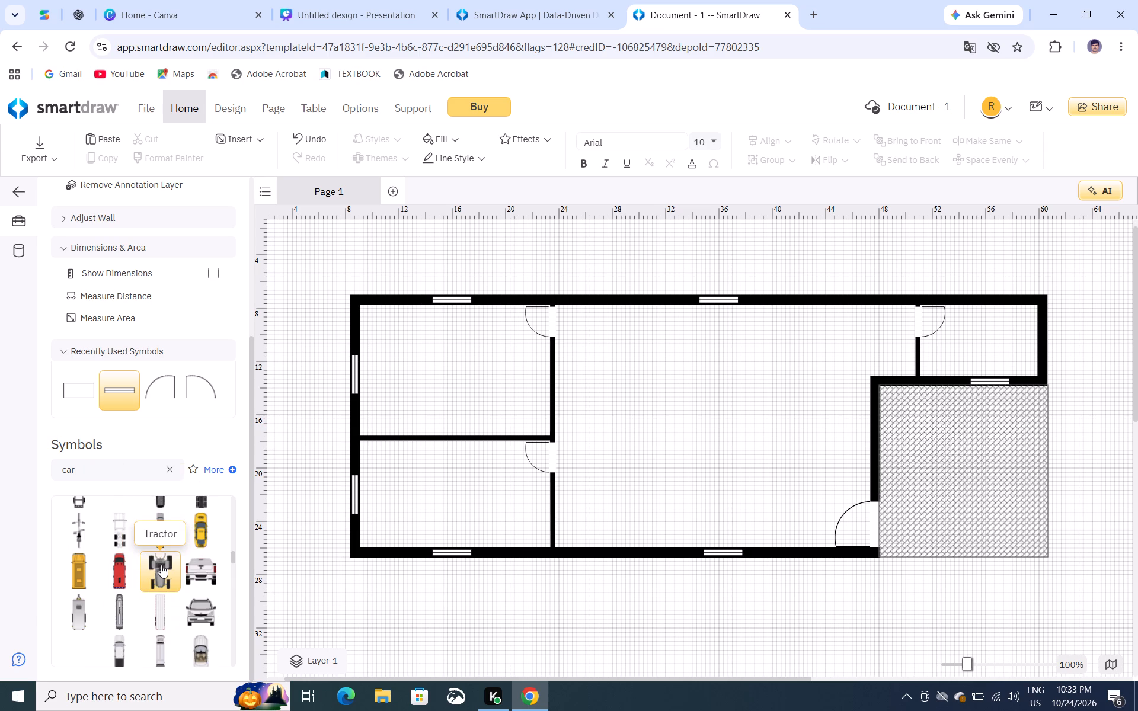
scroll(164, 566, down, 2)
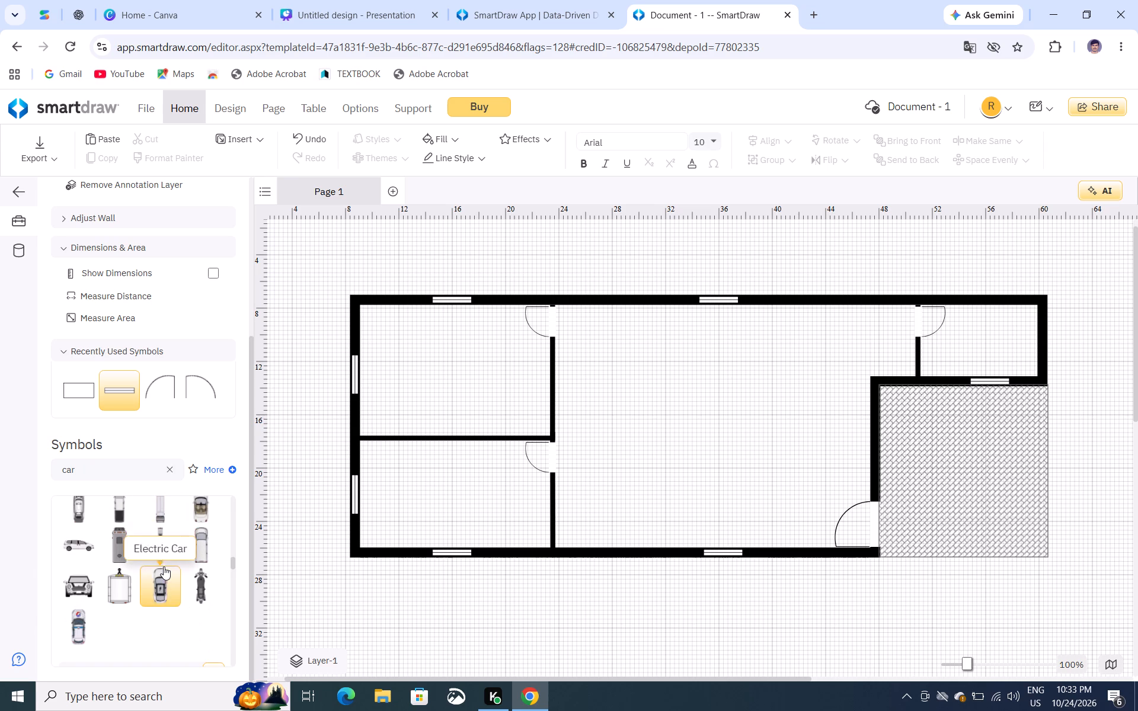
scroll(164, 566, down, 6)
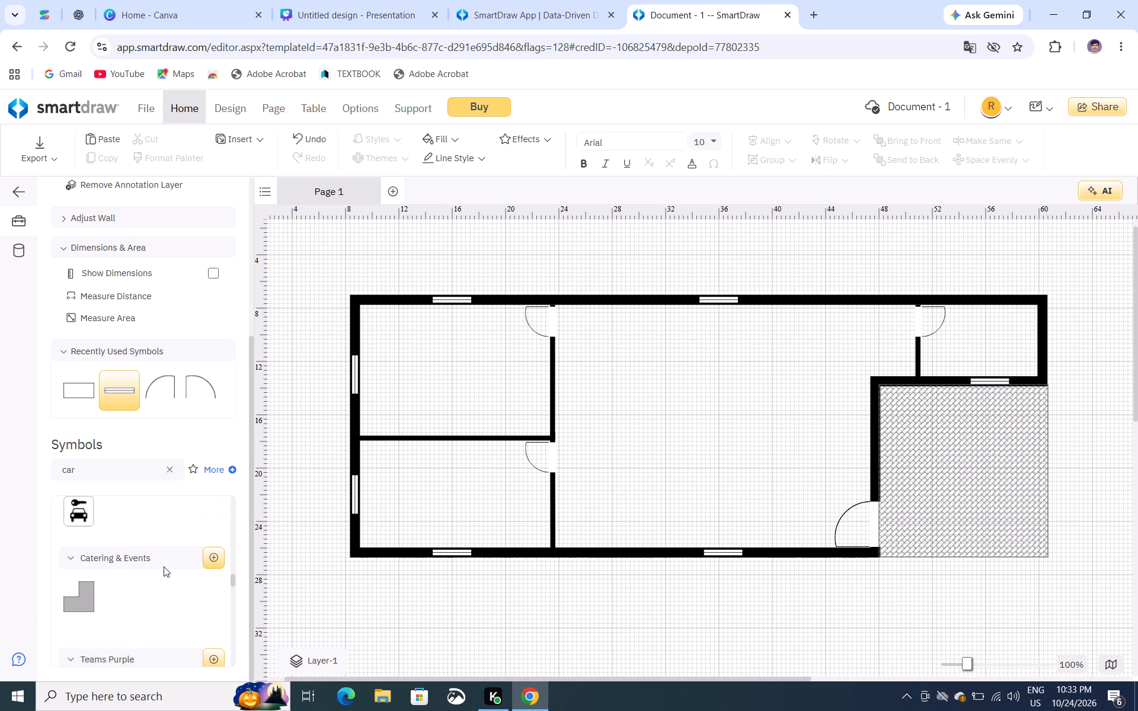
scroll(164, 566, down, 4)
scroll(164, 567, up, 7)
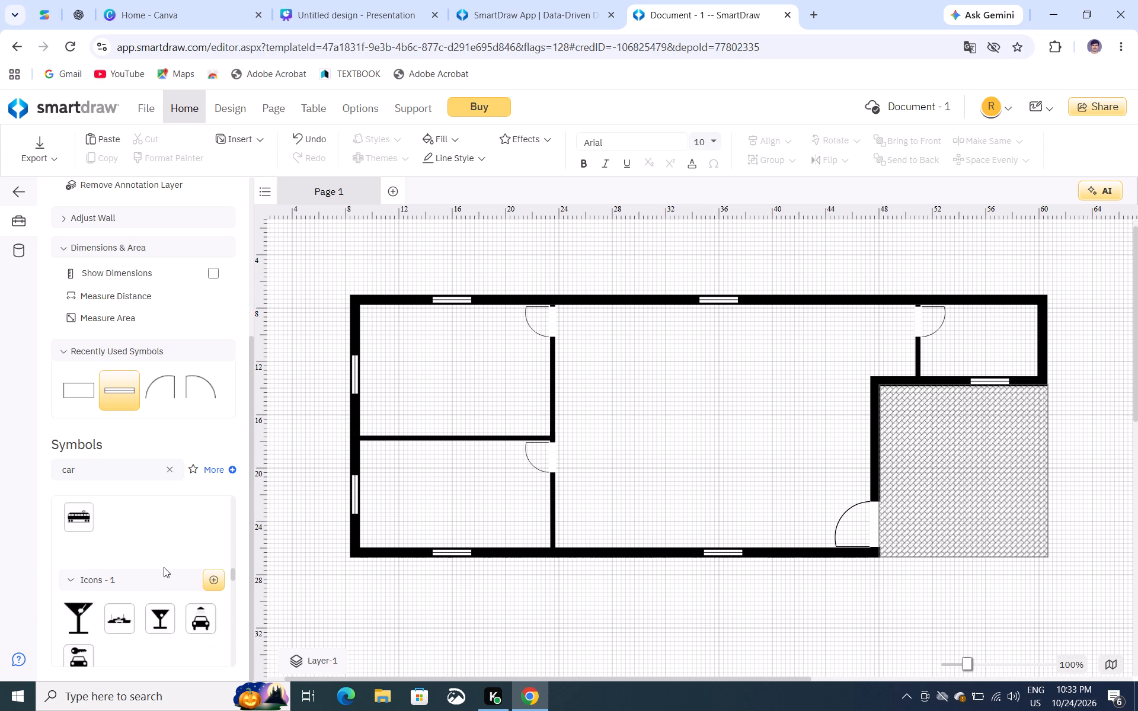
scroll(164, 567, up, 11)
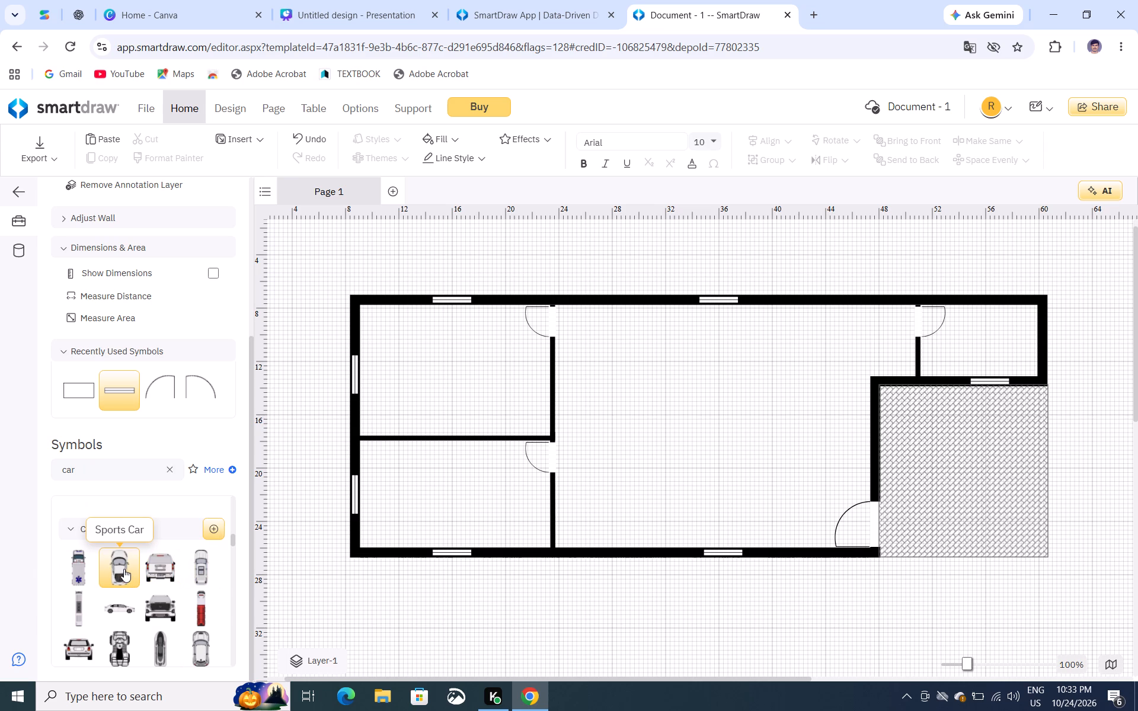
Place the Sports Car symbol on the hatched area and turn it horizontal with its nose facing away from the house.
drag(124, 569, 949, 484)
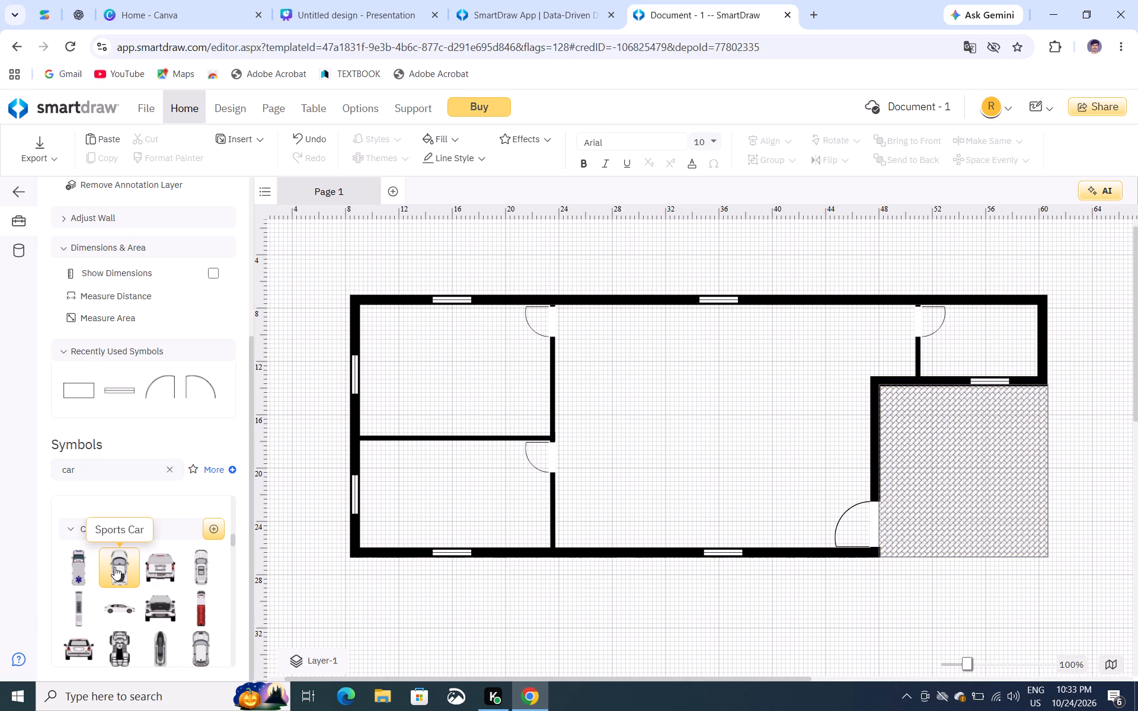
drag(114, 567, 676, 473)
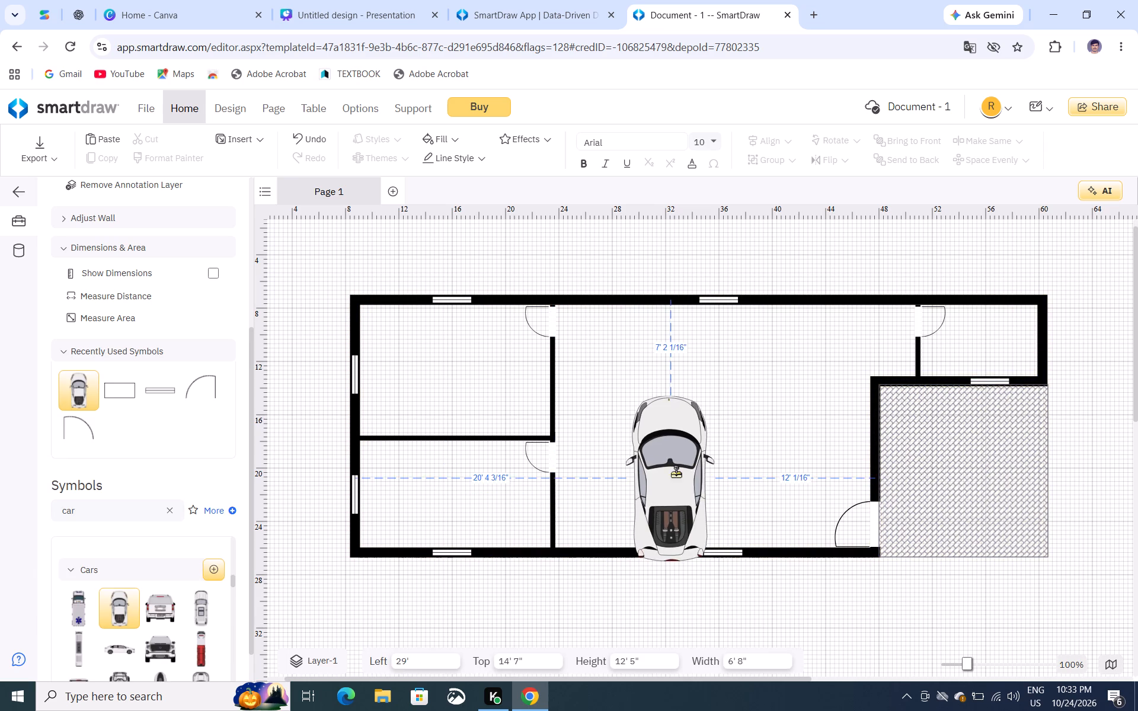
drag(676, 473, 1035, 487)
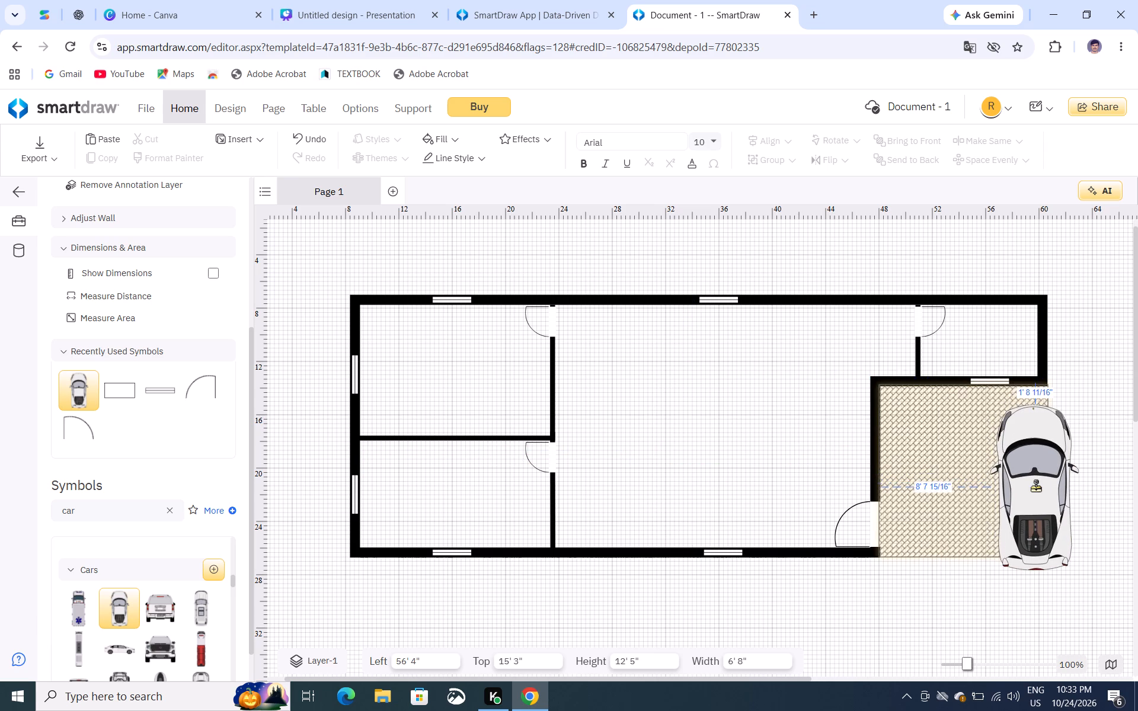
drag(1035, 487, 983, 482)
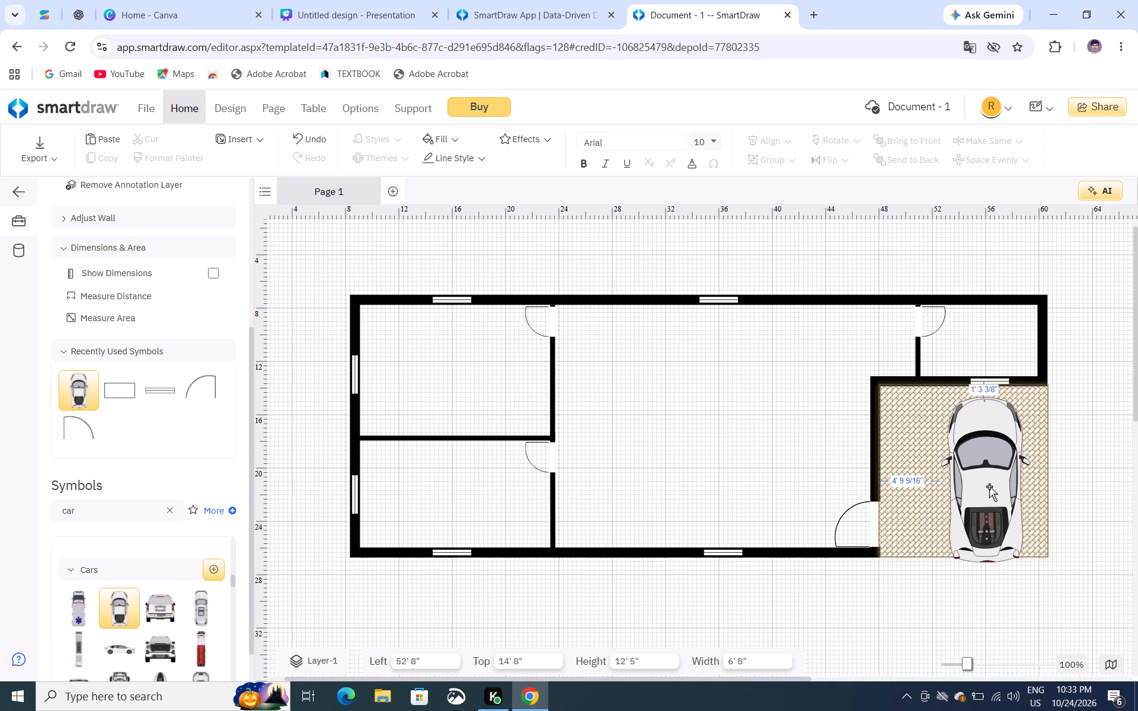
drag(927, 387, 994, 387)
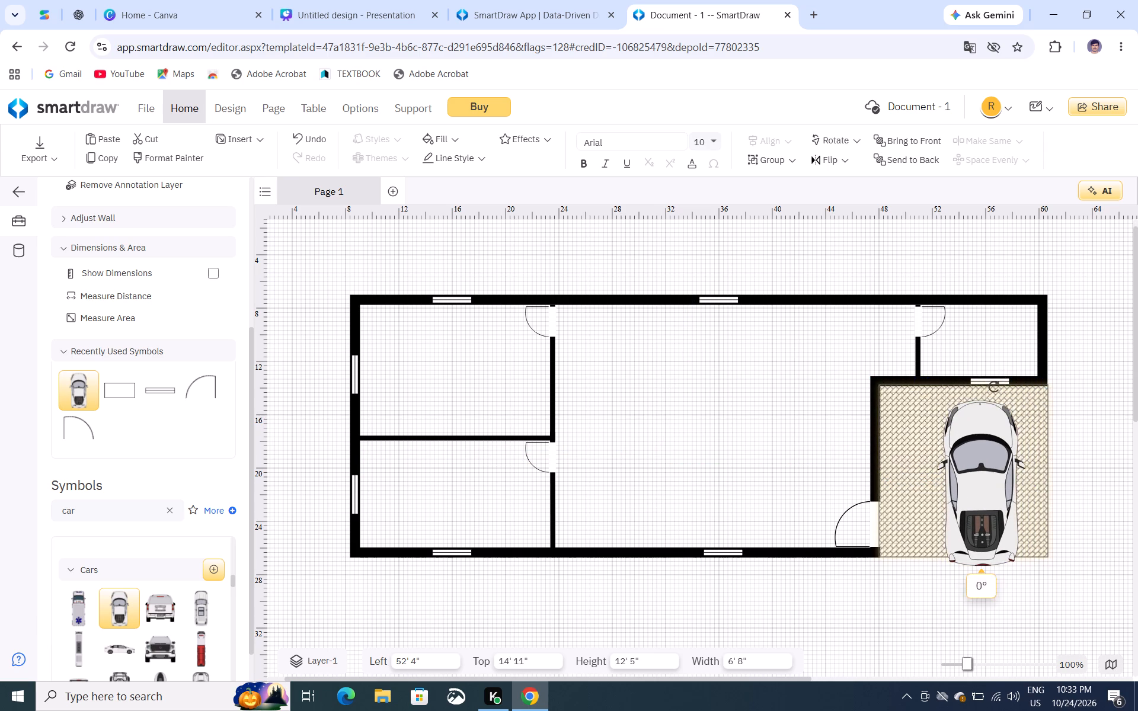
drag(994, 387, 1075, 432)
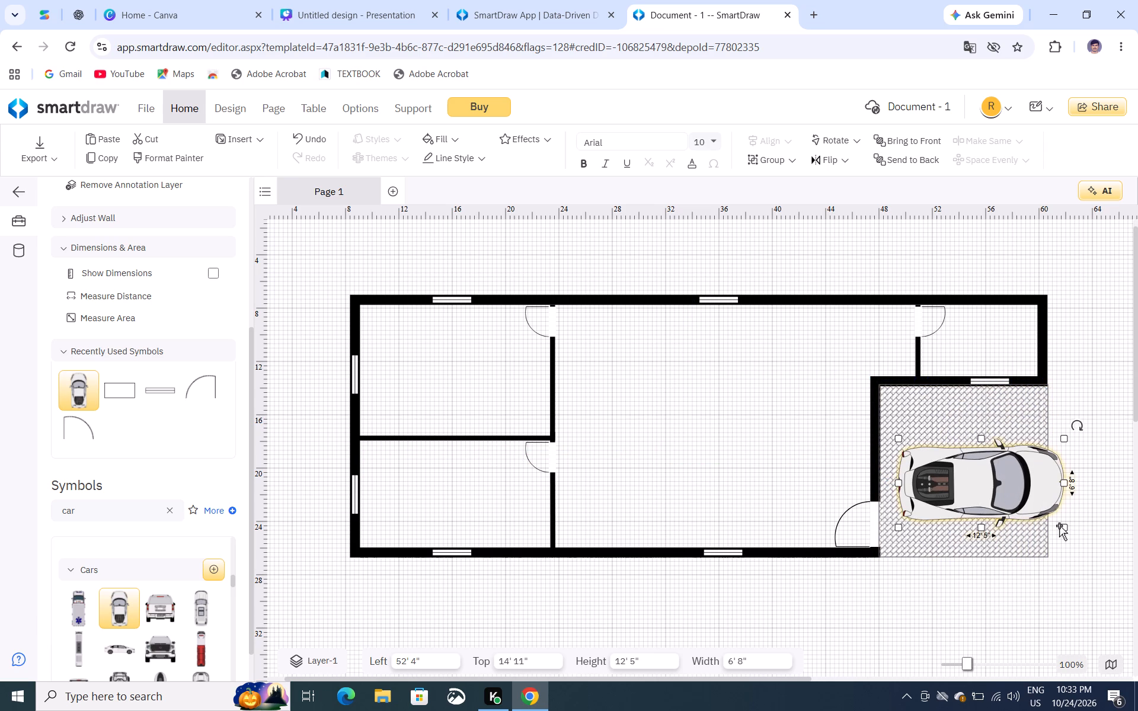
Shrink the car to about 8' 11 3/4" by 4' 1/2" and position it near the middle of the hatched area.
drag(1059, 526, 1031, 505)
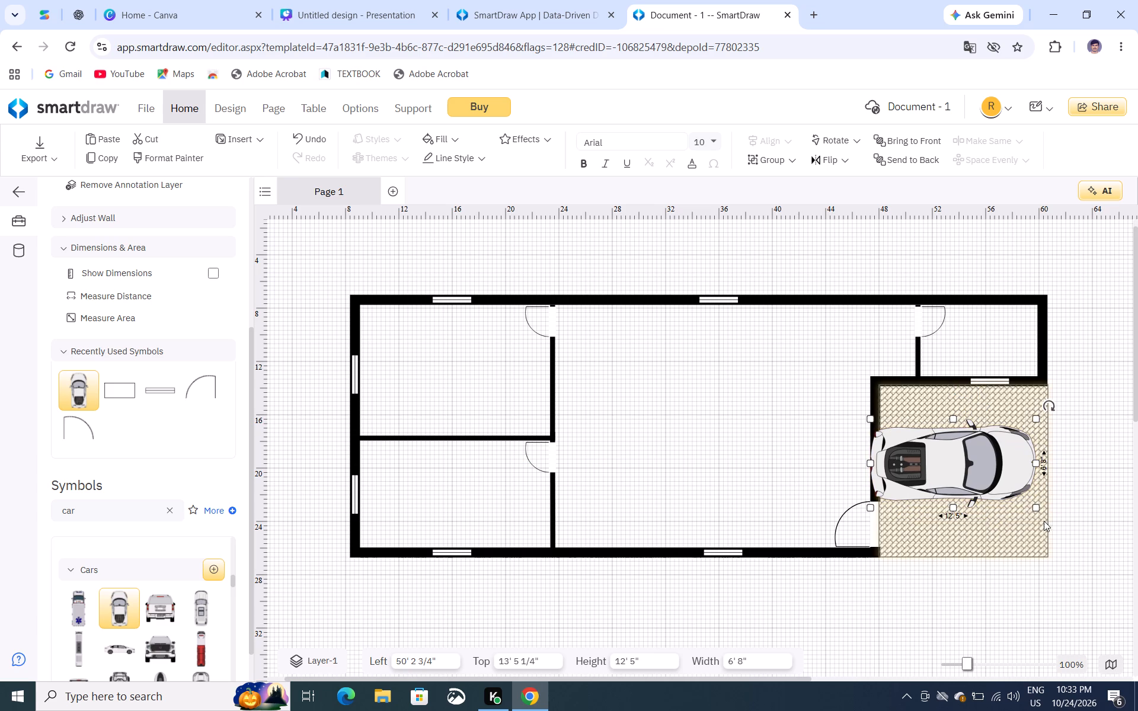
drag(1033, 510, 993, 479)
drag(936, 457, 997, 492)
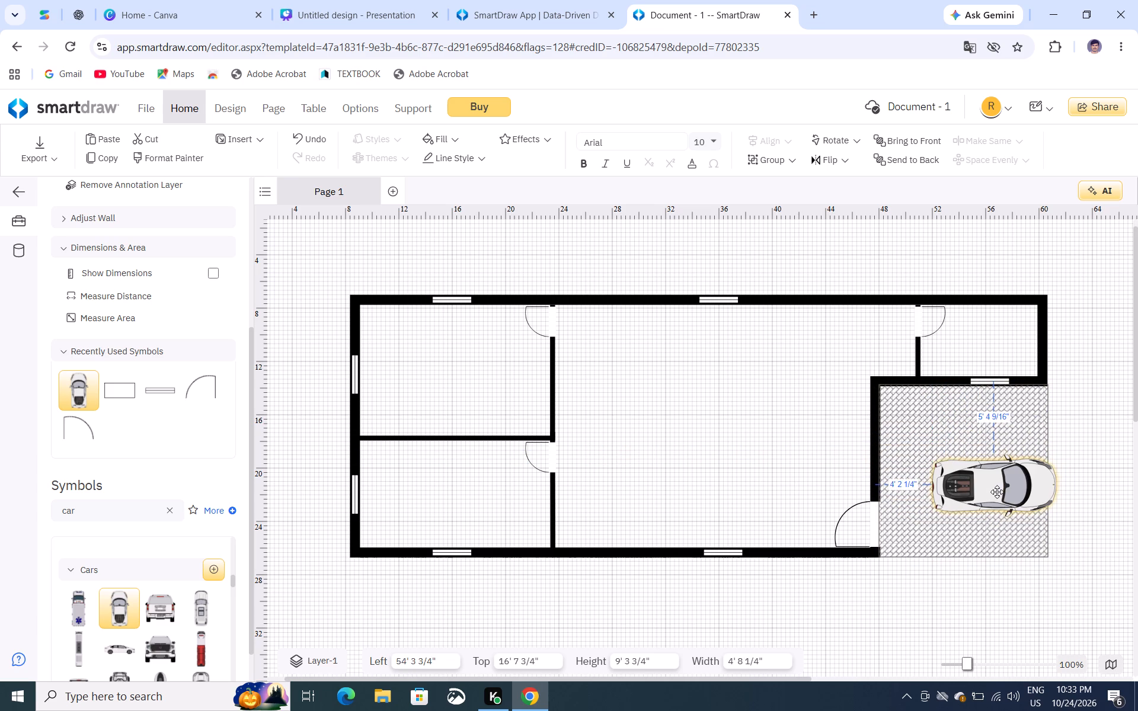
drag(997, 492, 978, 482)
drag(1037, 511, 1032, 501)
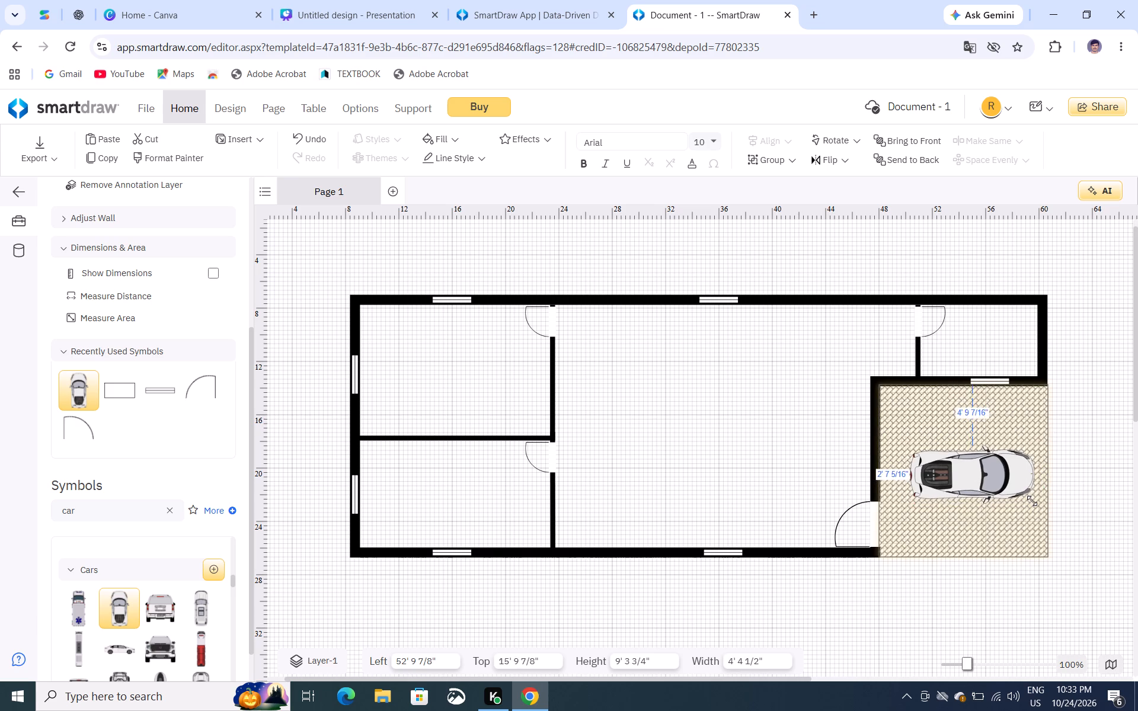
drag(1032, 501, 1031, 501)
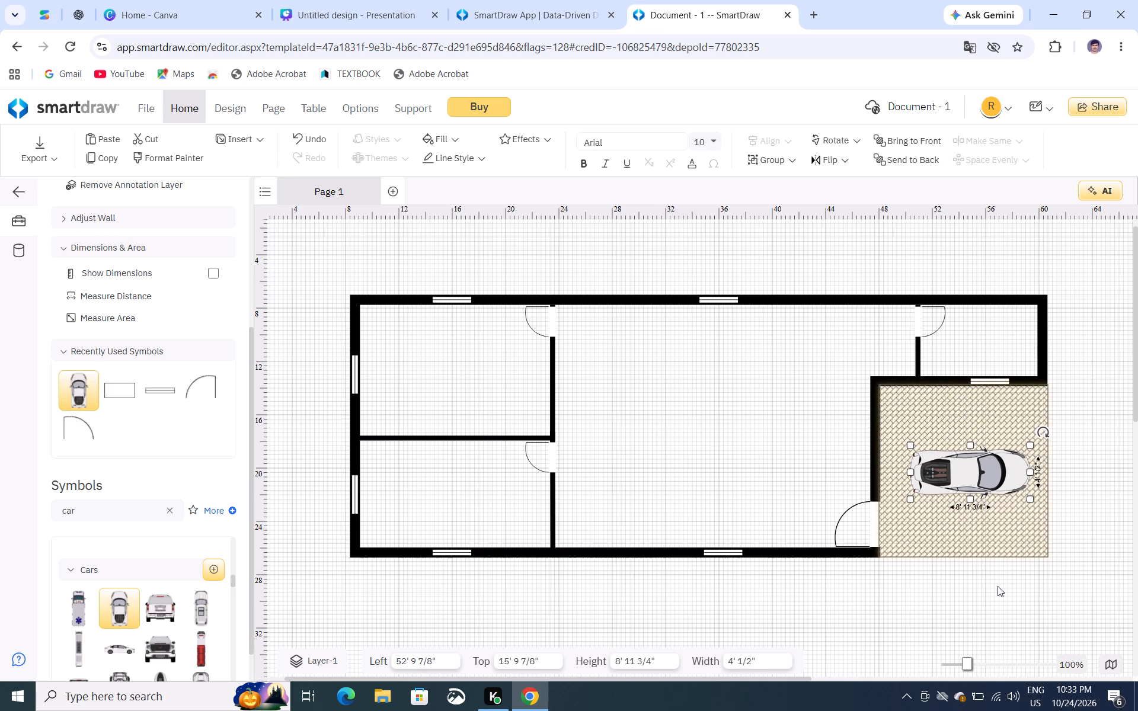
click(998, 586)
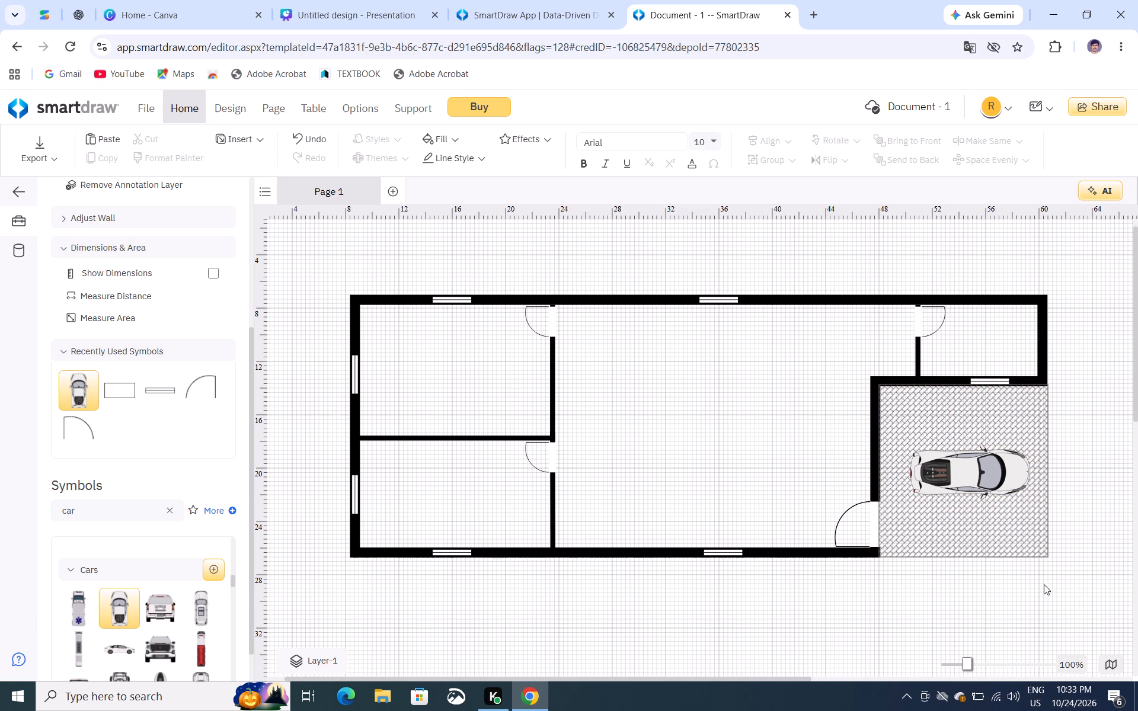
Fill the car symbol with the primary red colour.
click(966, 479)
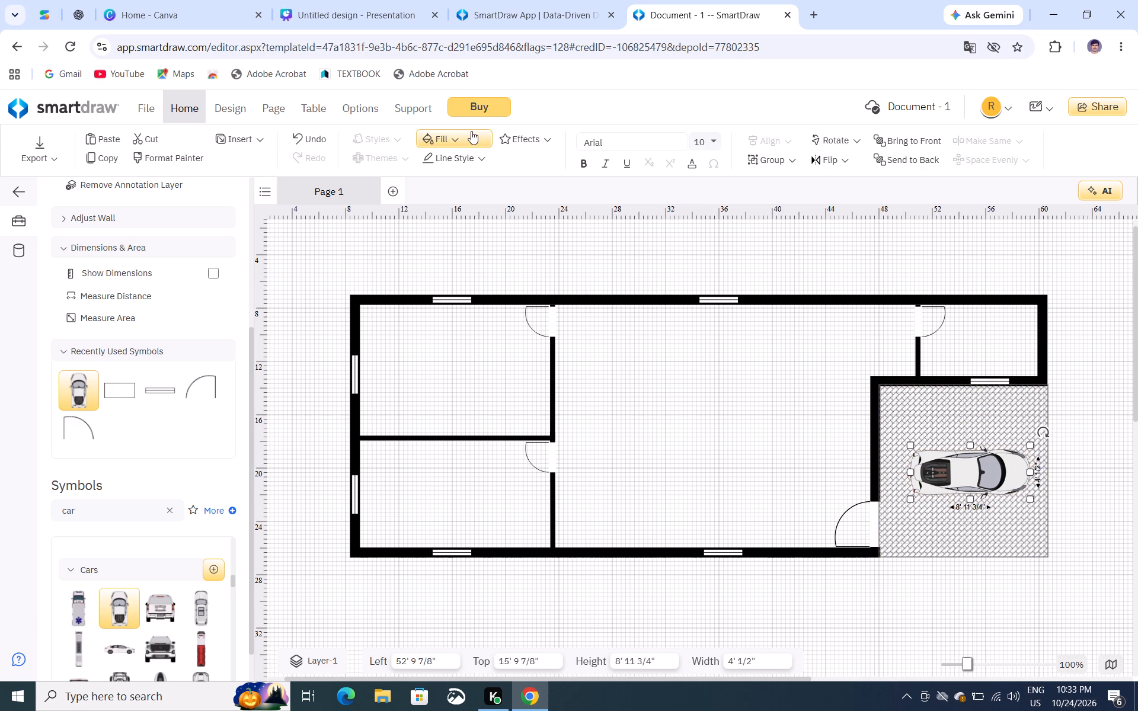
click(456, 137)
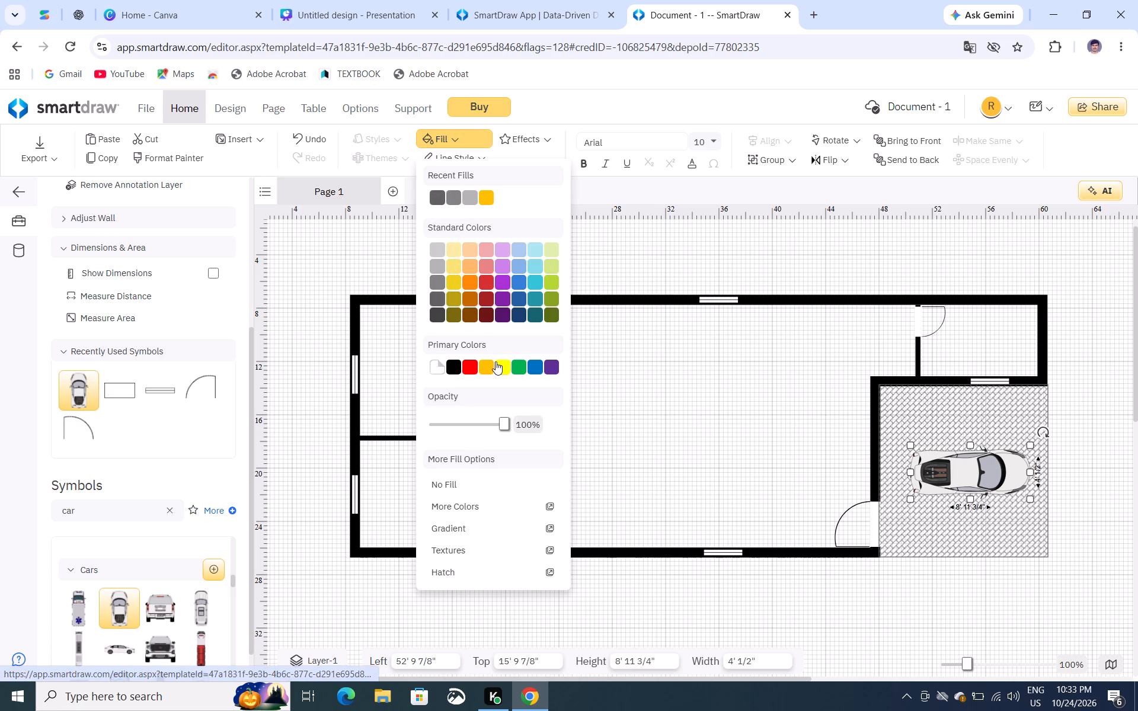
click(471, 363)
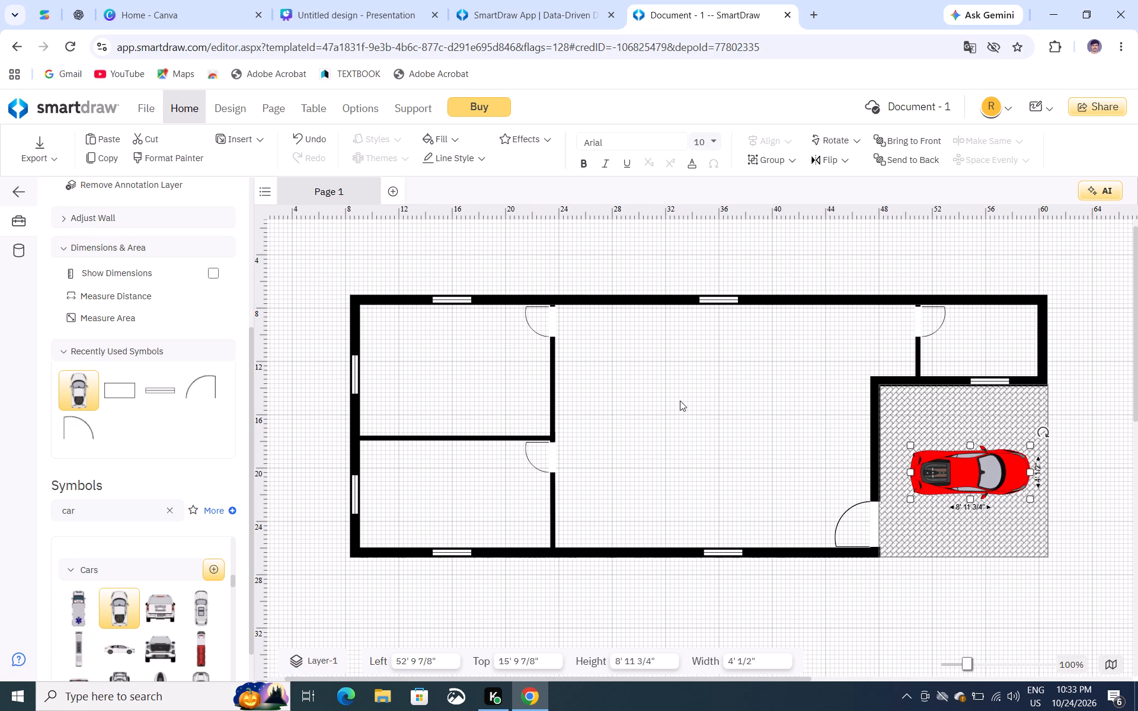
click(892, 597)
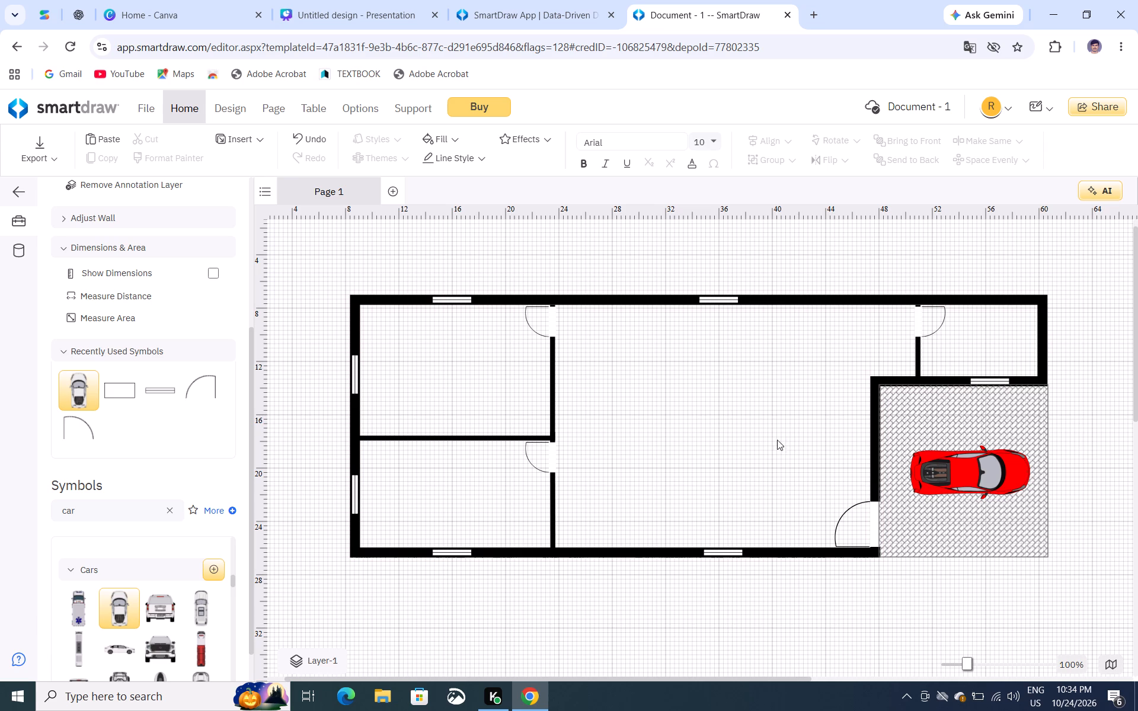
Search the symbol library for sofas.
click(124, 575)
click(105, 513)
key(BackSpace)
key(BackSpace)
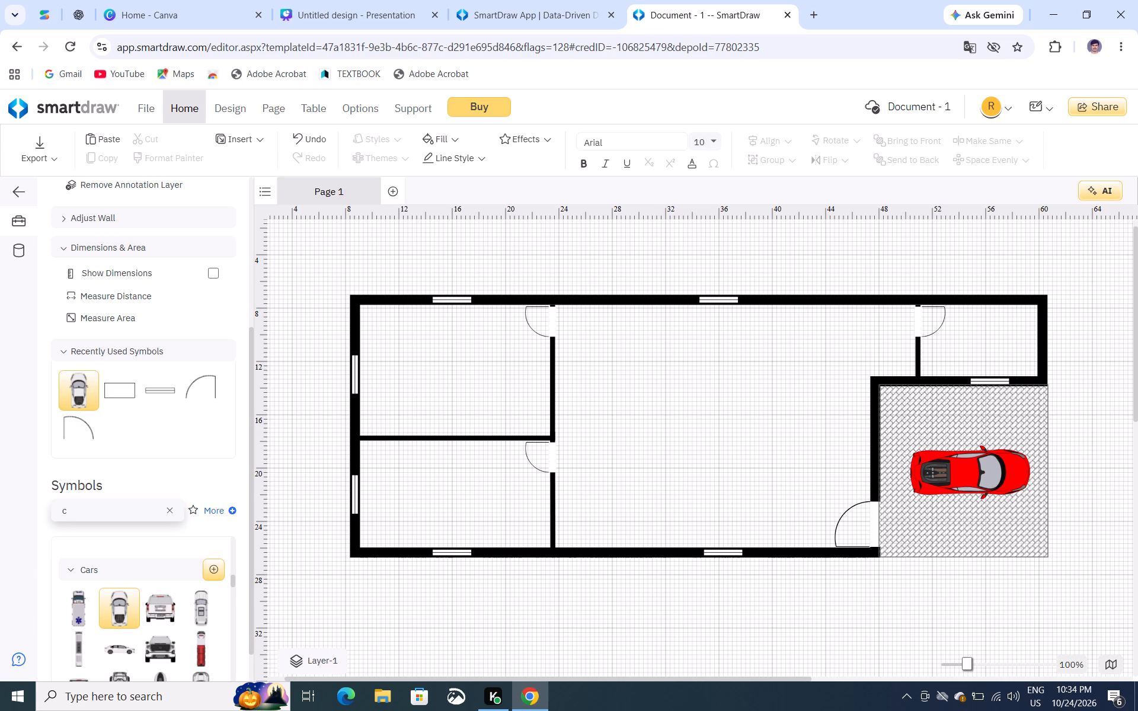
key(BackSpace)
key(s)
text(ofas)
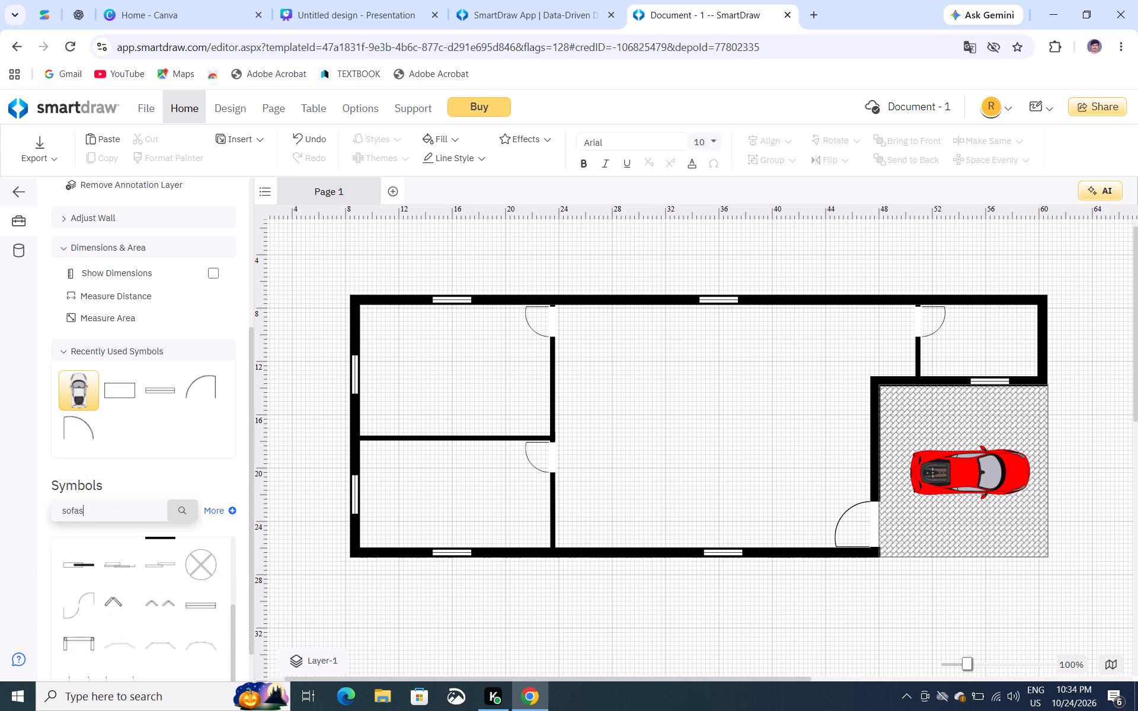
key(BackSpace)
key(BackSpace)
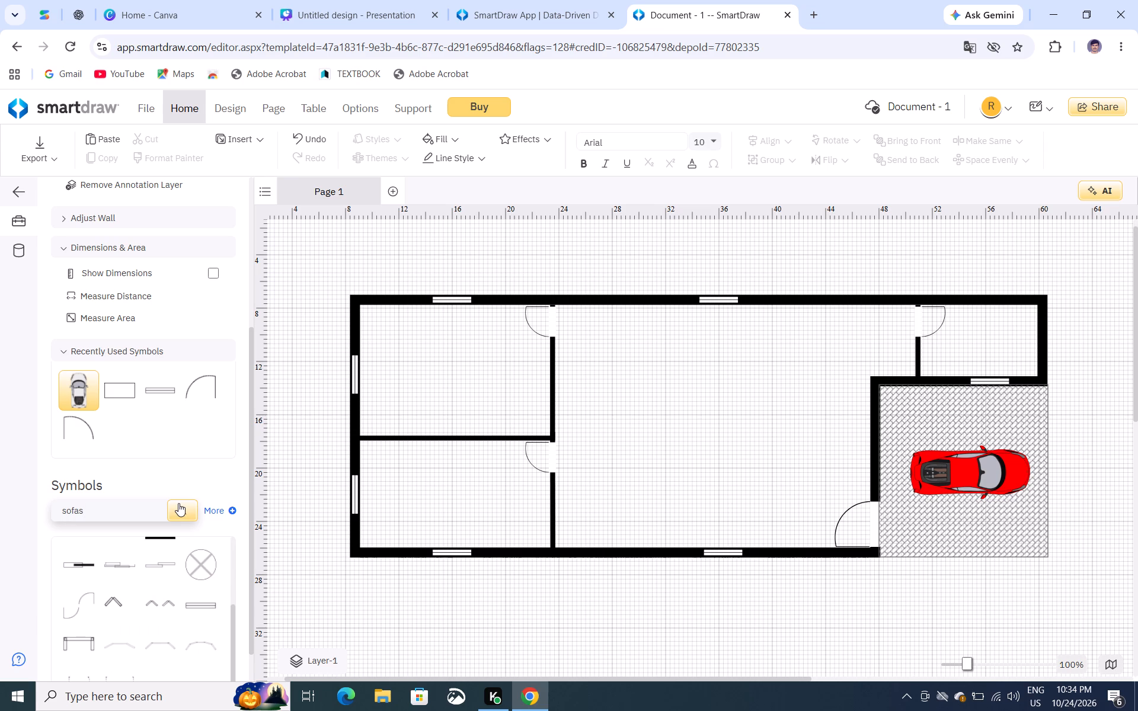
click(178, 502)
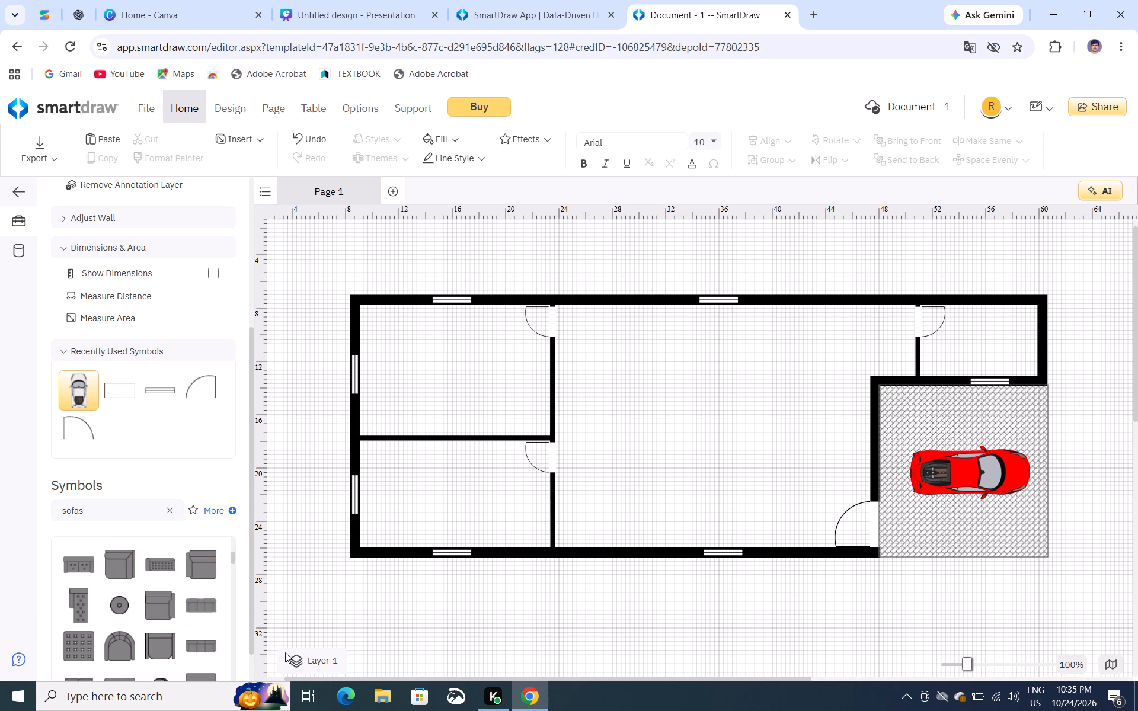
Place the three-seat Sofa symbol in the large central room by the upper wall's window, about 31' from the left and 8' from the top.
scroll(164, 630, down, 1)
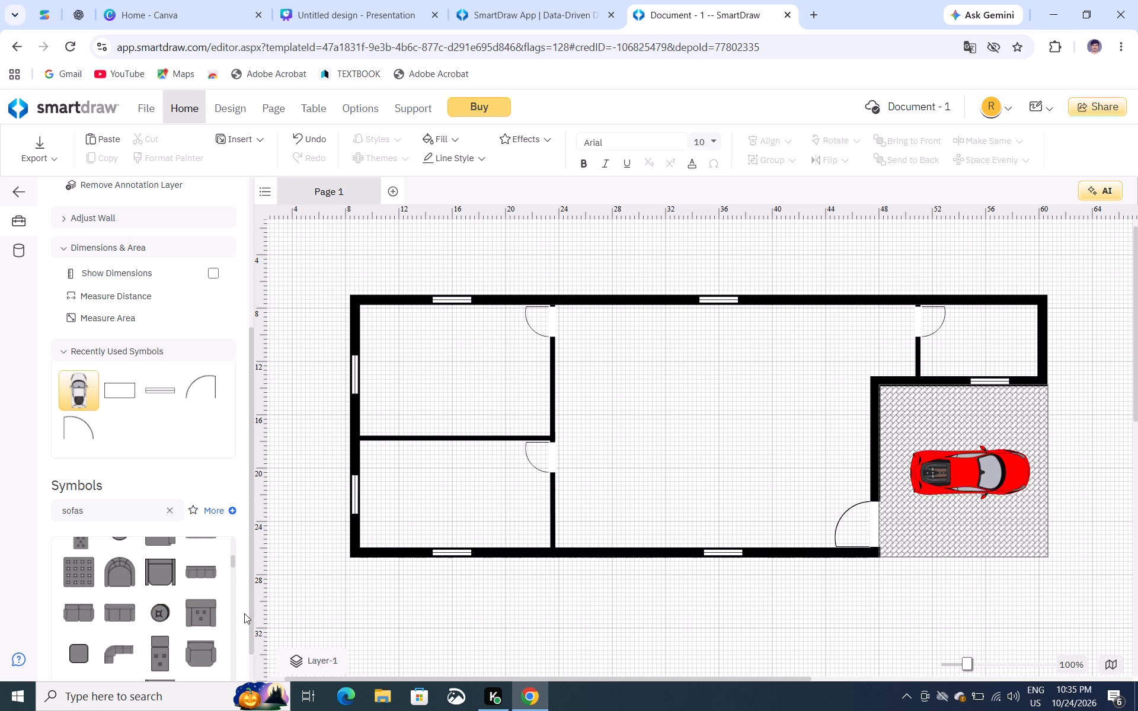
drag(199, 564, 527, 579)
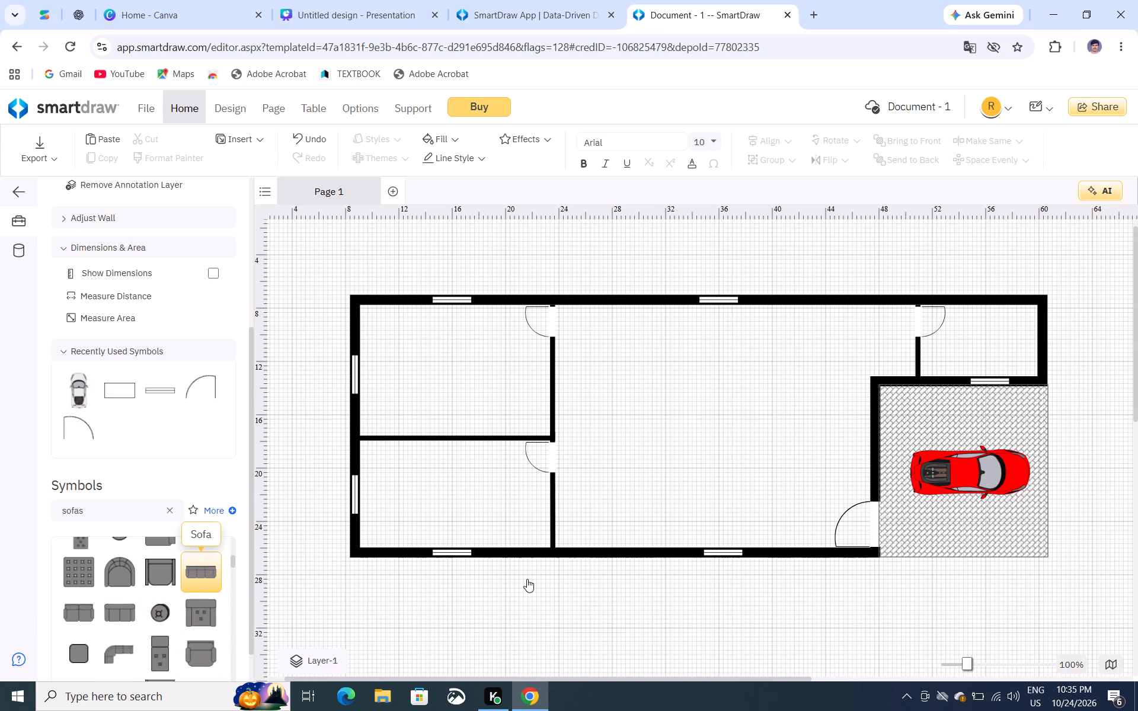
drag(527, 579, 702, 517)
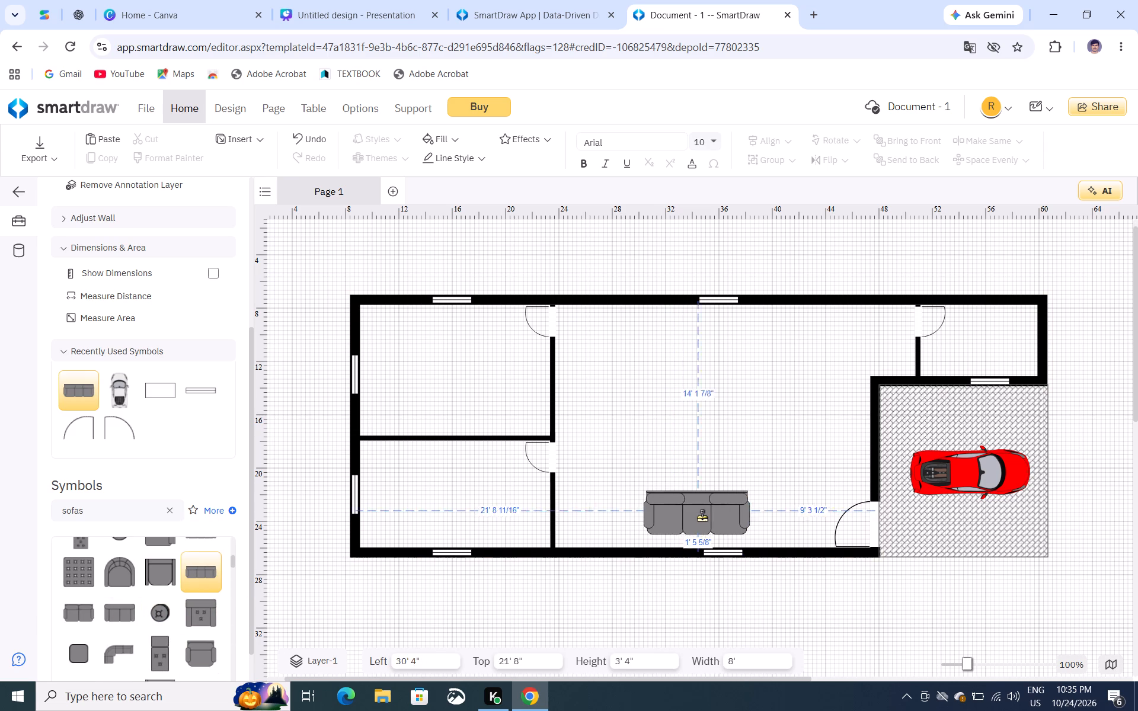
drag(702, 517, 715, 525)
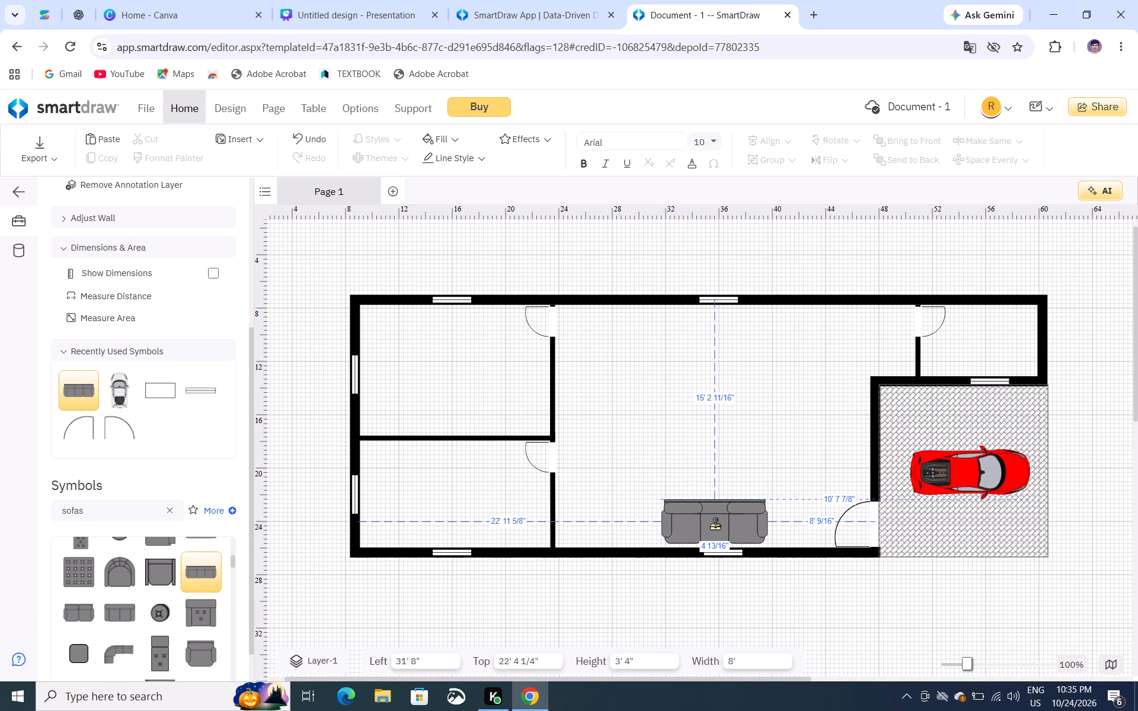
drag(715, 525, 636, 332)
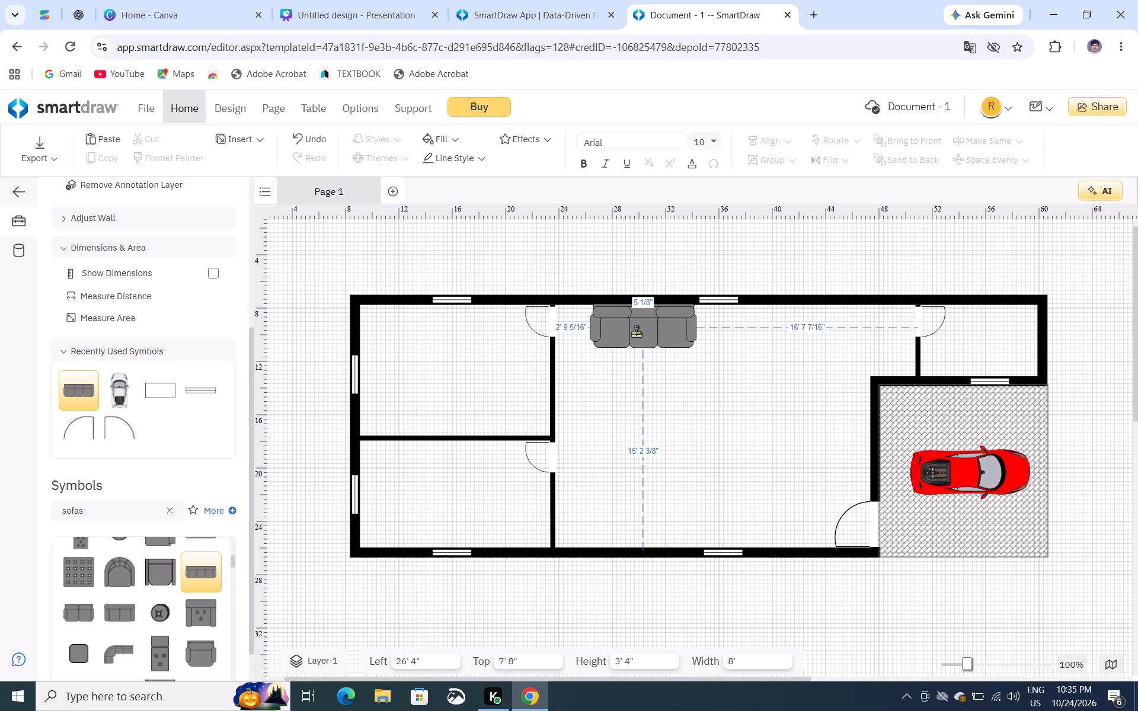
drag(636, 332, 627, 331)
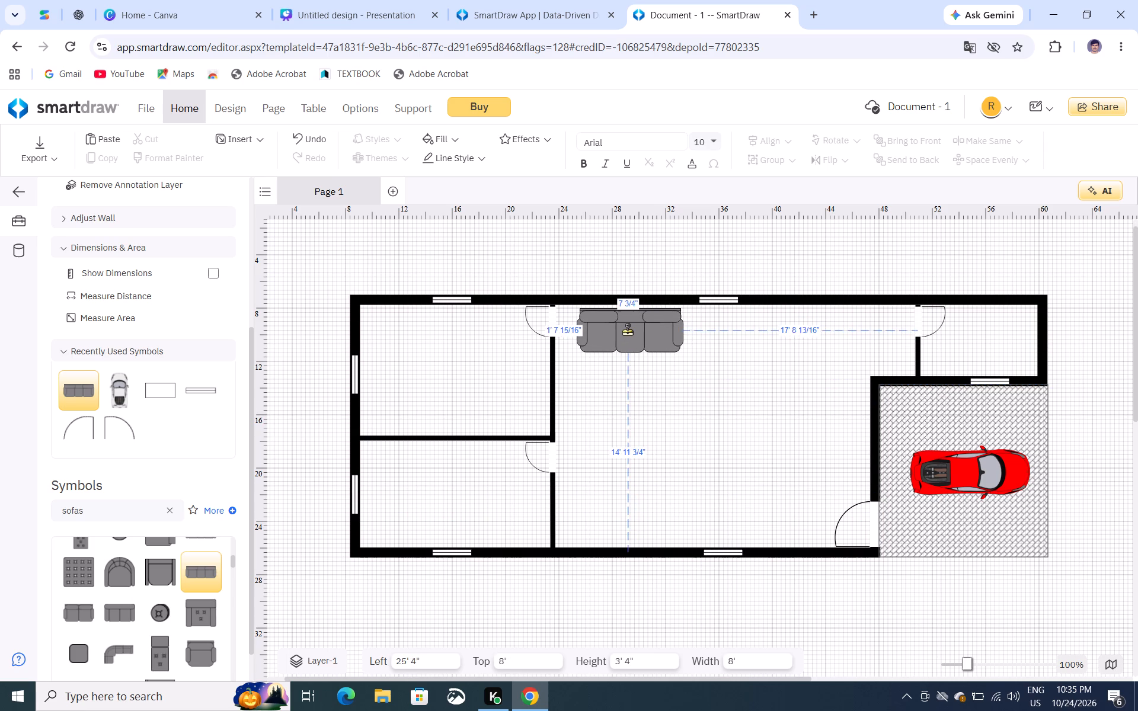
drag(627, 331, 648, 326)
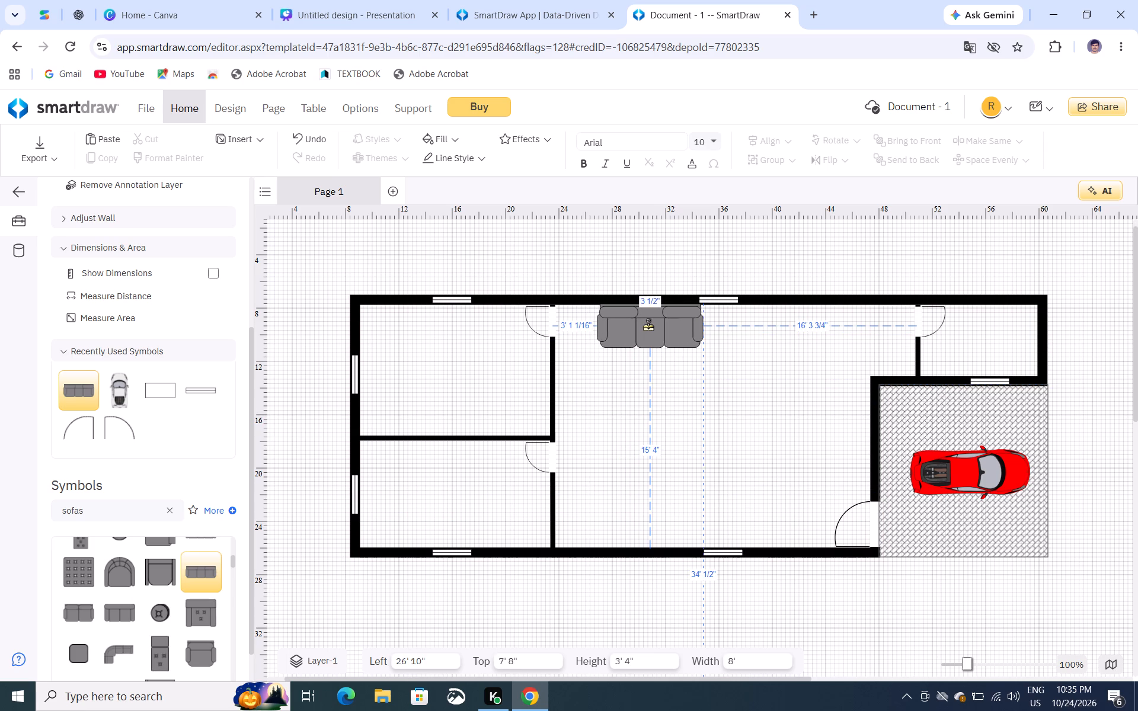
drag(648, 326, 705, 332)
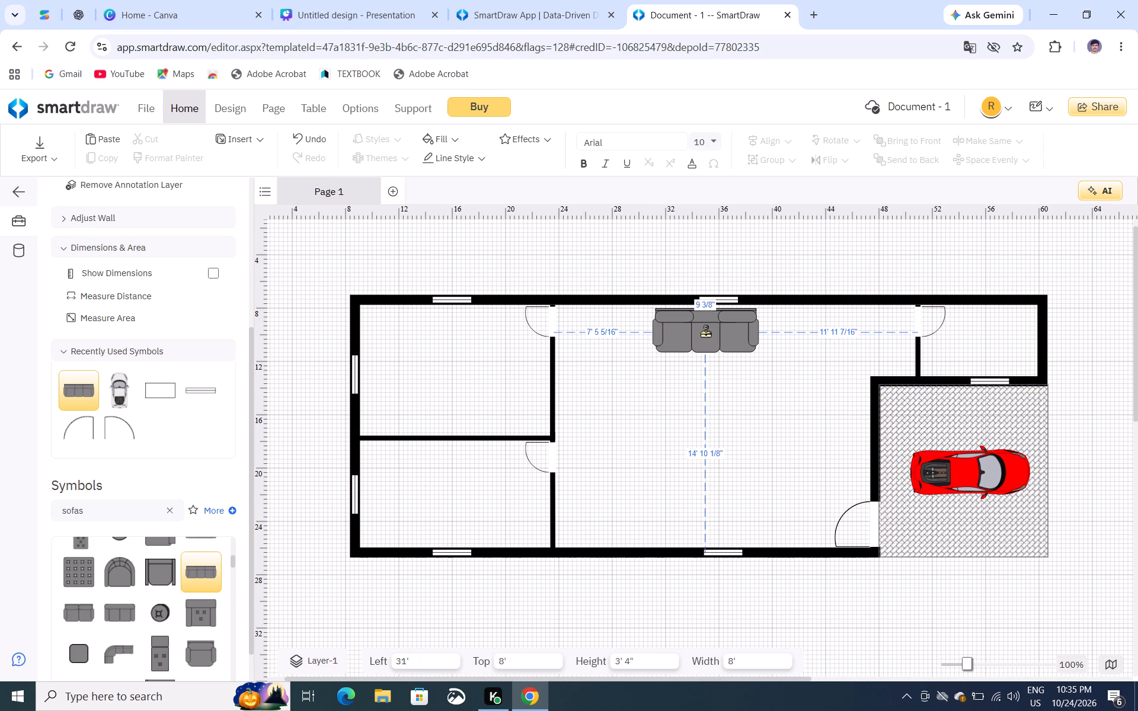
drag(705, 332, 705, 330)
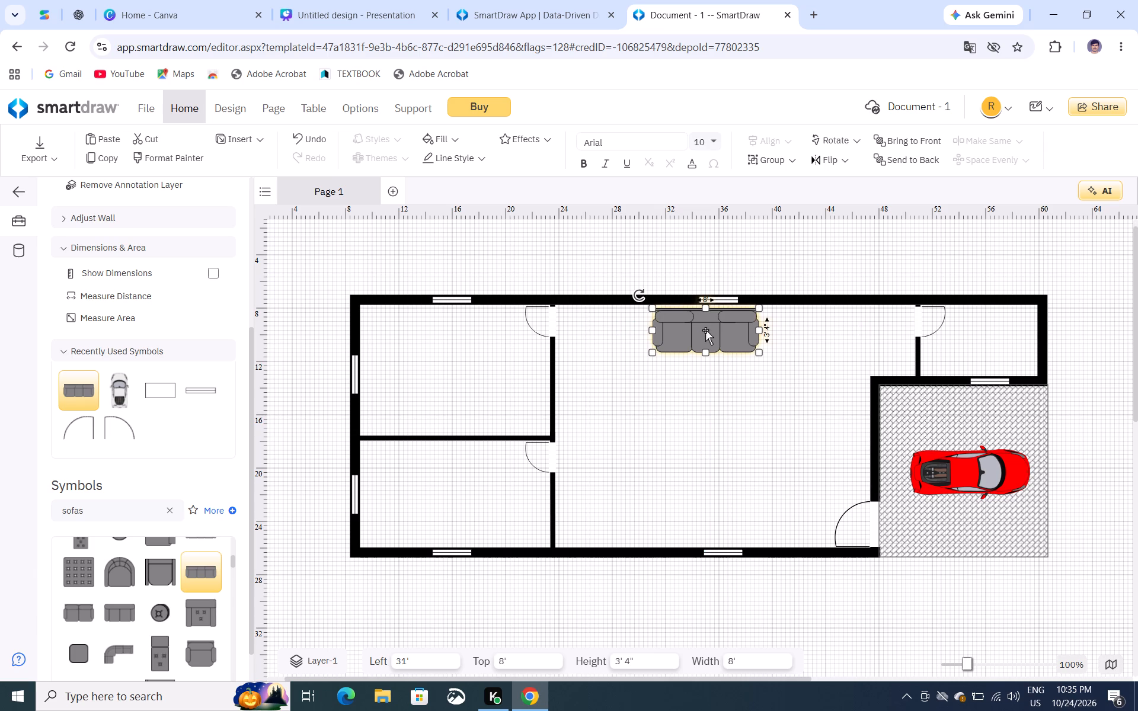
Move the sofa to the middle of the central room and rotate it 180° so its back faces the lower wall.
drag(712, 326, 716, 435)
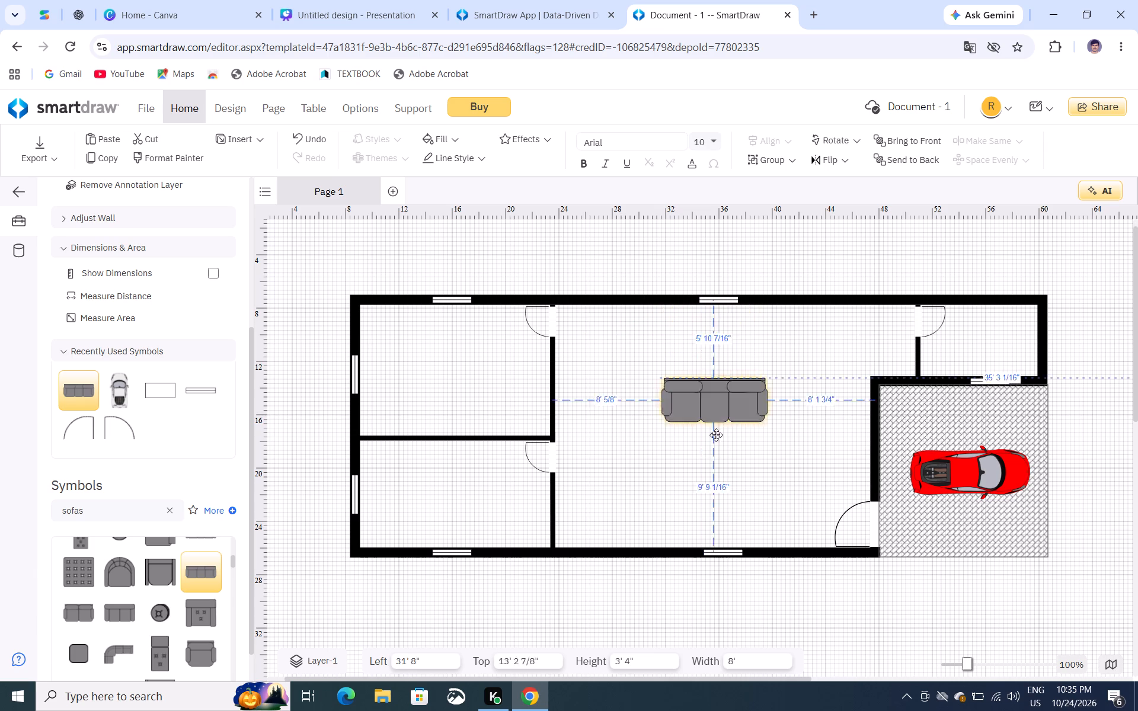
drag(716, 435, 709, 456)
drag(638, 425, 674, 511)
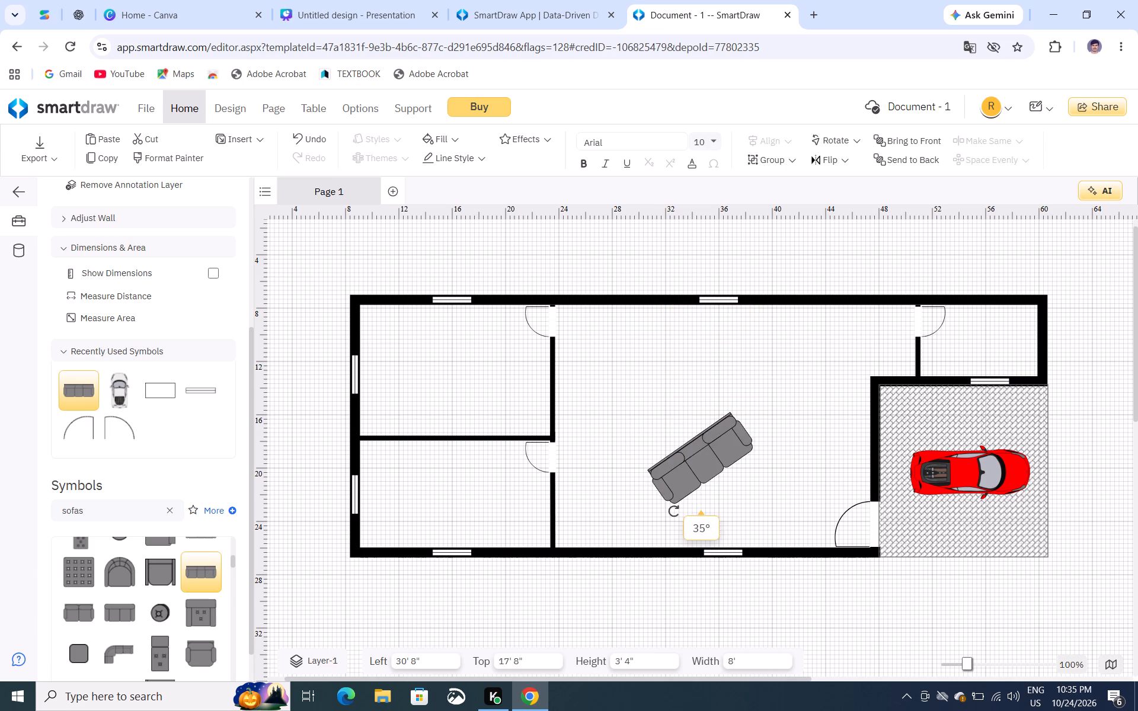
drag(674, 511, 773, 497)
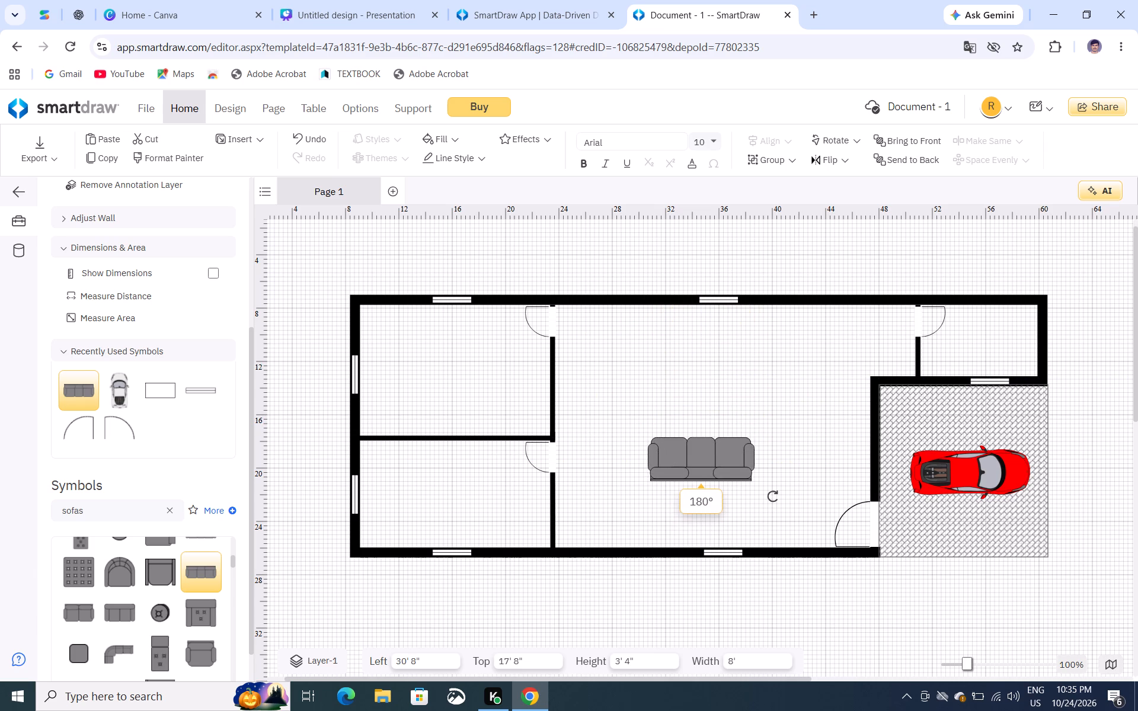
drag(773, 497, 778, 498)
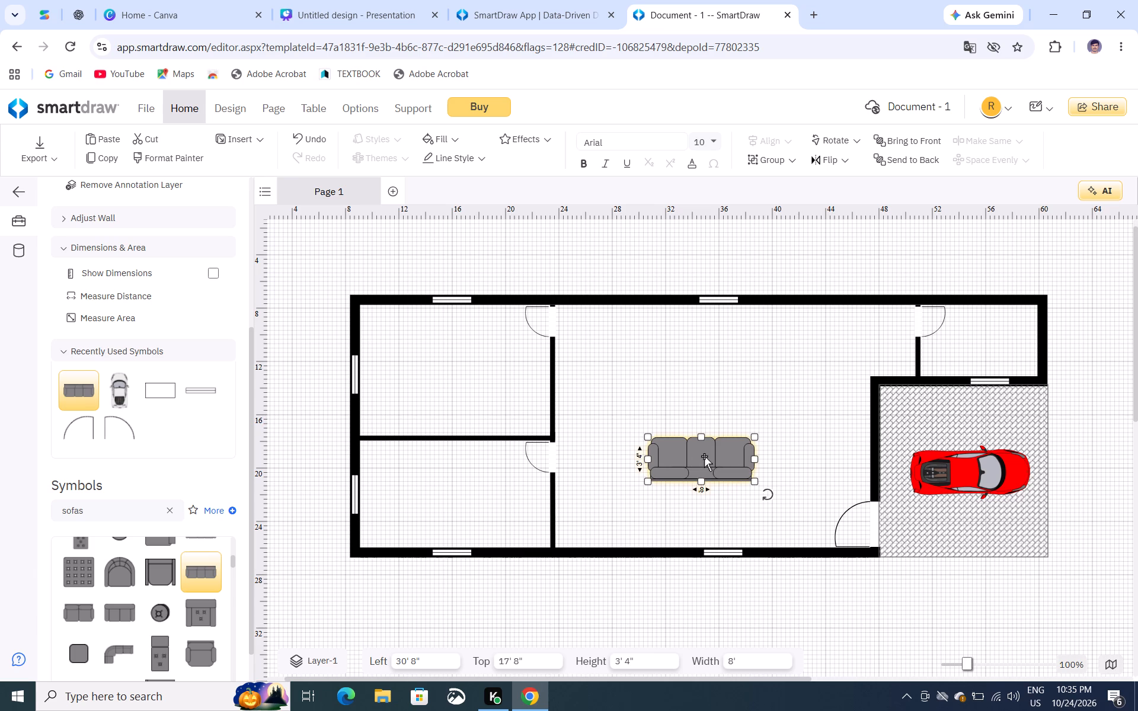
Position the sofa with its back against the central room's lower wall, in front of the window.
drag(705, 456, 656, 533)
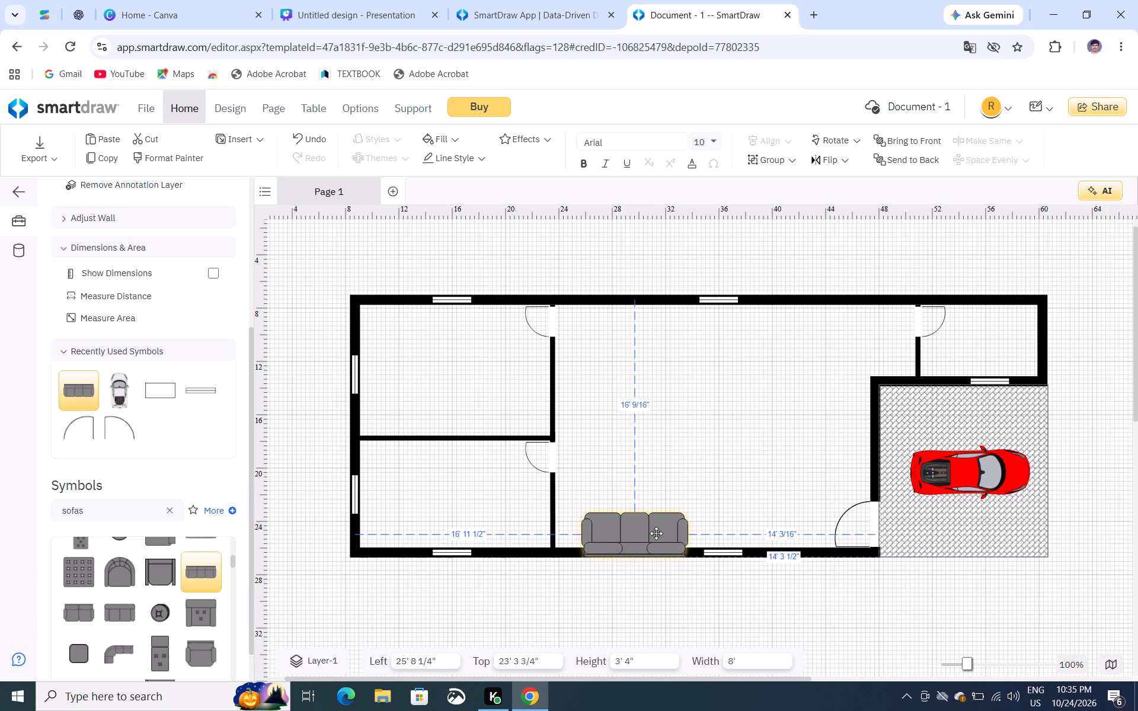
drag(656, 533, 672, 524)
drag(653, 526, 636, 528)
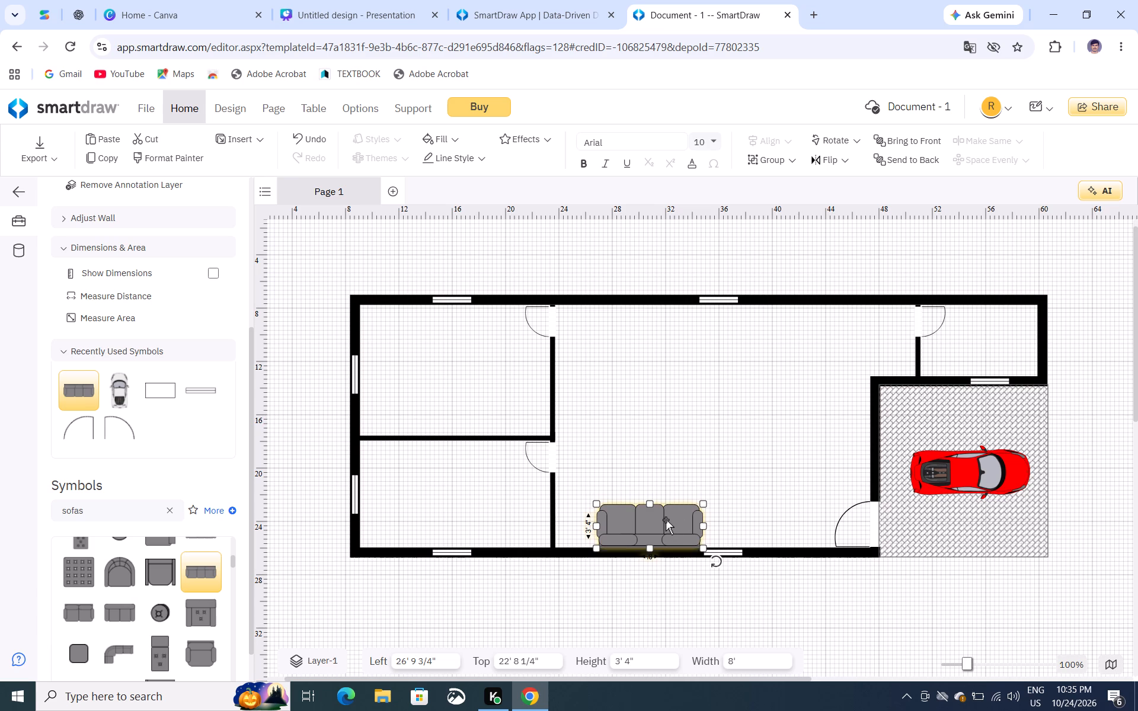
drag(664, 518, 633, 512)
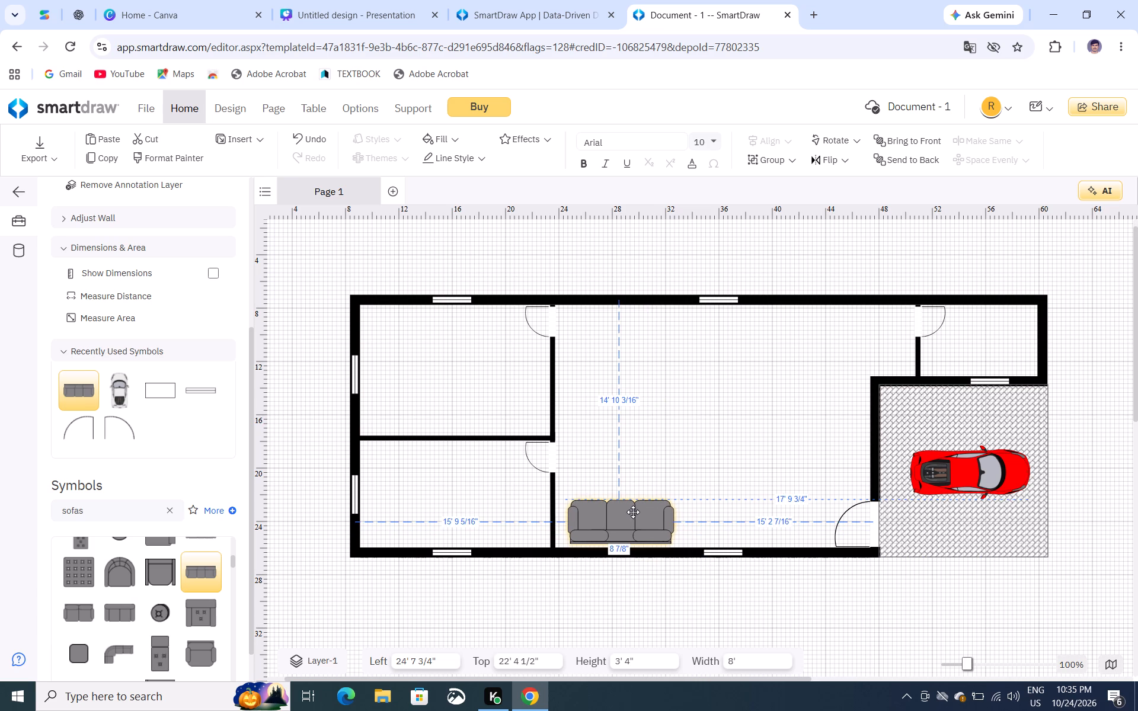
drag(633, 512, 661, 514)
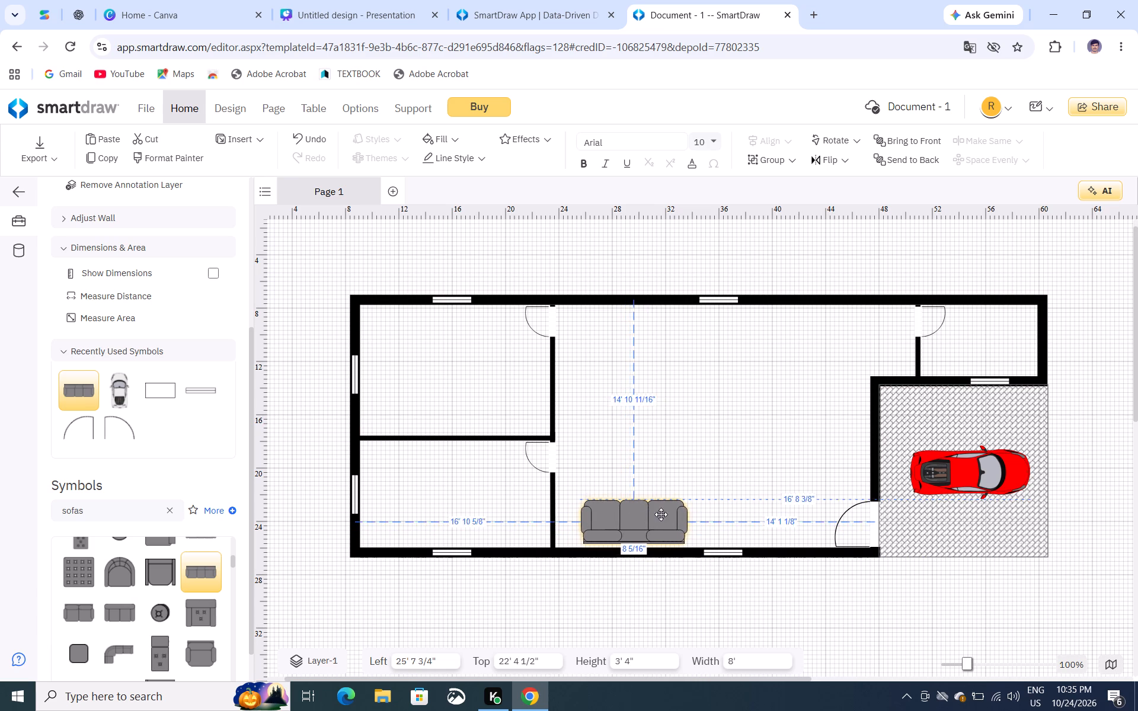
drag(661, 514, 724, 519)
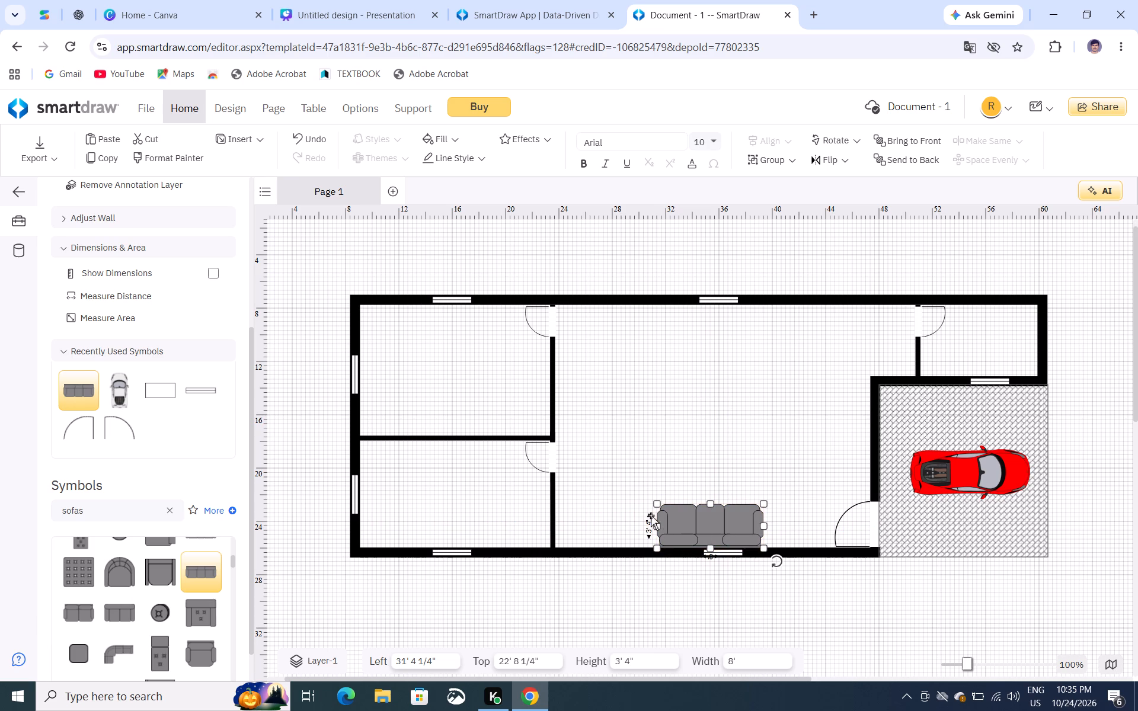
Widen the sofa on both sides to 10', with its left edge at 30', keeping it against the lower wall.
drag(658, 527, 641, 527)
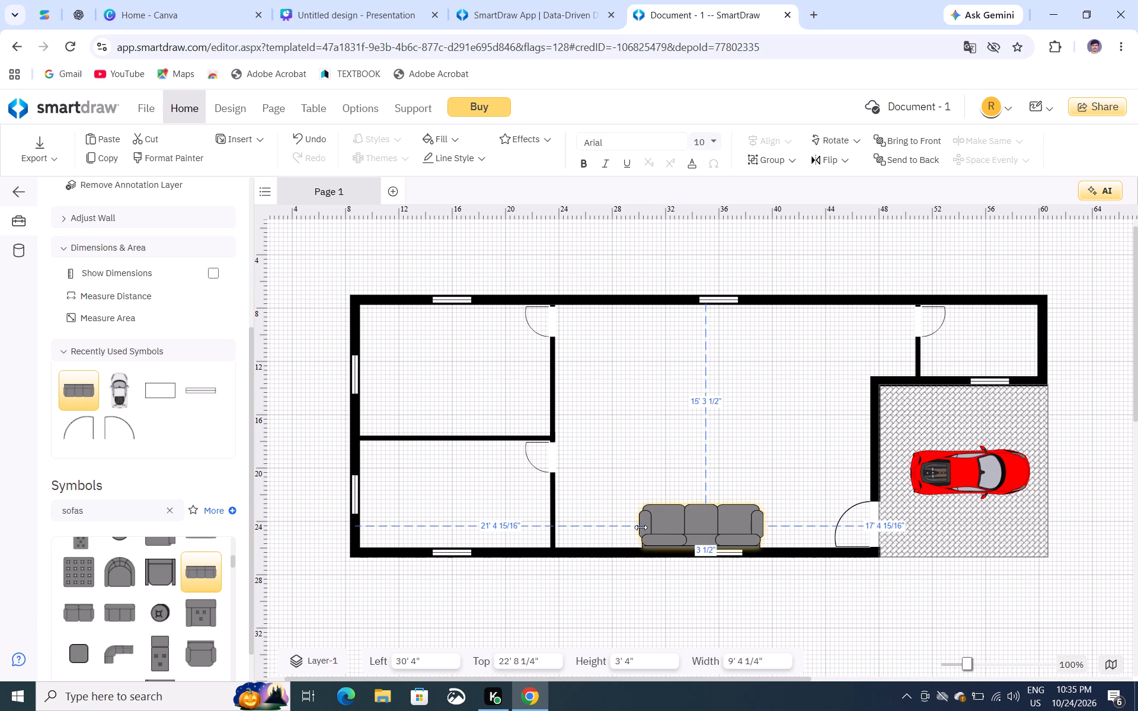
drag(641, 527, 640, 527)
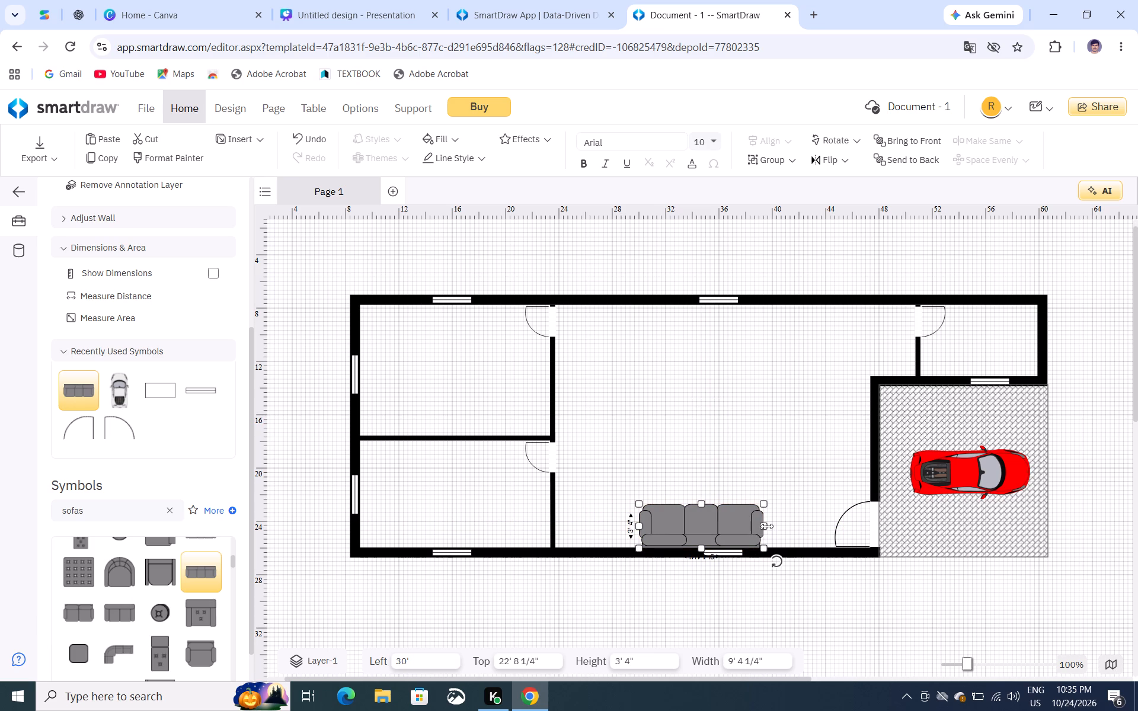
drag(767, 526, 773, 527)
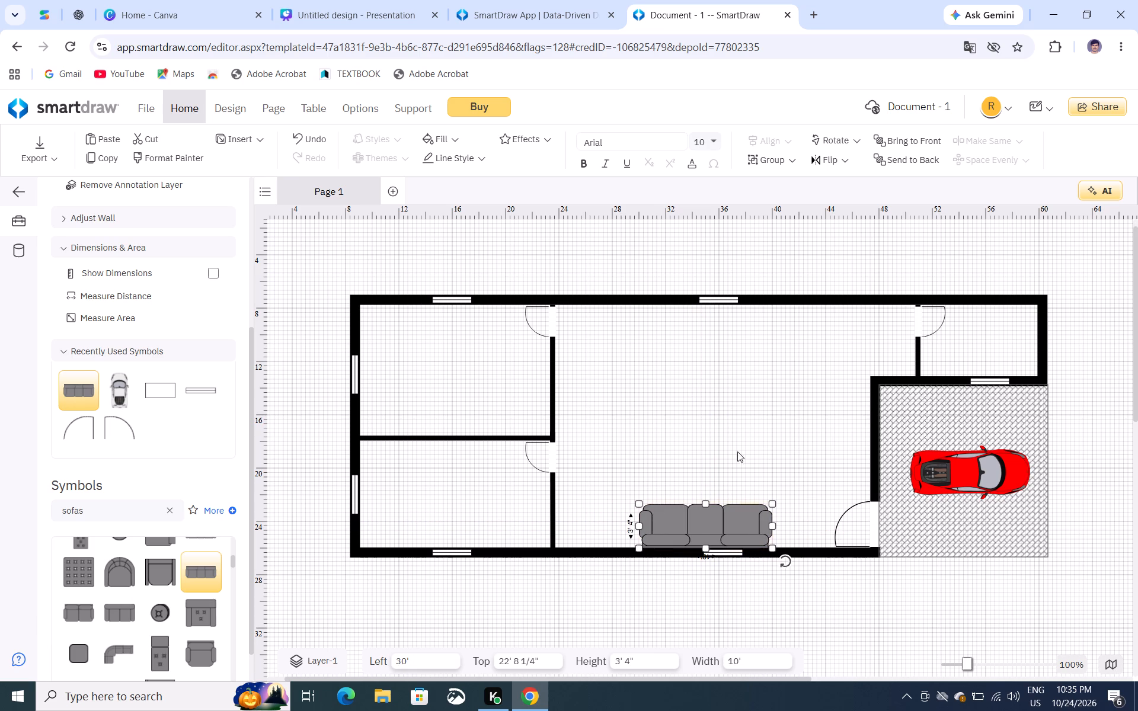
click(730, 438)
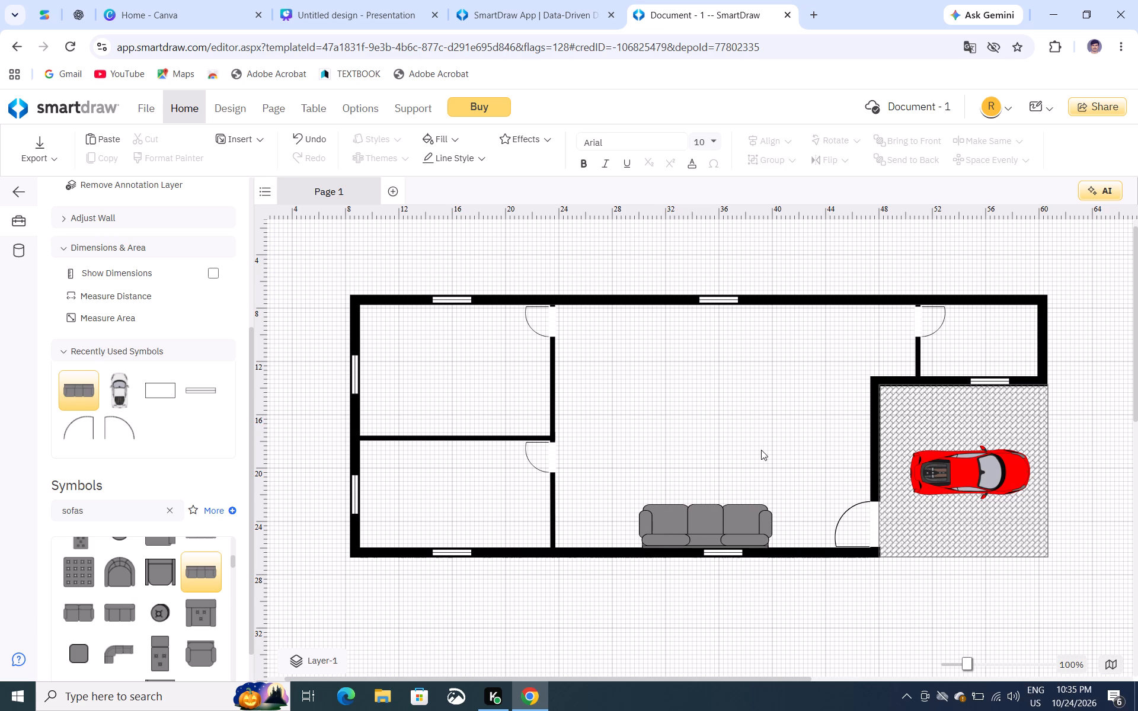
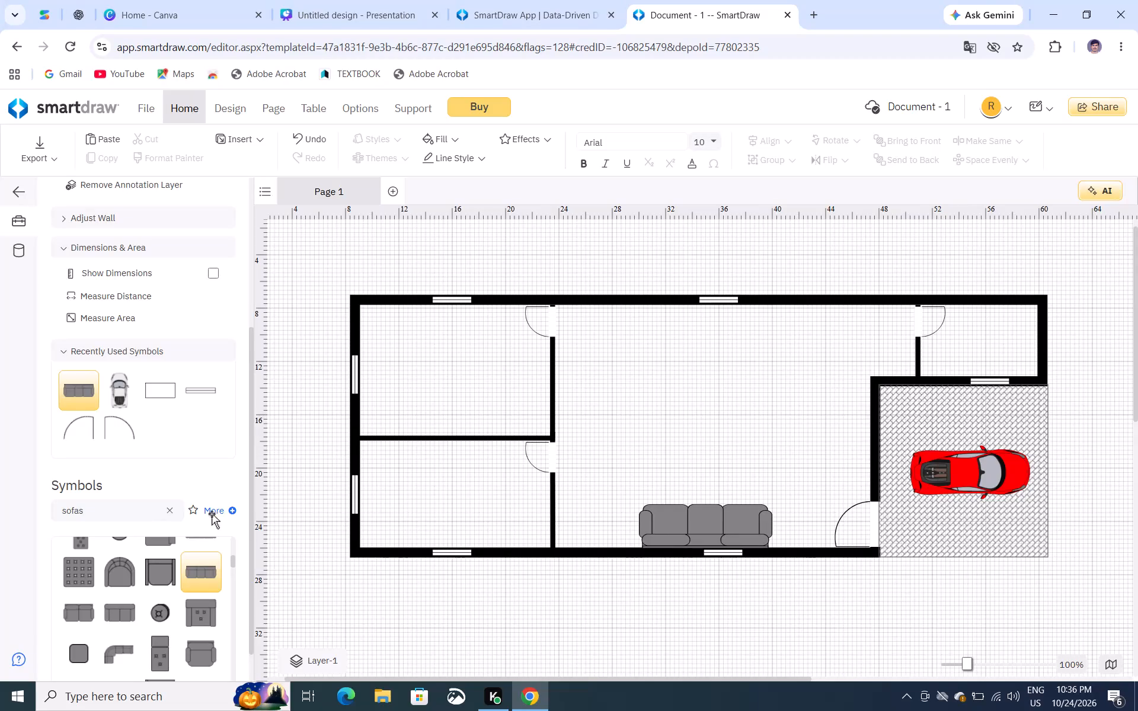
Replace the sofa search in the symbol library with a search for "table".
click(170, 509)
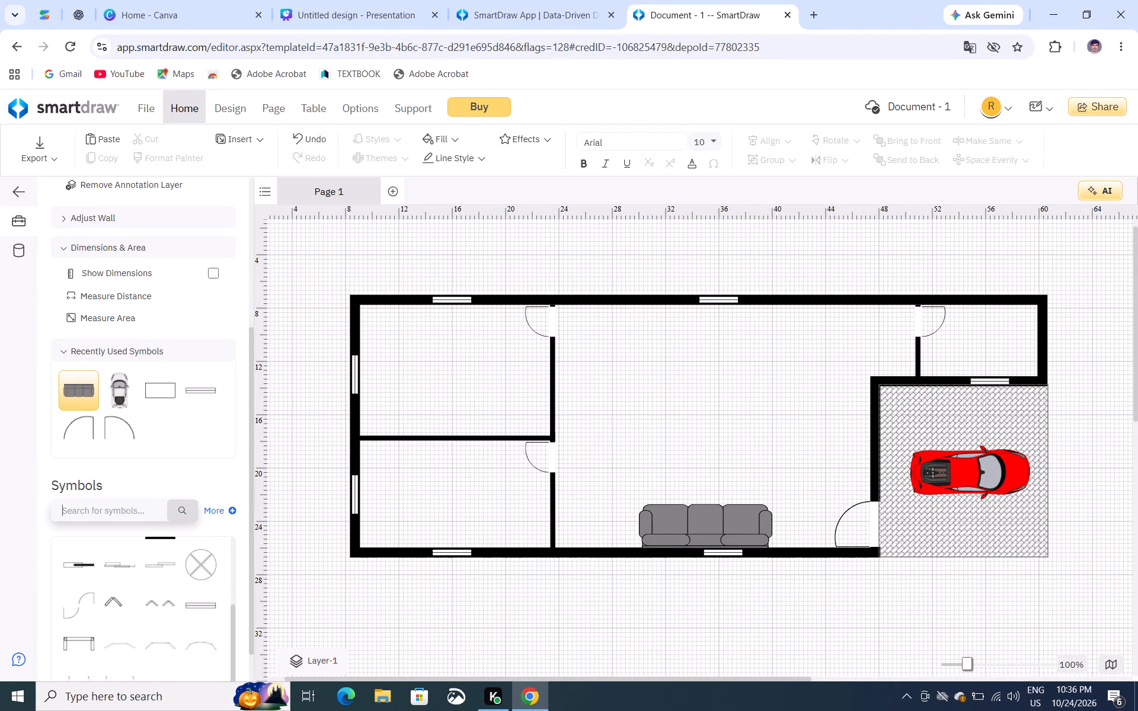
click(123, 506)
key(d)
key(i)
key(n)
text(ing ta)
key(BackSpace)
key(BackSpace)
key(BackSpace)
key(BackSpace)
key(BackSpace)
key(BackSpace)
key(BackSpace)
key(BackSpace)
key(BackSpace)
key(BackSpace)
key(BackSpace)
key(BackSpace)
key(BackSpace)
key(BackSpace)
key(BackSpace)
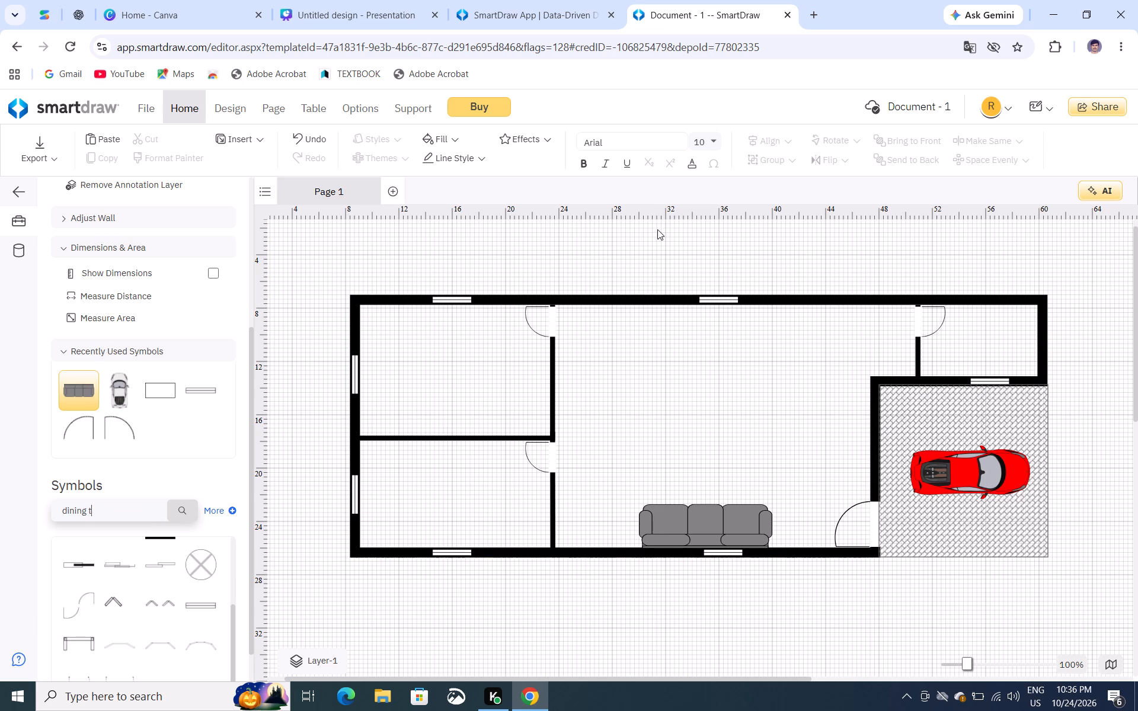
text(table)
key(Return)
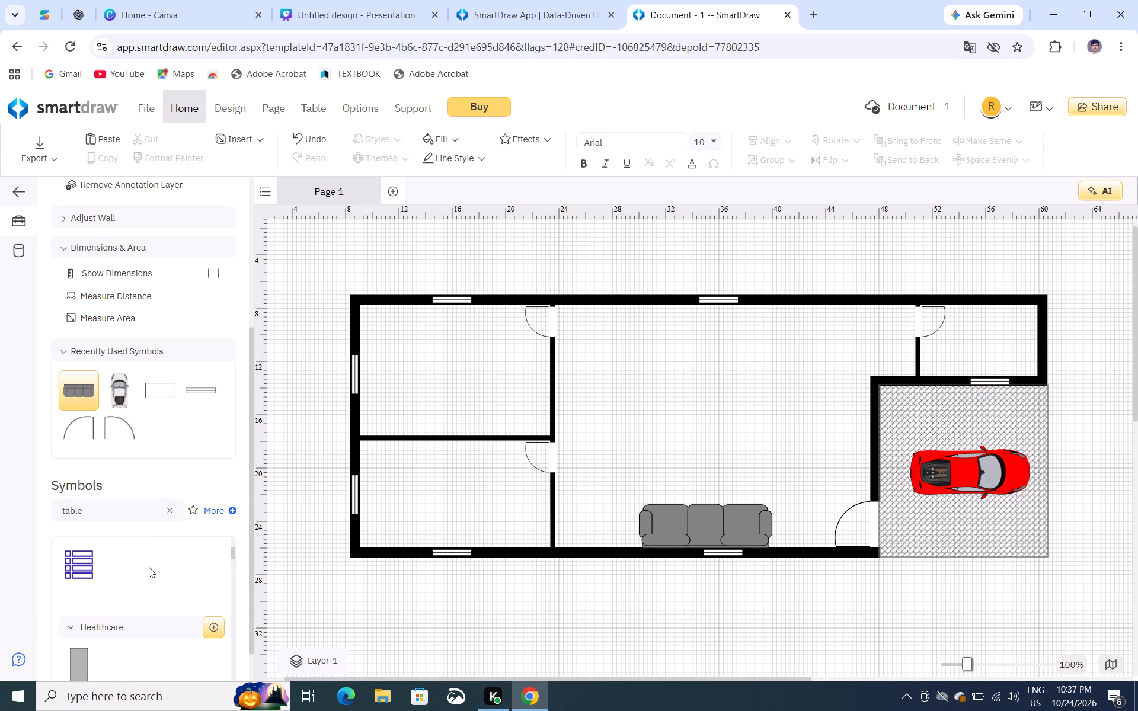
Look through the table search results for a table symbol suited to the central room.
scroll(150, 566, down, 2)
scroll(150, 566, up, 1)
scroll(150, 566, down, 6)
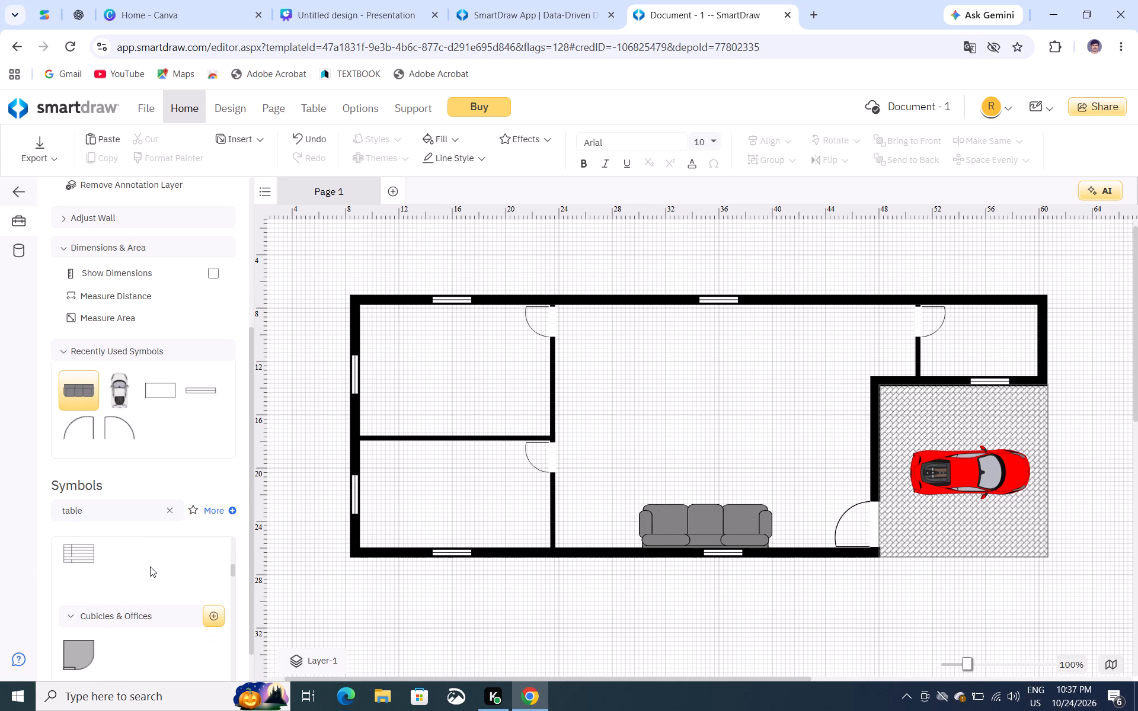
scroll(150, 566, up, 2)
scroll(151, 566, down, 4)
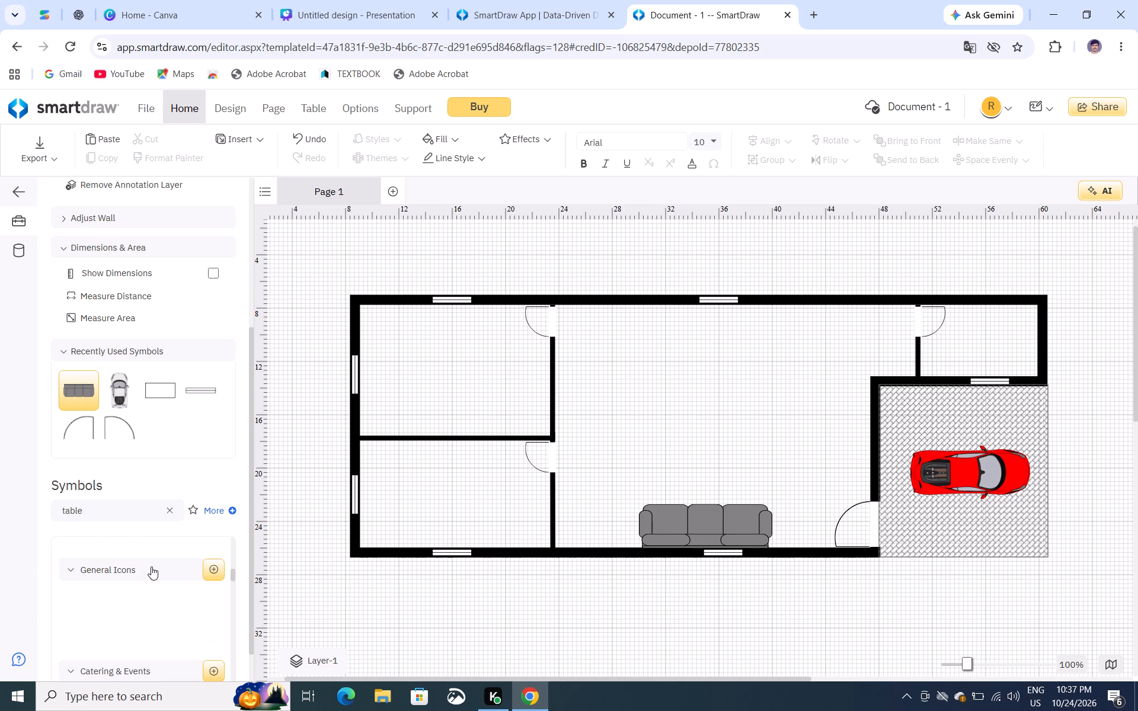
scroll(151, 566, down, 5)
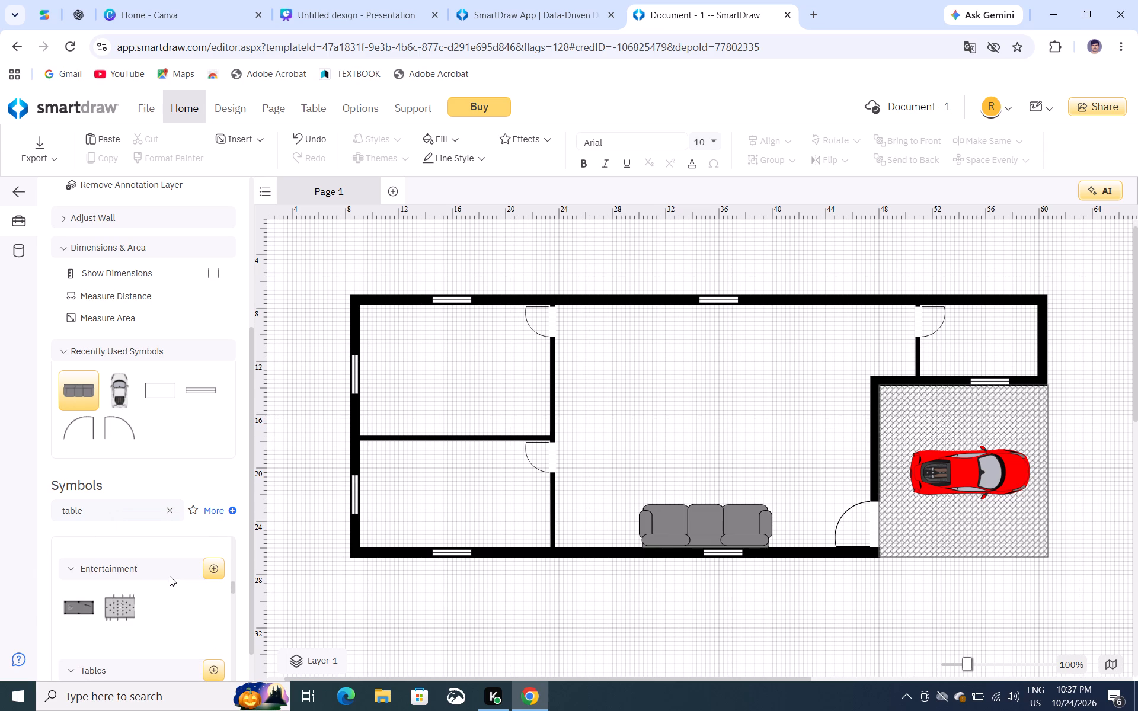
scroll(170, 576, down, 2)
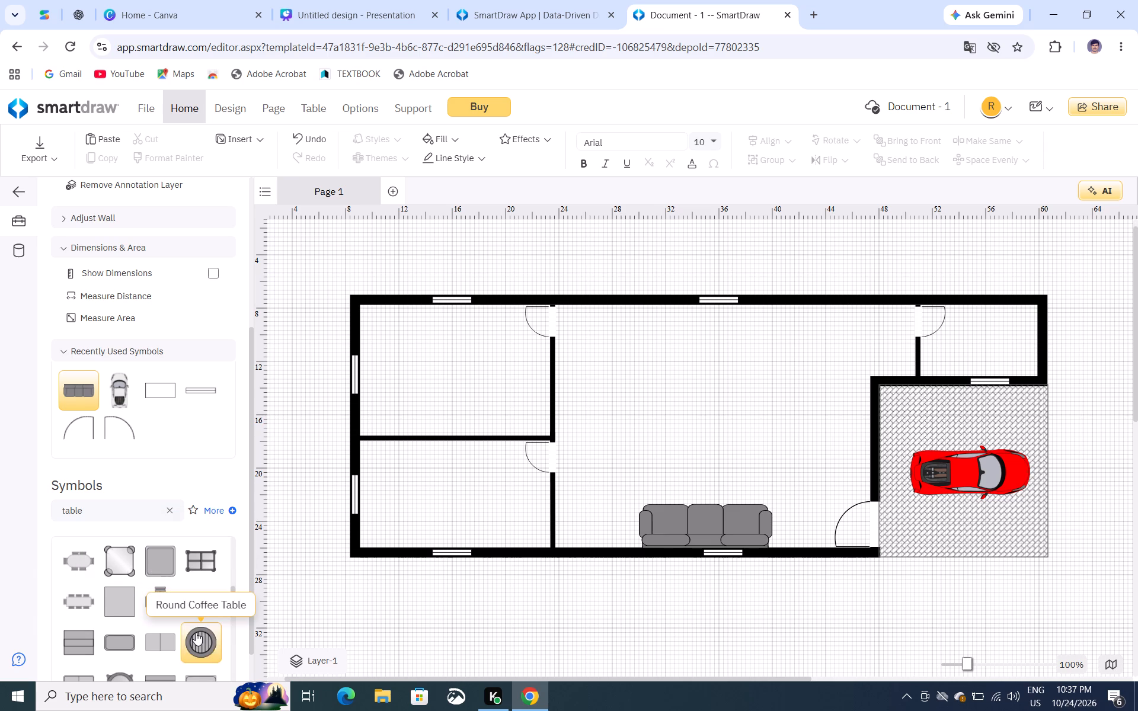
scroll(196, 632, down, 1)
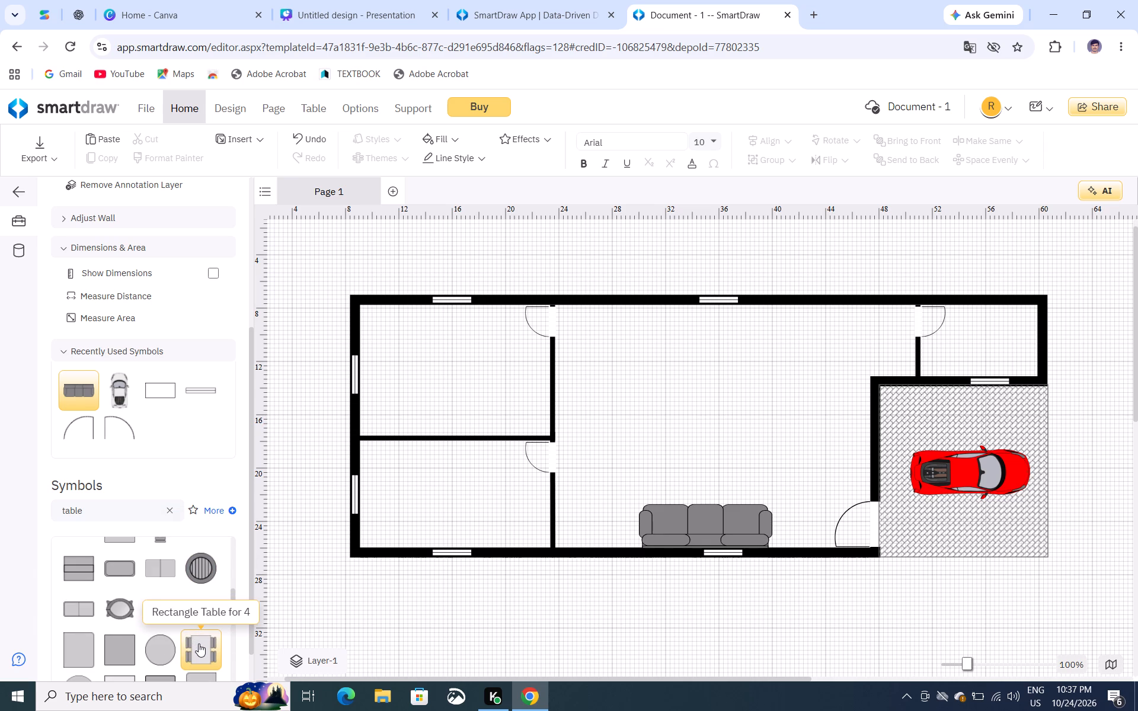
scroll(159, 638, down, 2)
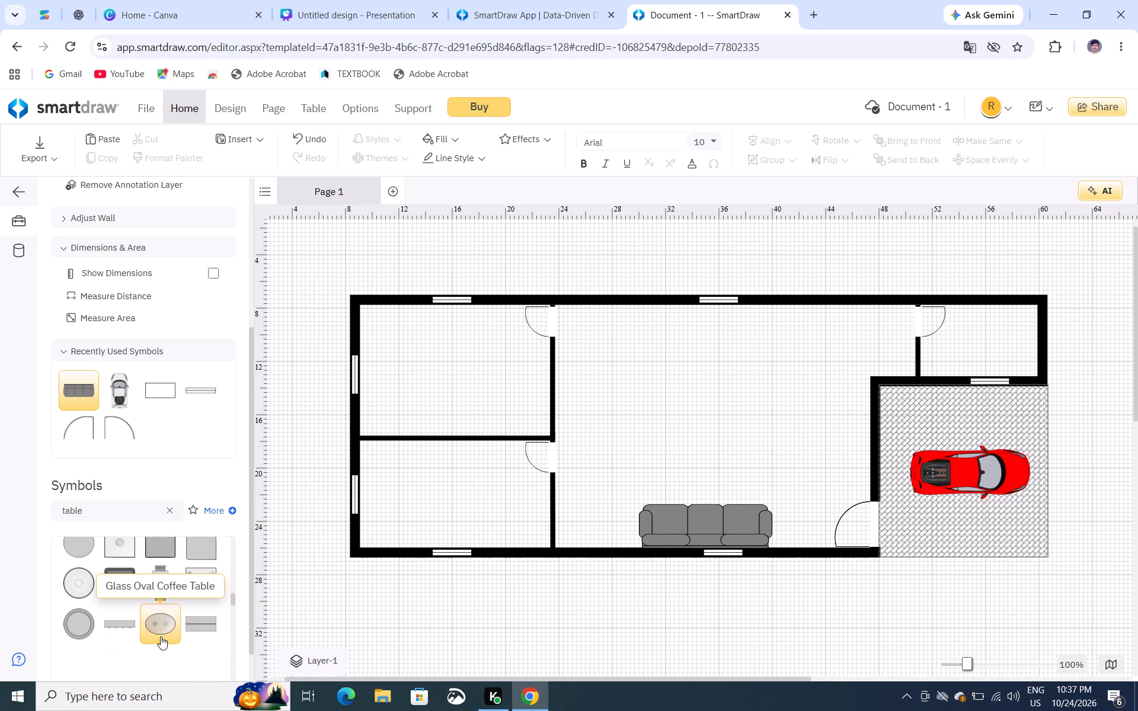
scroll(161, 636, down, 2)
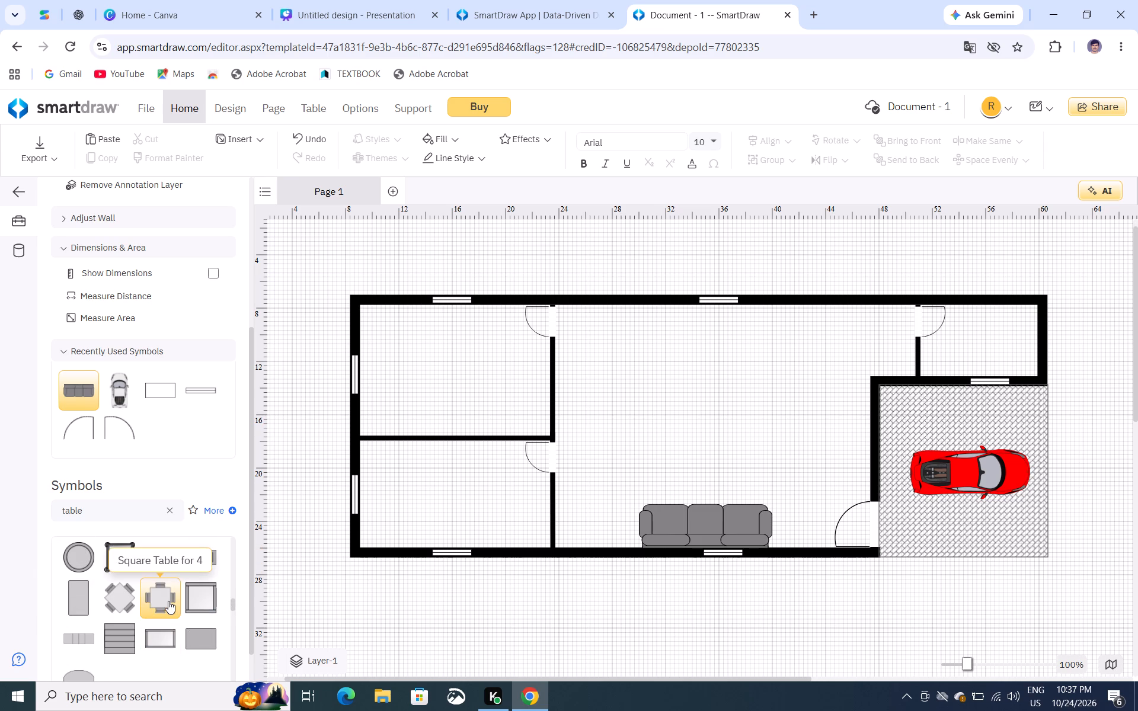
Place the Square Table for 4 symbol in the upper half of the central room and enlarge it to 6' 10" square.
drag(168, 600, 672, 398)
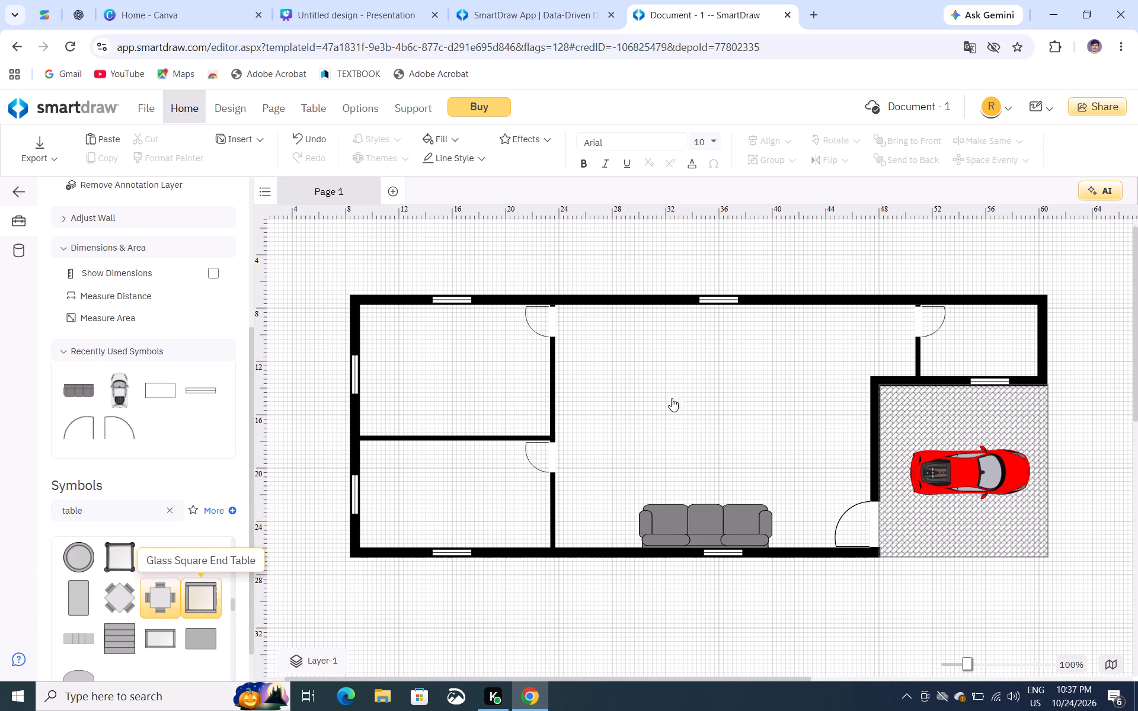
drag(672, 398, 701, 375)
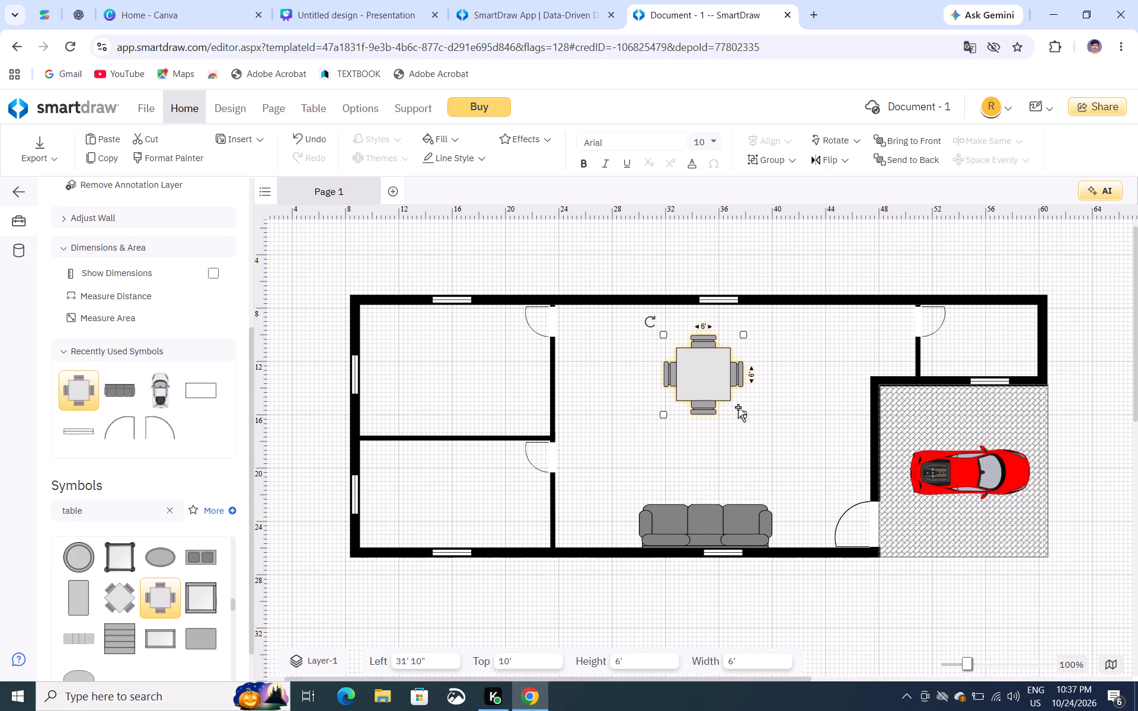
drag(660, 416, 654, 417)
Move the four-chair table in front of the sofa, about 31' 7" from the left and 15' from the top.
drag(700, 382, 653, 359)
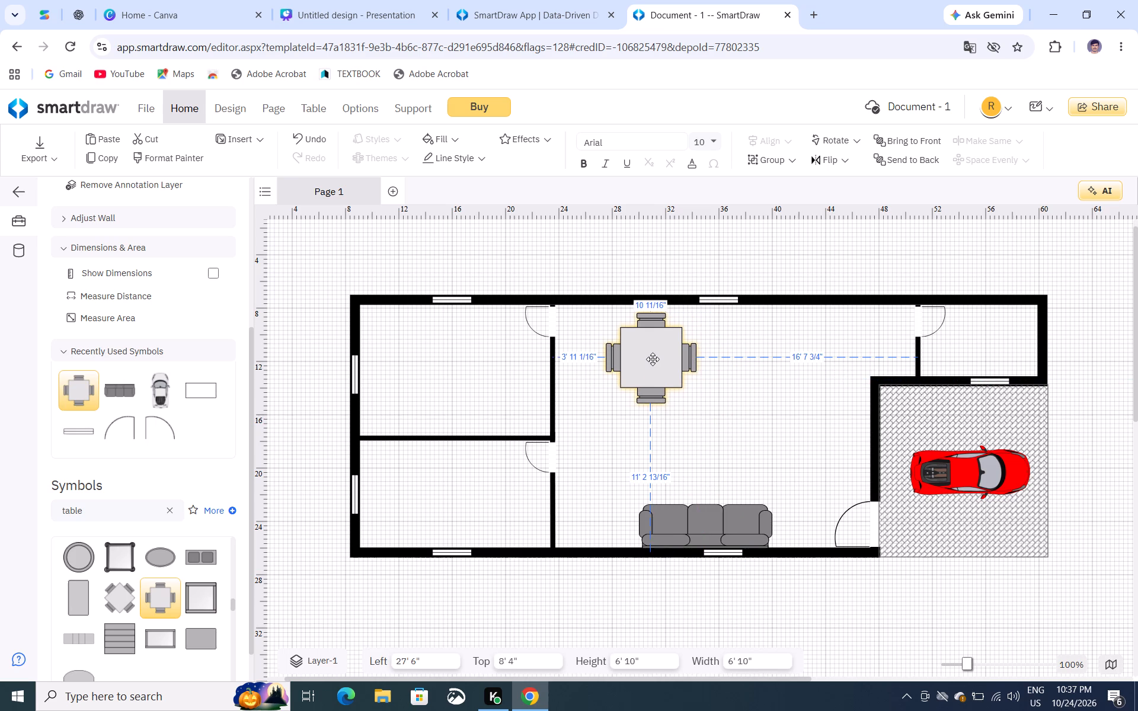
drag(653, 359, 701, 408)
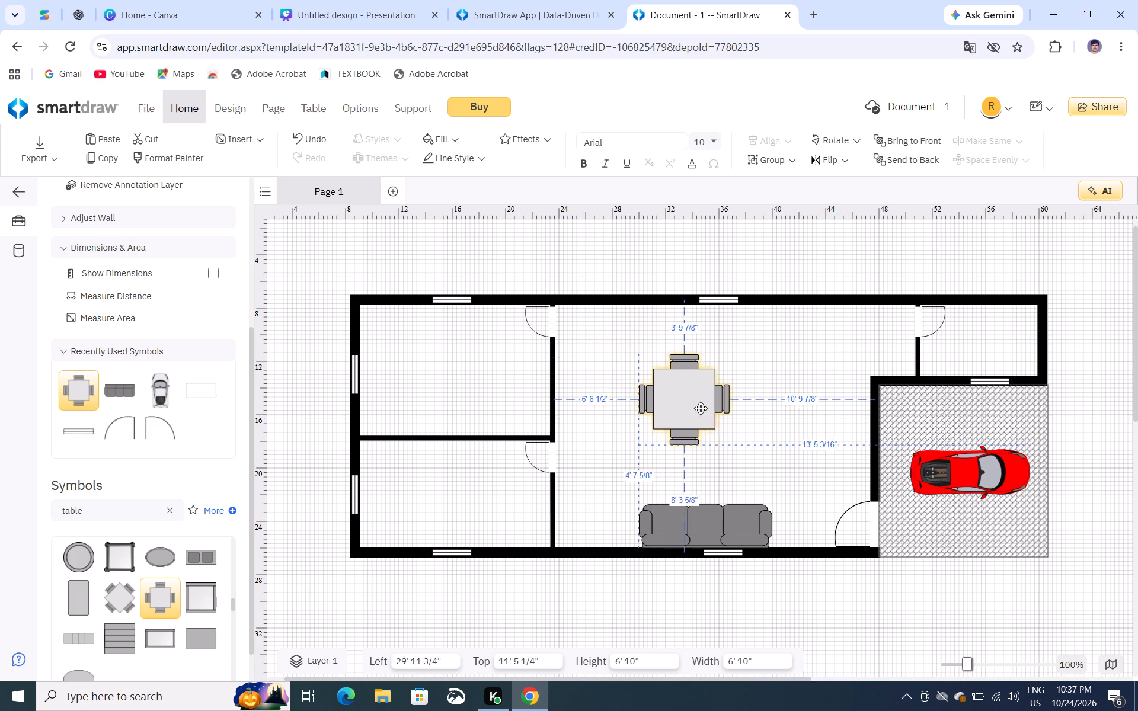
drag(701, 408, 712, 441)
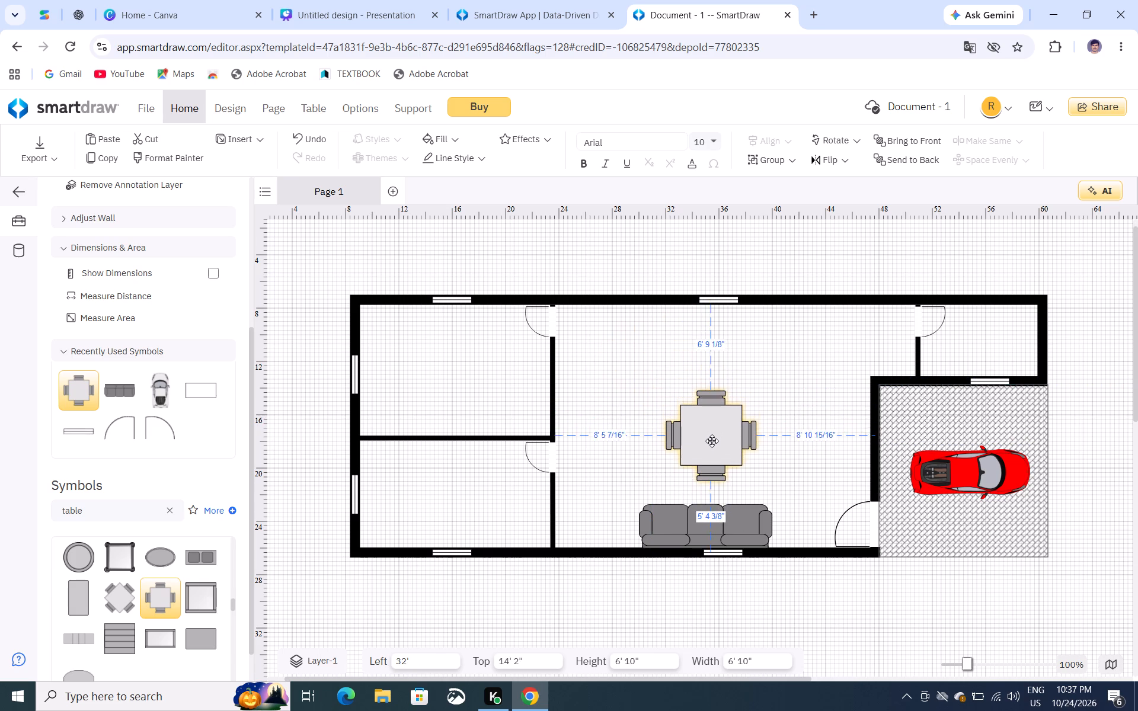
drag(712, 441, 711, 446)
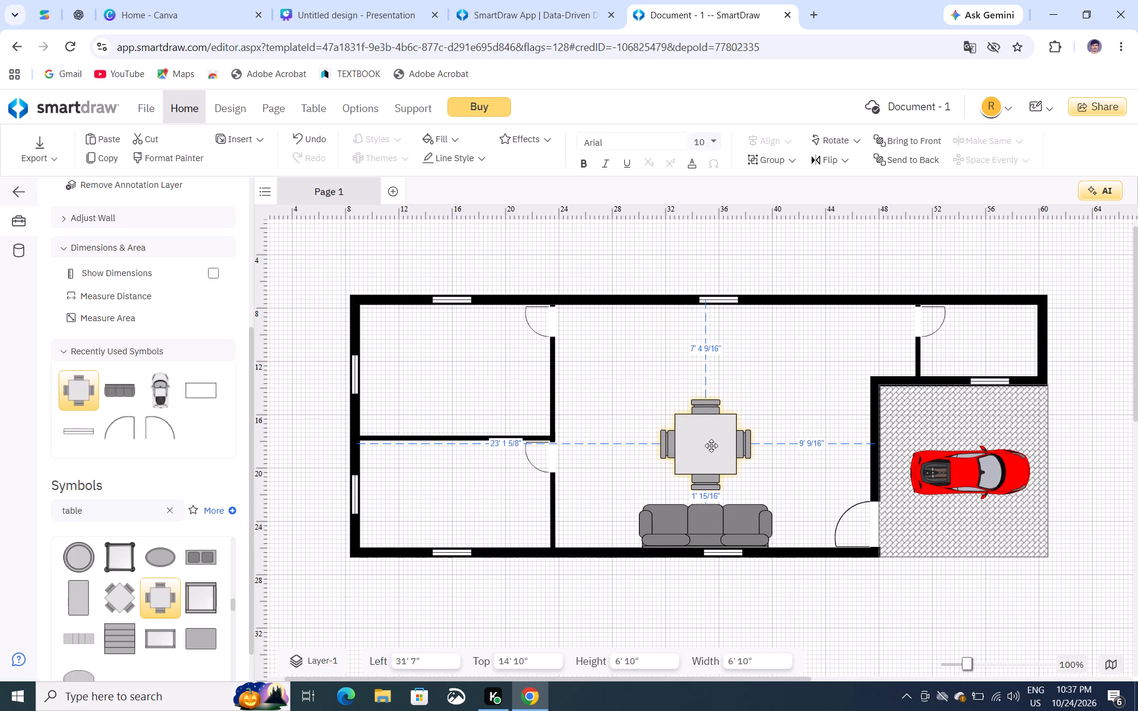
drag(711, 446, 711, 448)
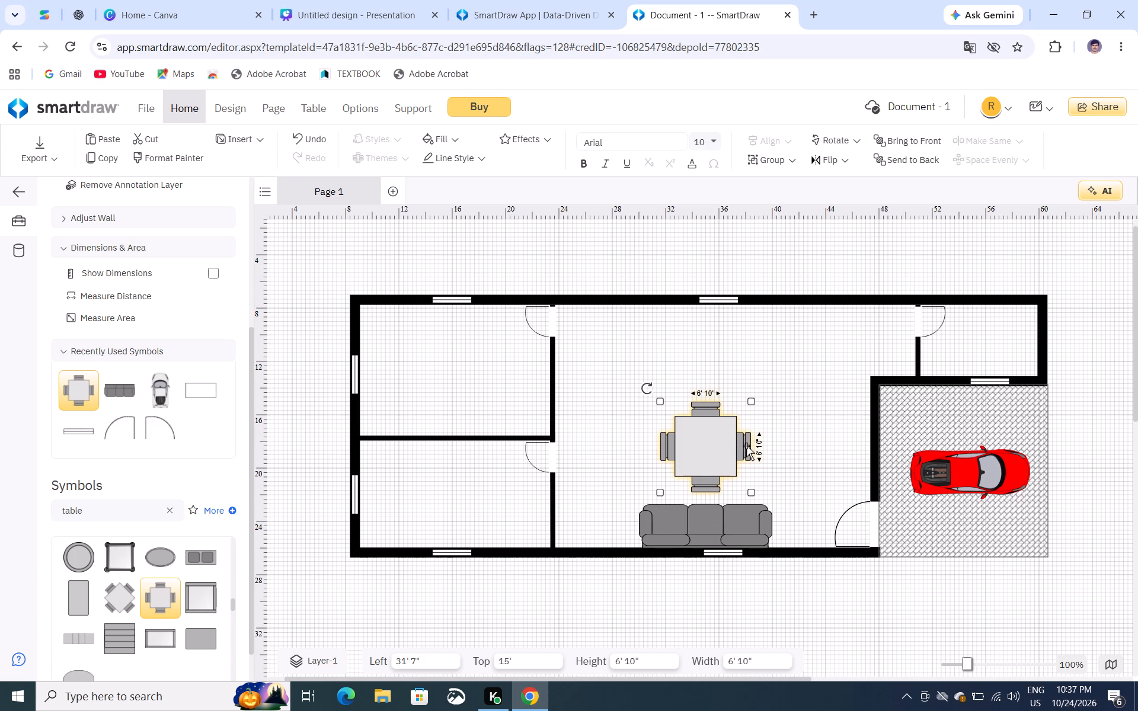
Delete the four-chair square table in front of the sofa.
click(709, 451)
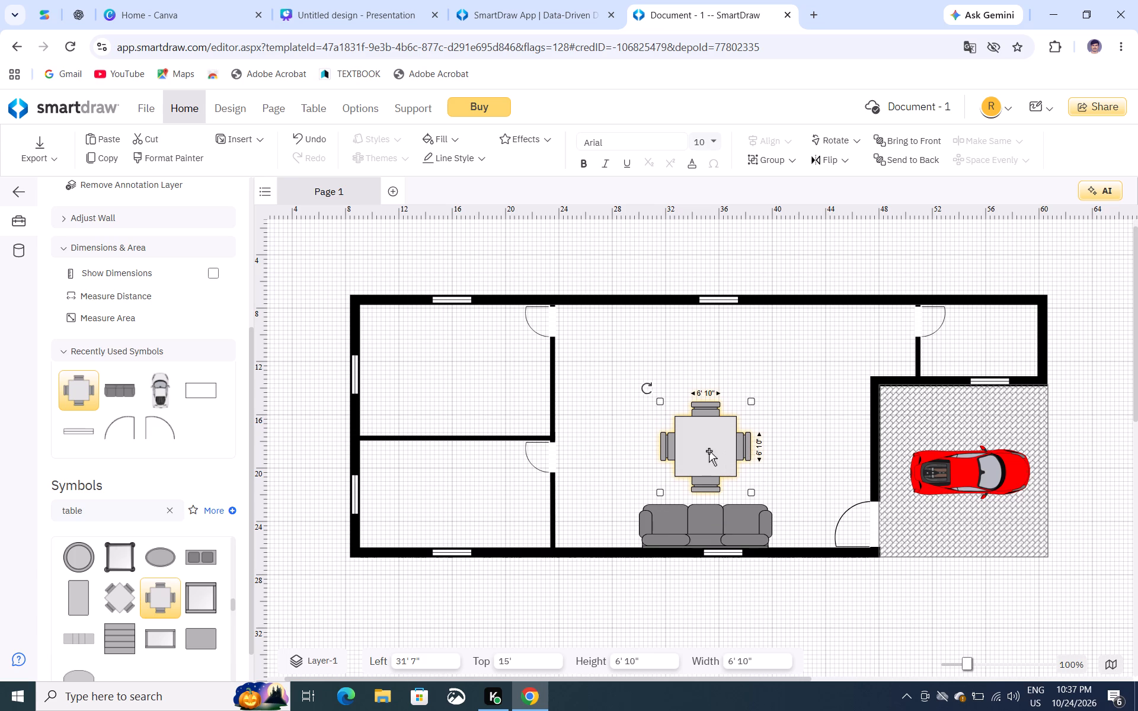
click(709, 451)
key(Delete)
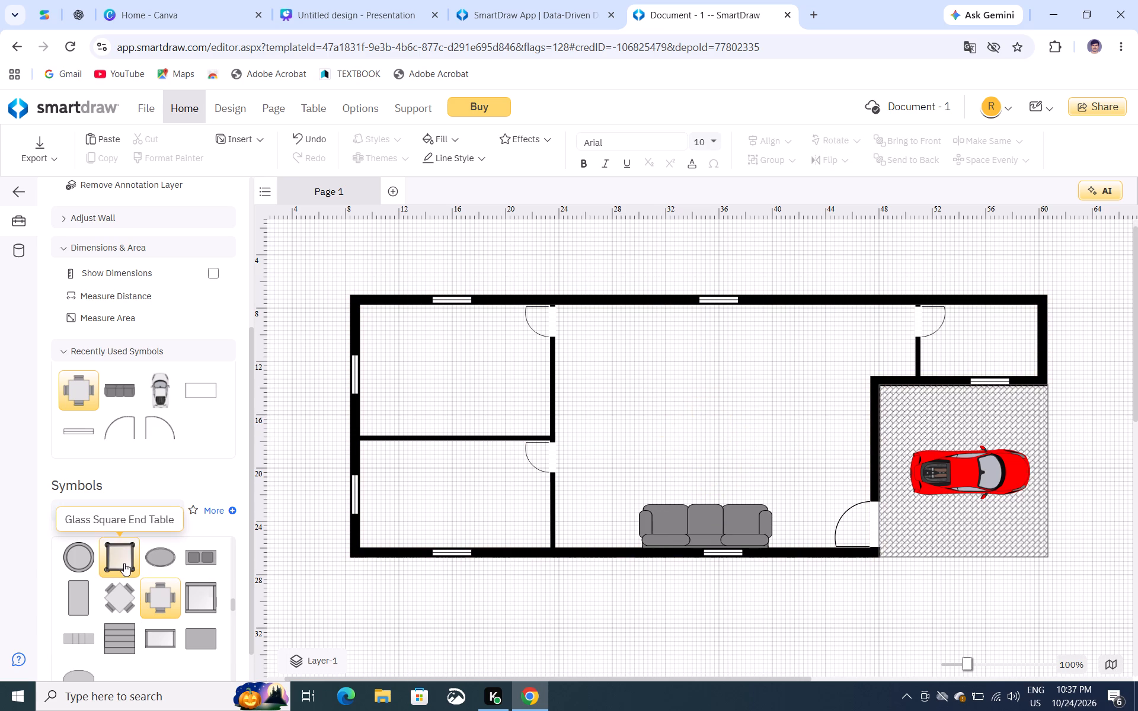
Place the Glass Square End Table symbol above the sofa, about 32' 4" from the left and 17' 8" from the top.
drag(121, 556, 533, 521)
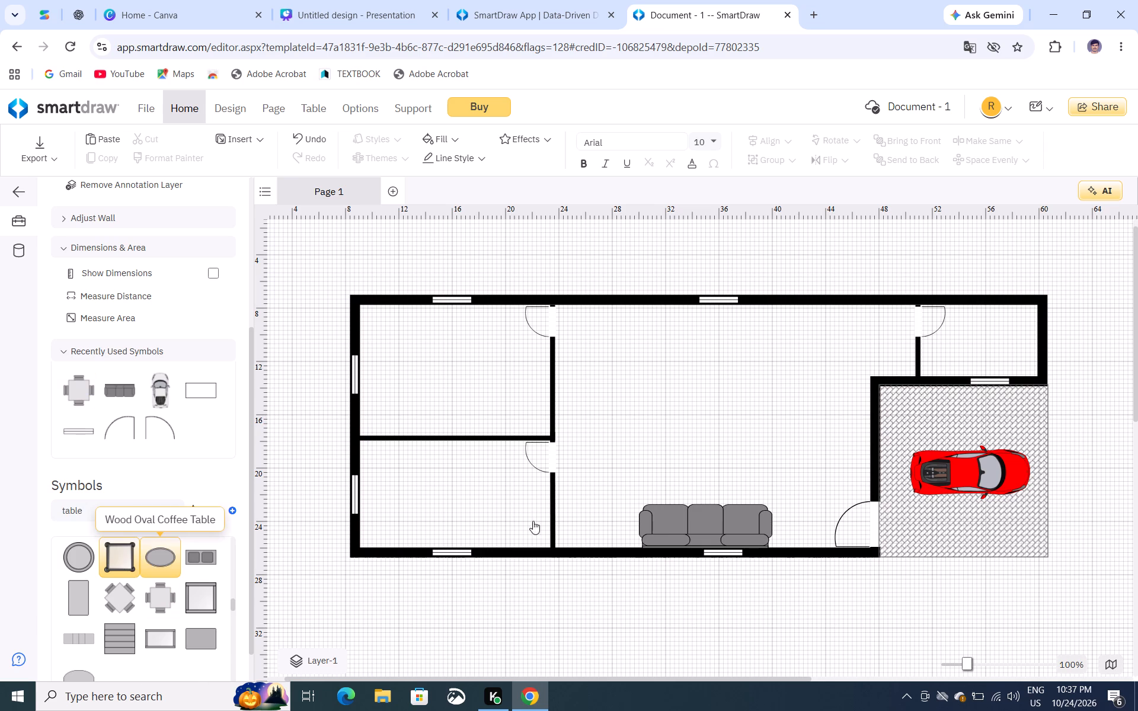
drag(533, 521, 683, 450)
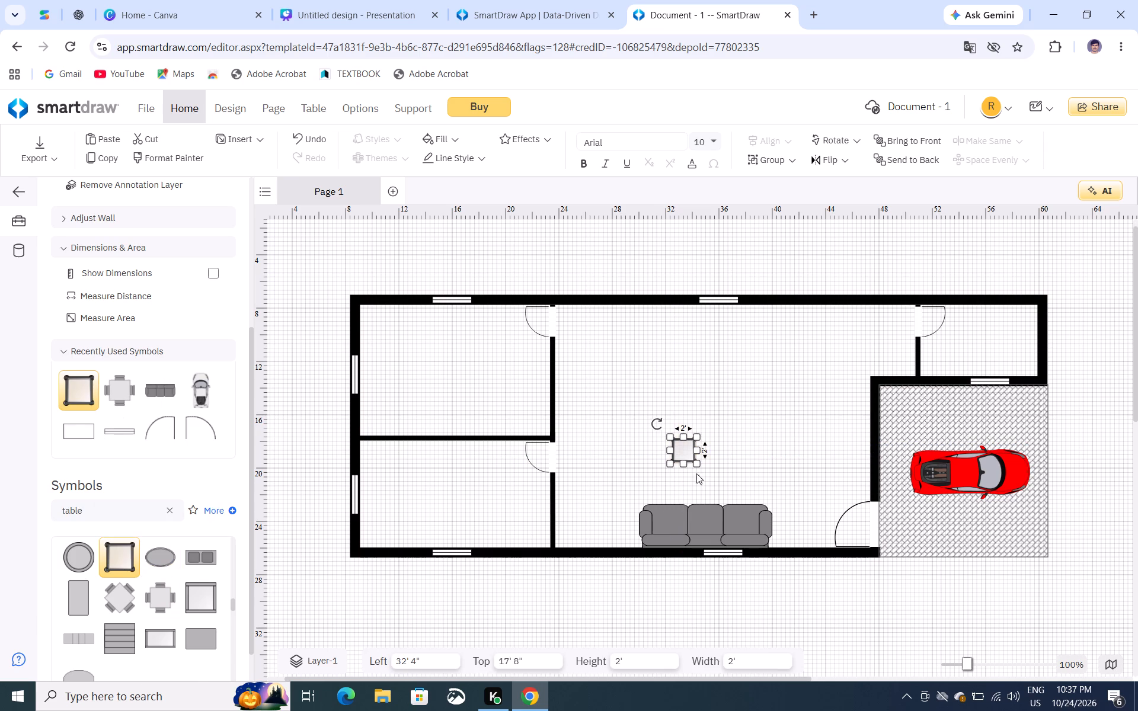
Stretch the glass table to 9' wide and 4' high, with its left edge at 30' 4".
drag(696, 453, 737, 453)
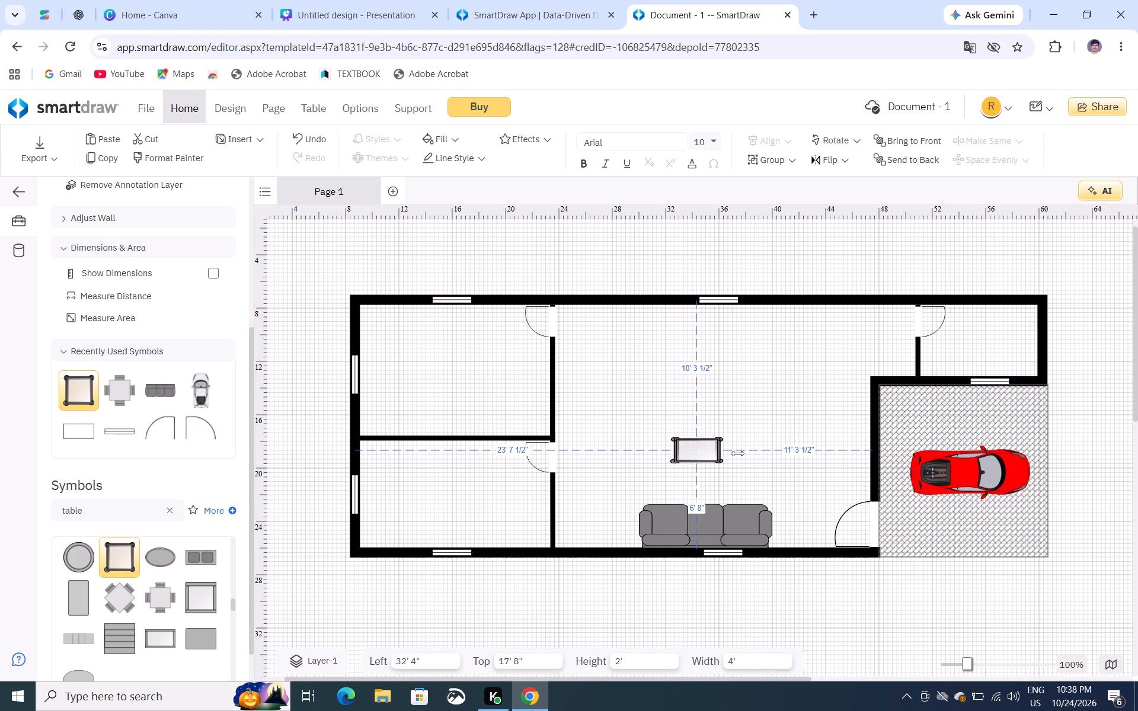
drag(737, 453, 765, 454)
drag(668, 451, 632, 446)
drag(701, 464, 700, 491)
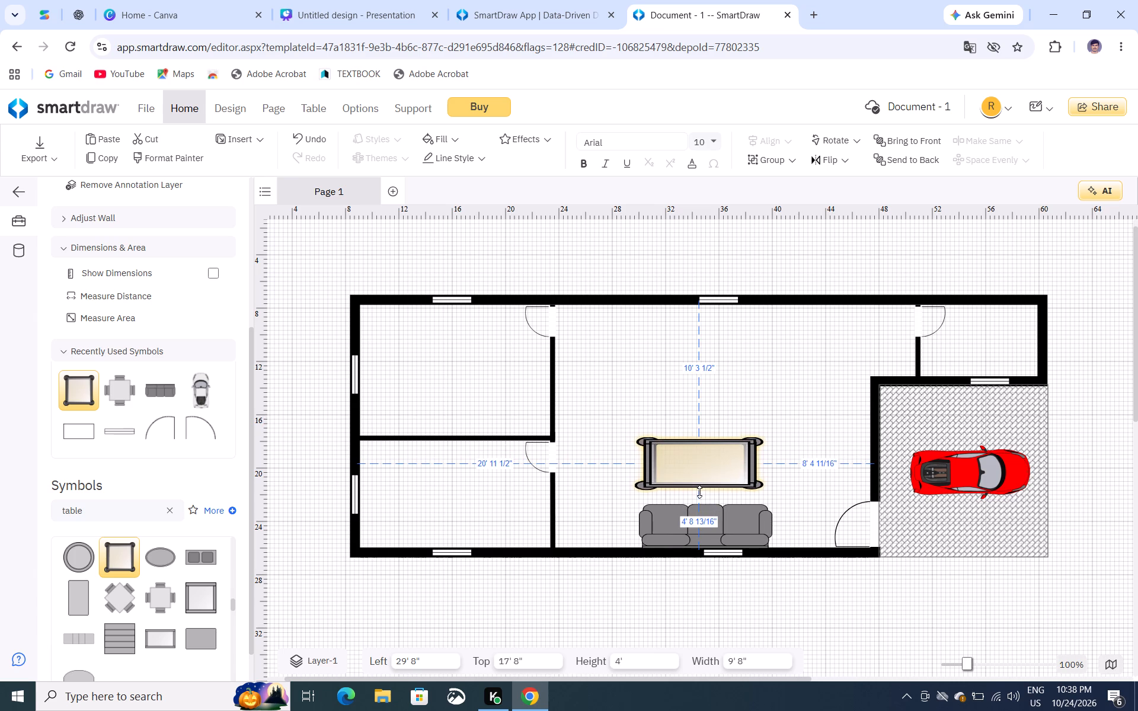
click(734, 364)
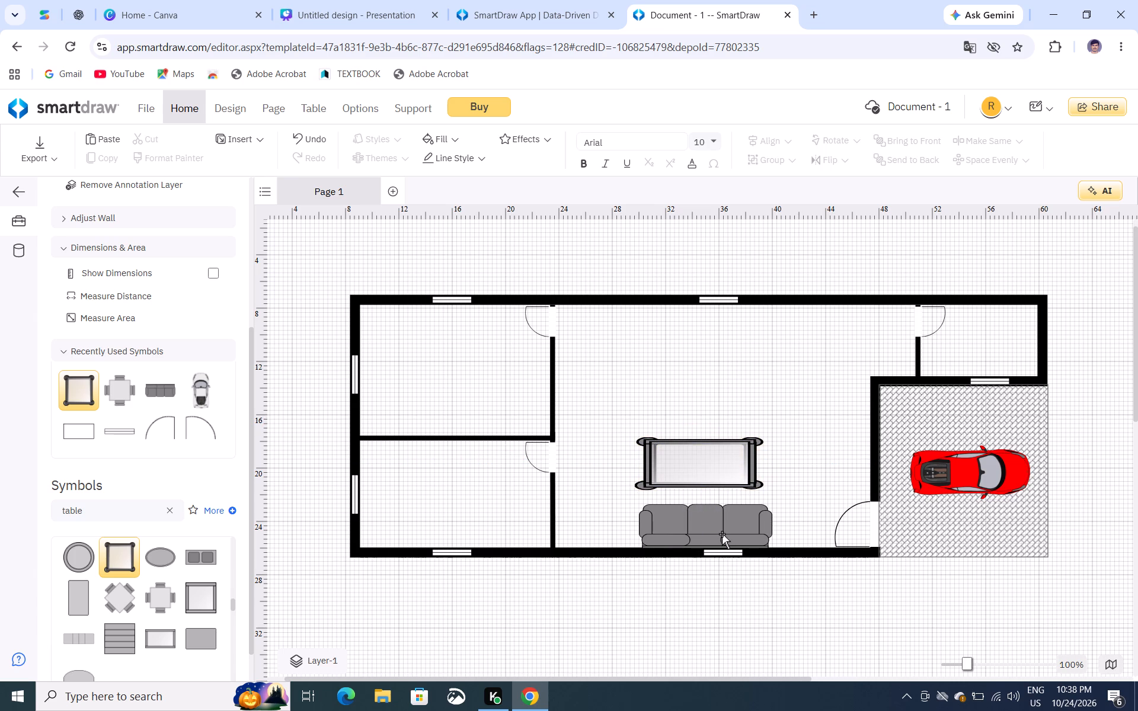
click(708, 476)
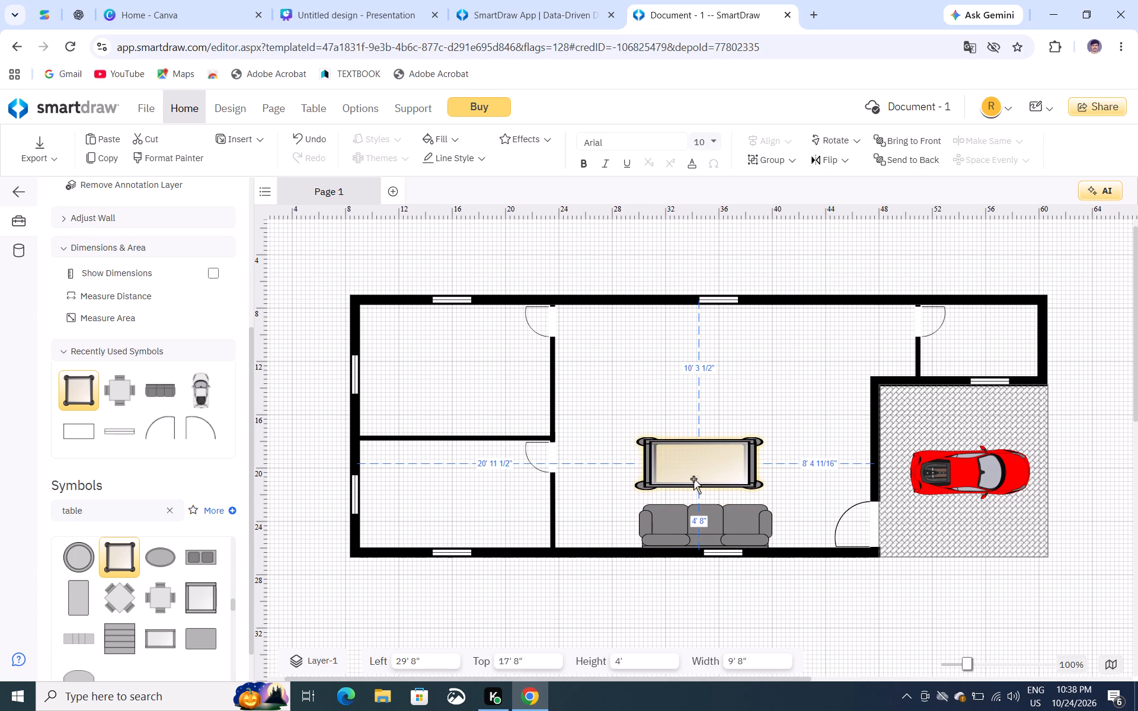
drag(635, 461, 635, 460)
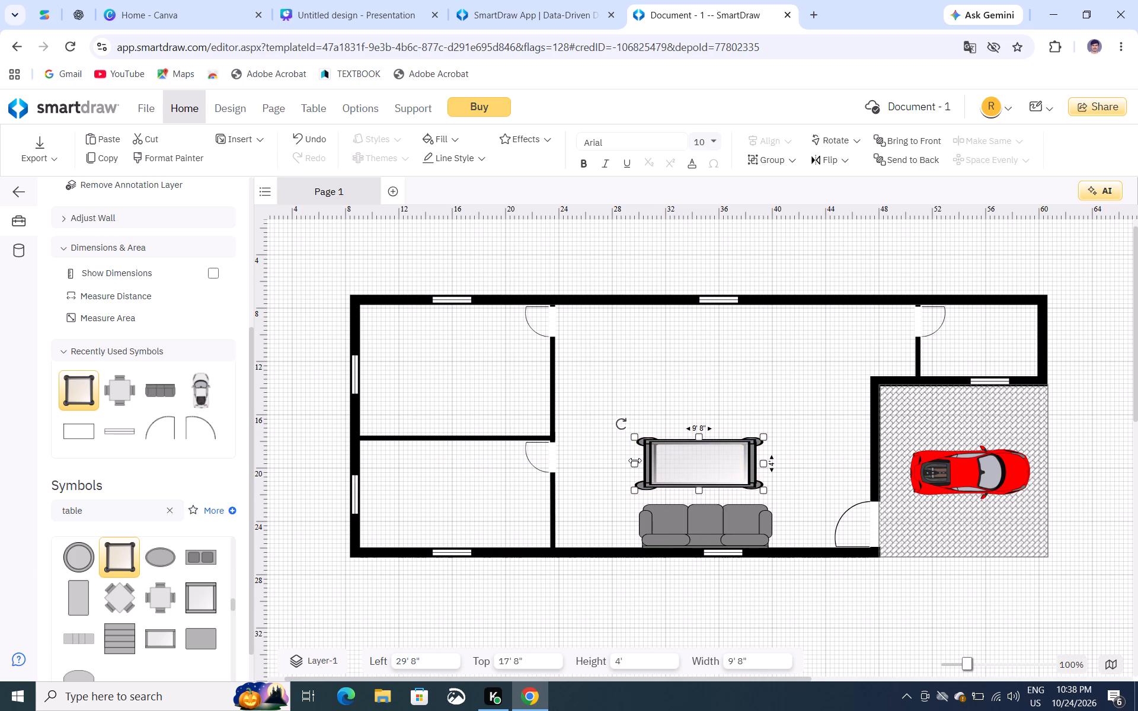
drag(635, 460, 644, 463)
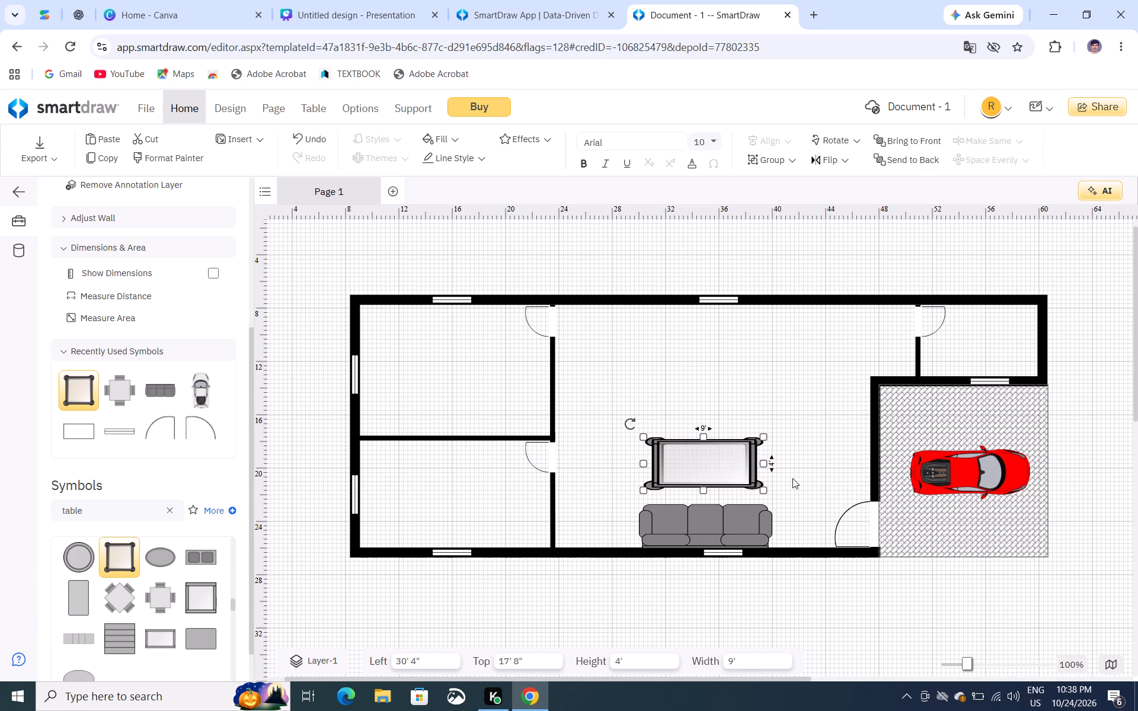
click(797, 498)
Duplicate the sofa to the opposite side of the glass table, about 29' 10" from the left and 12' 8" from the top.
click(700, 519)
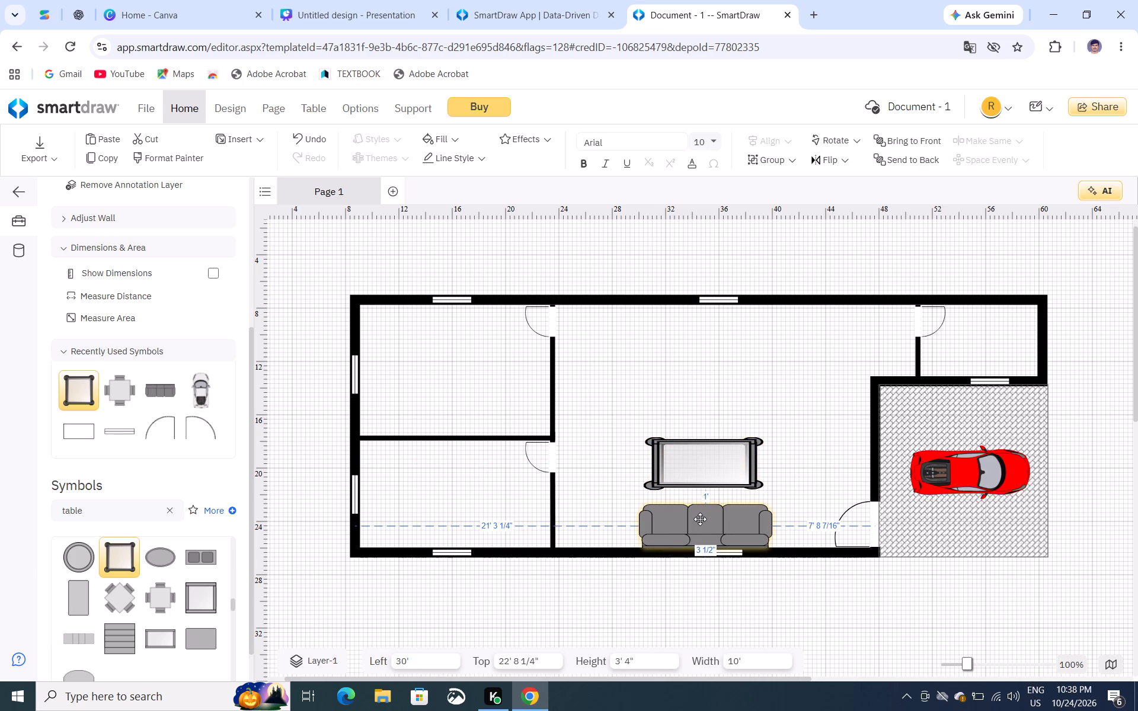
ctrl+drag(700, 518, 696, 437)
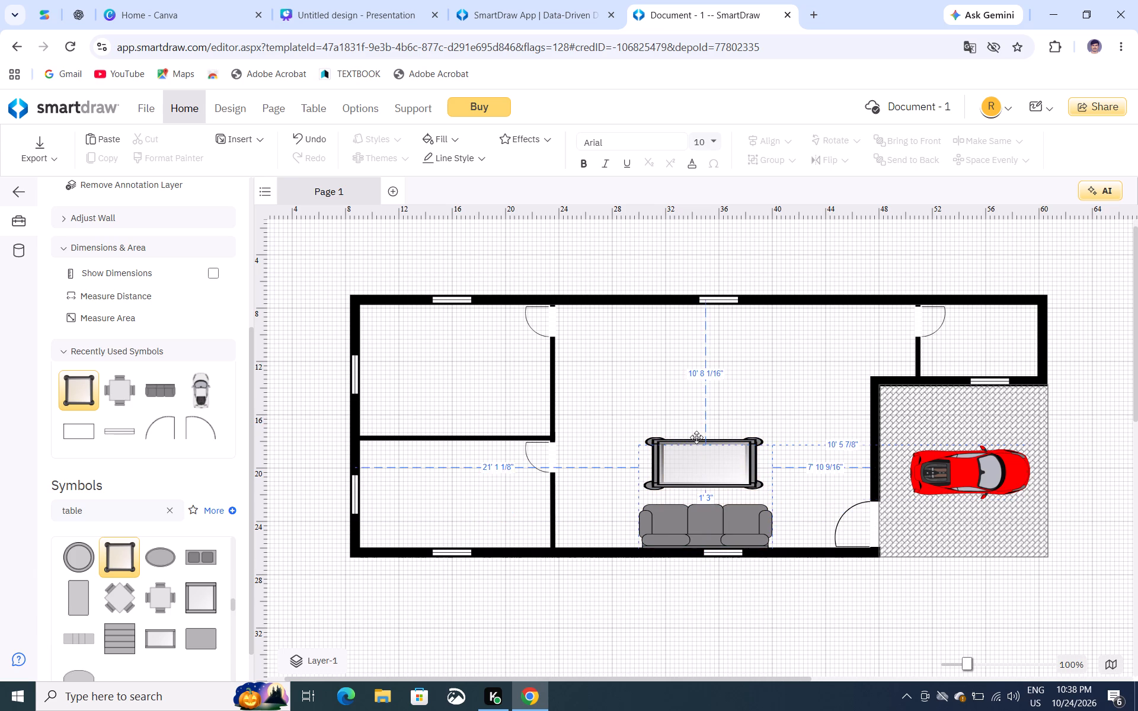
ctrl+drag(696, 437, 695, 386)
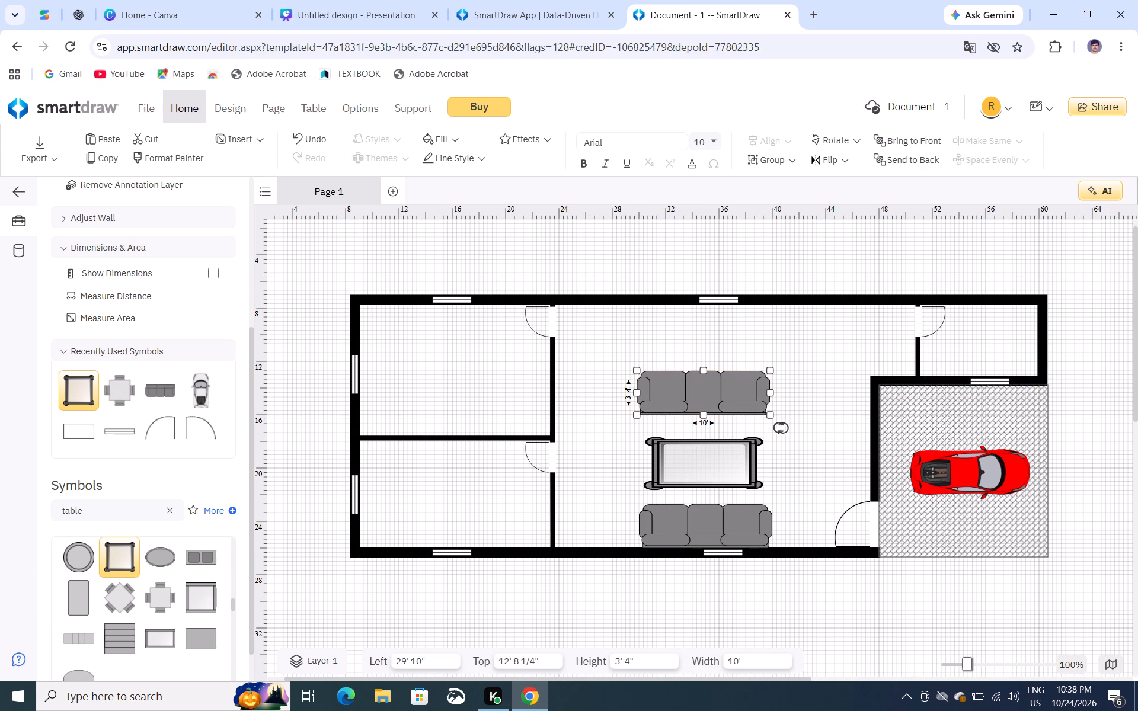
Rotate the duplicated sofa to 0° so its back faces the upper wall and it faces the glass table.
drag(779, 428, 521, 362)
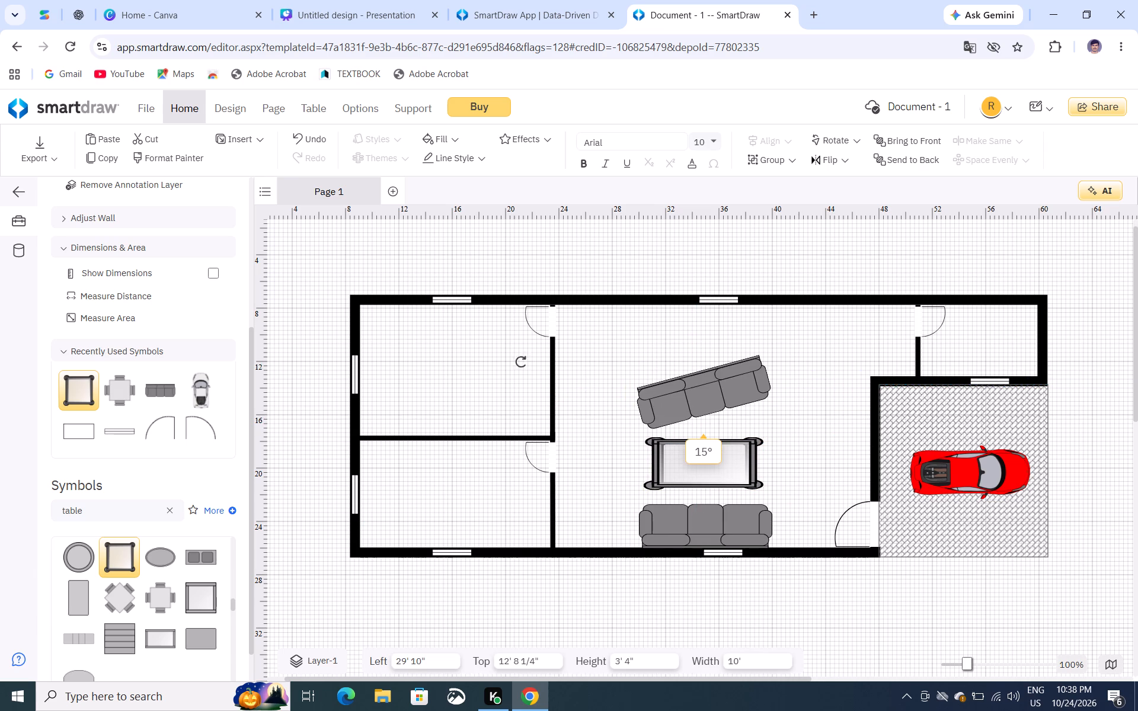
drag(521, 362, 482, 291)
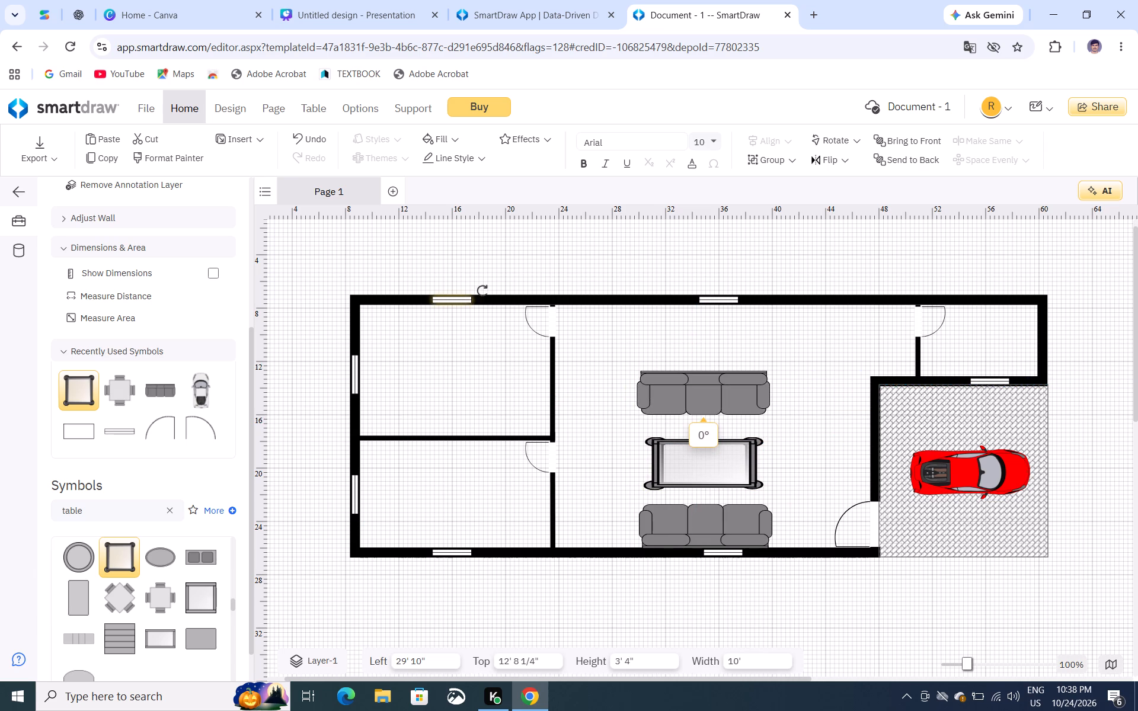
drag(482, 291, 482, 288)
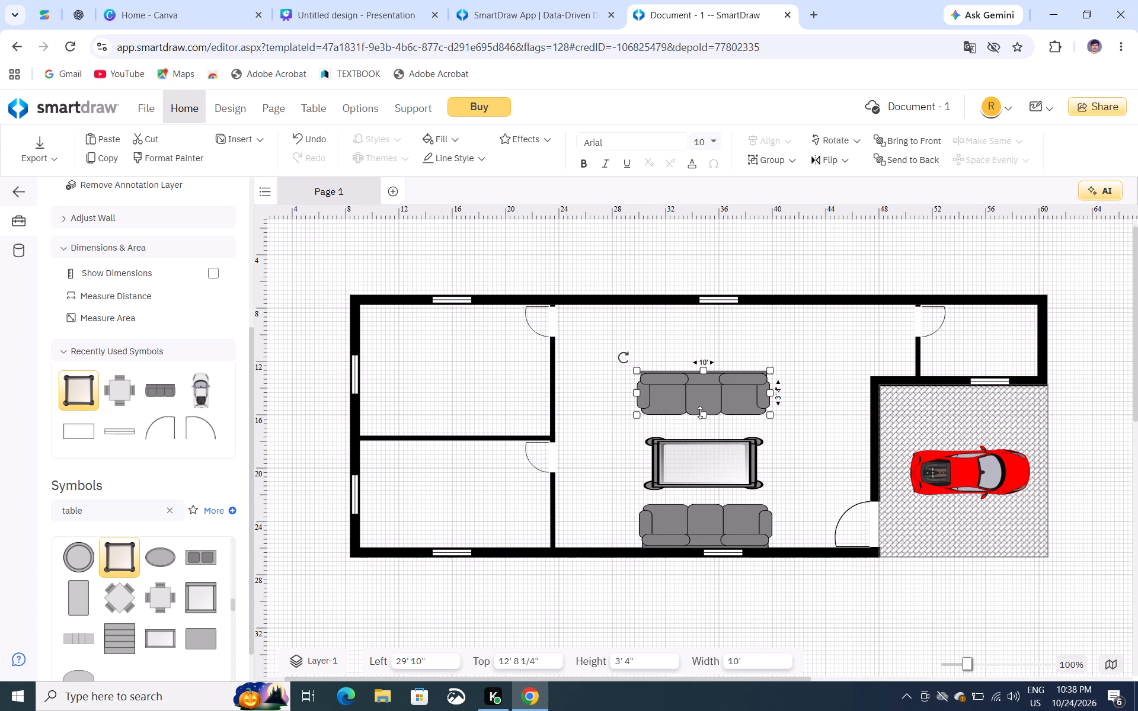
Move the upper sofa slightly down, closer to the glass table.
drag(700, 383, 700, 389)
click(830, 465)
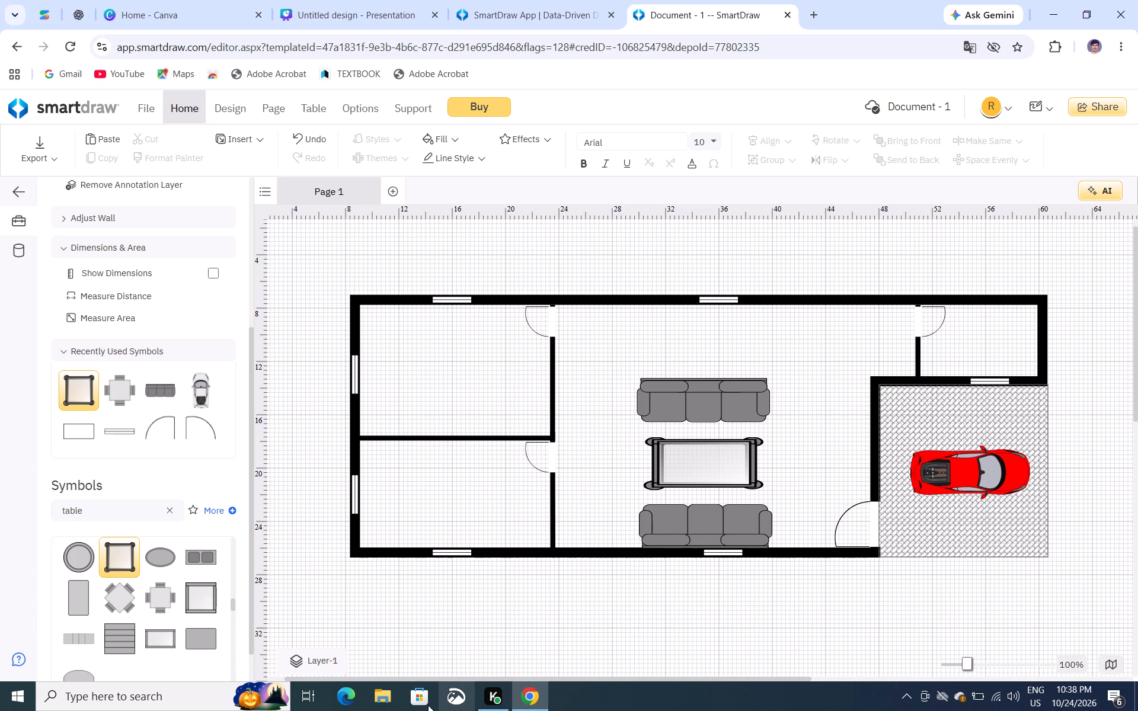
Replace the symbol library search term with "kitchen" and run the search.
click(169, 513)
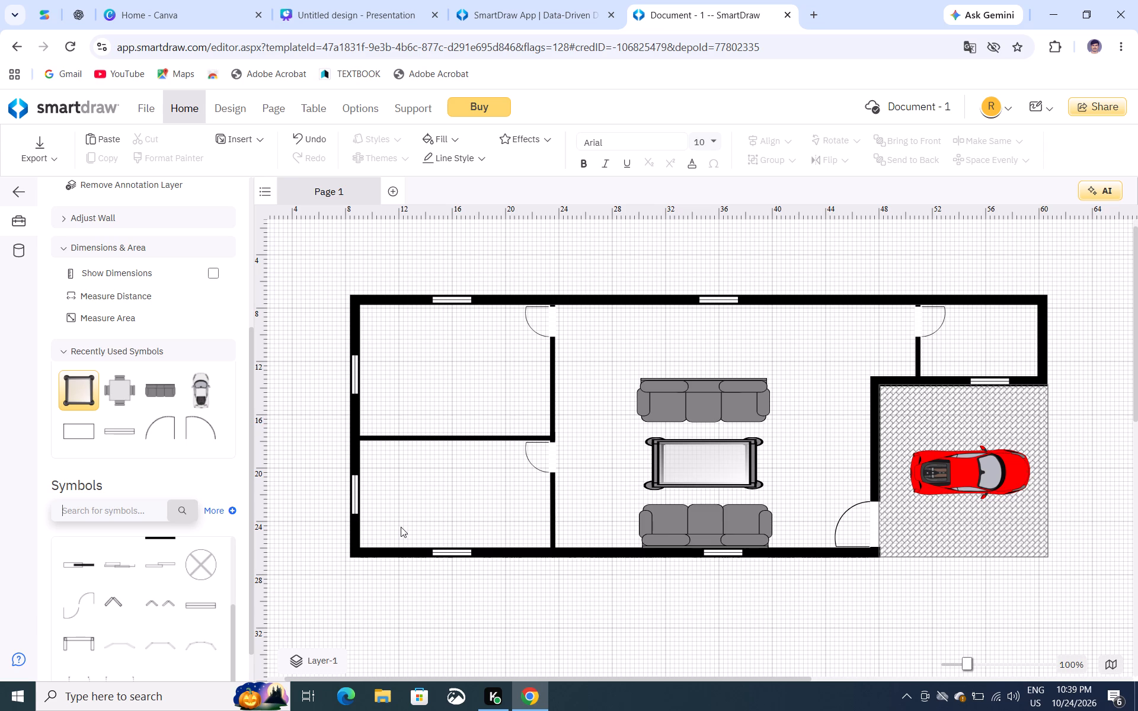
click(133, 510)
text(kitche)
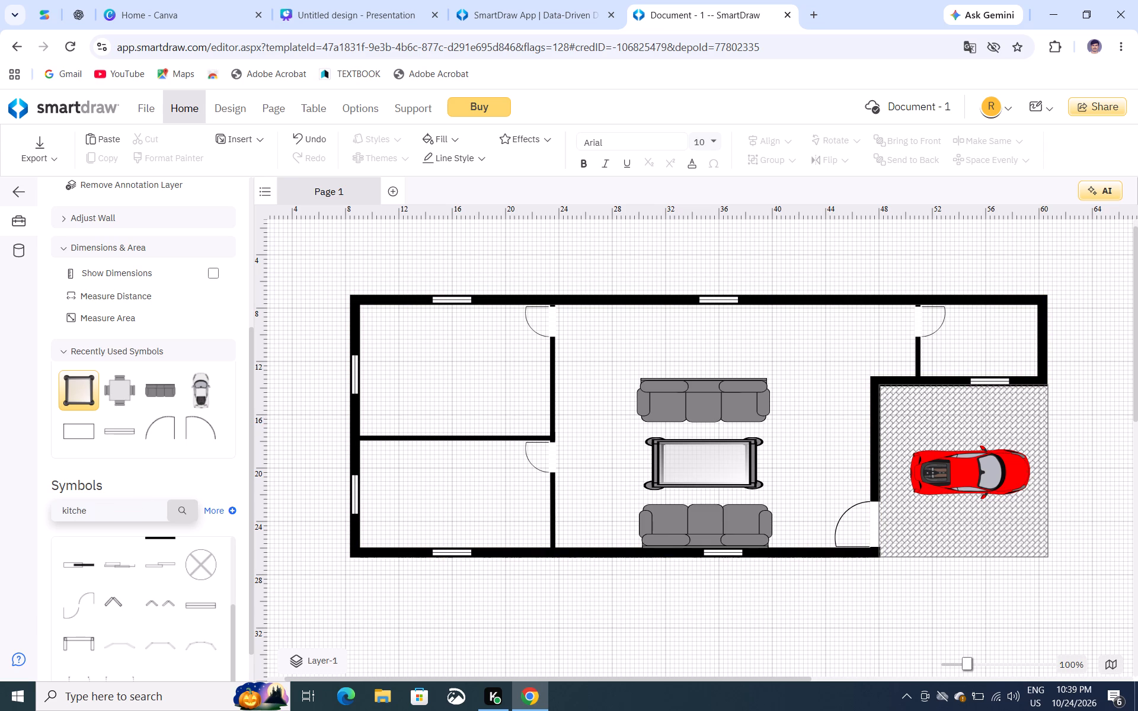
key(n)
key(Return)
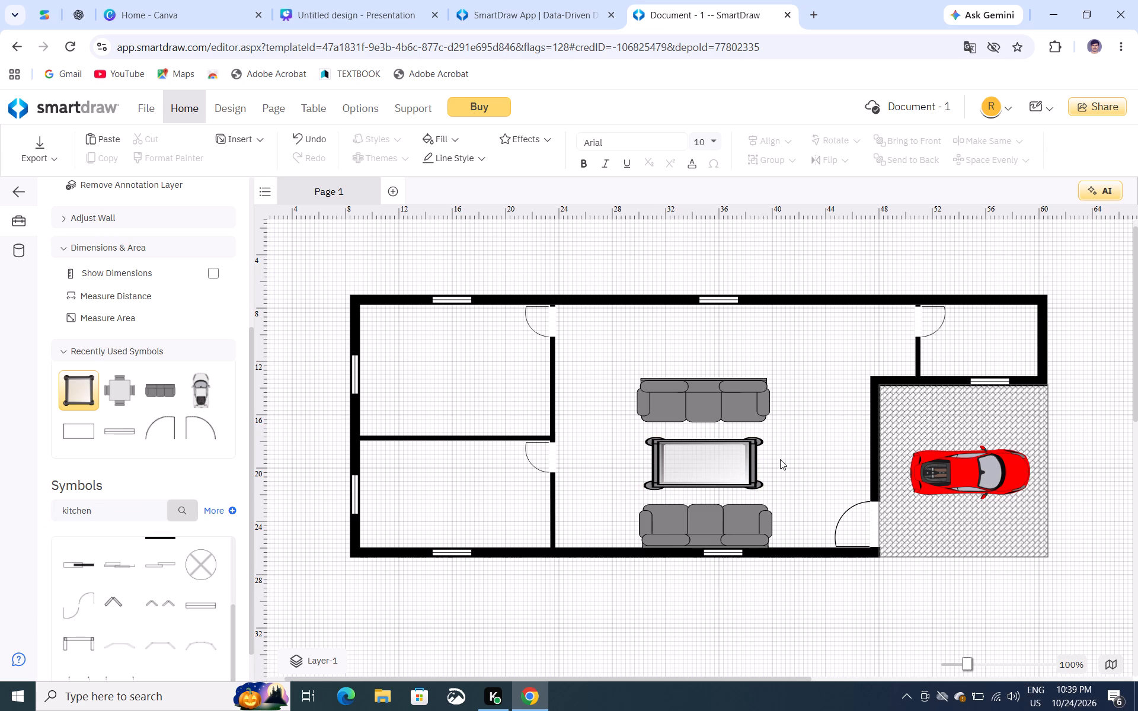
Fill both sofas above and below the glass table with the same dark red standard colour.
click(716, 393)
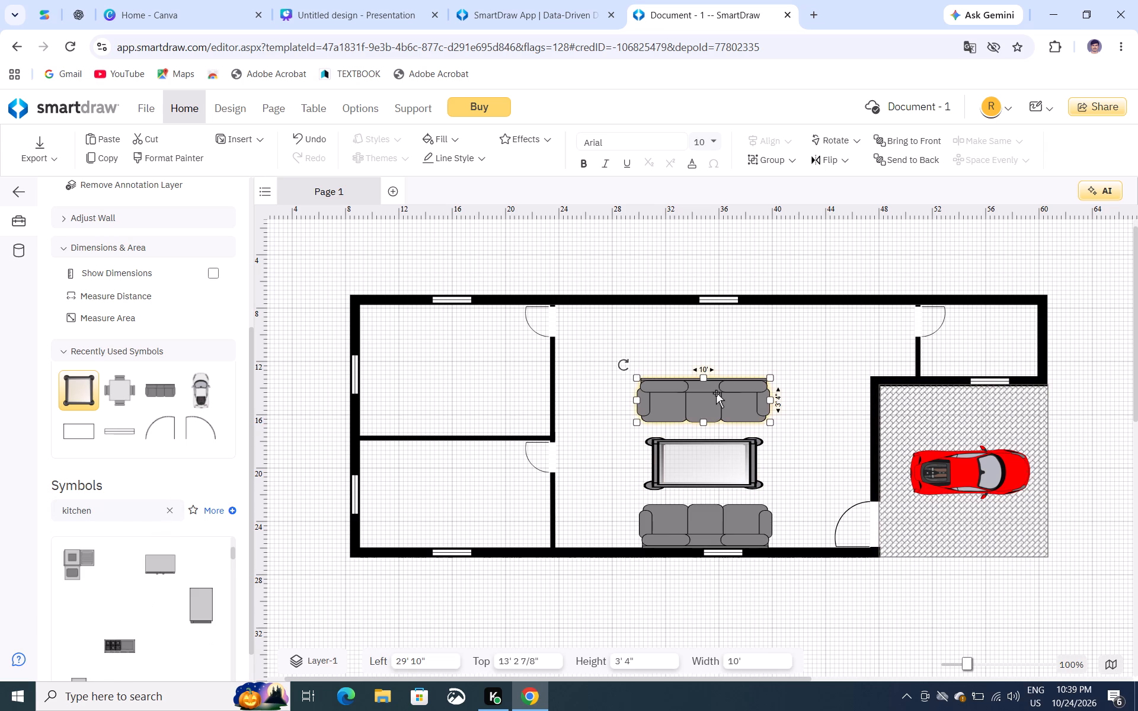
click(441, 136)
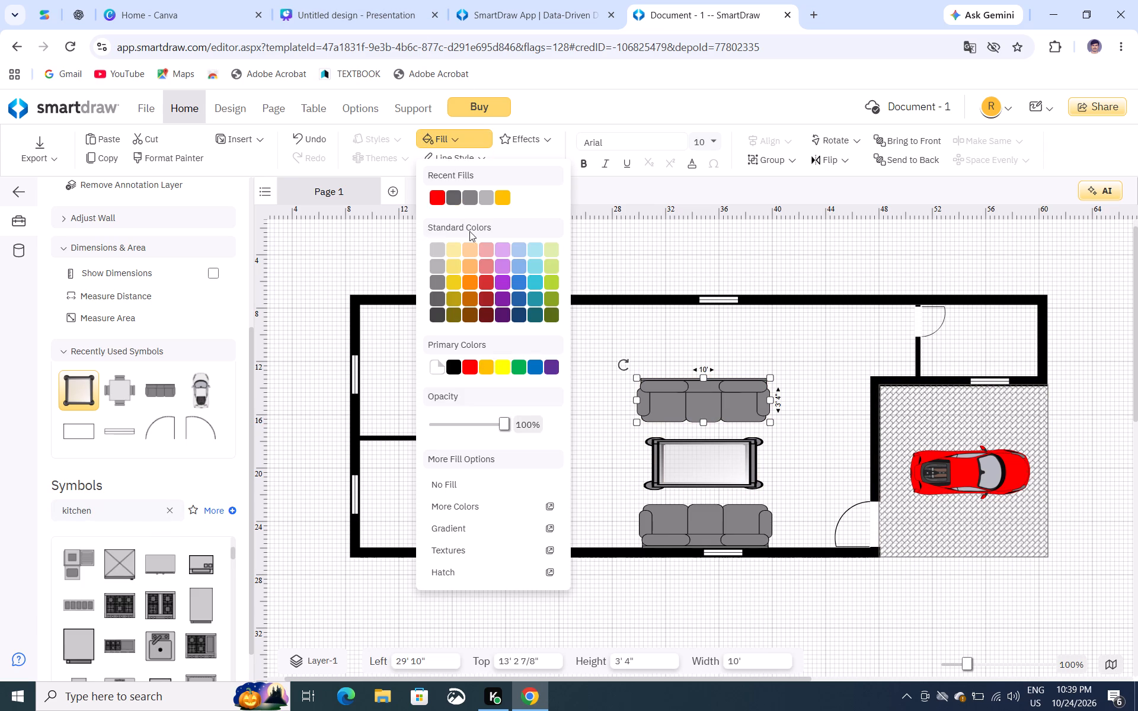
click(481, 292)
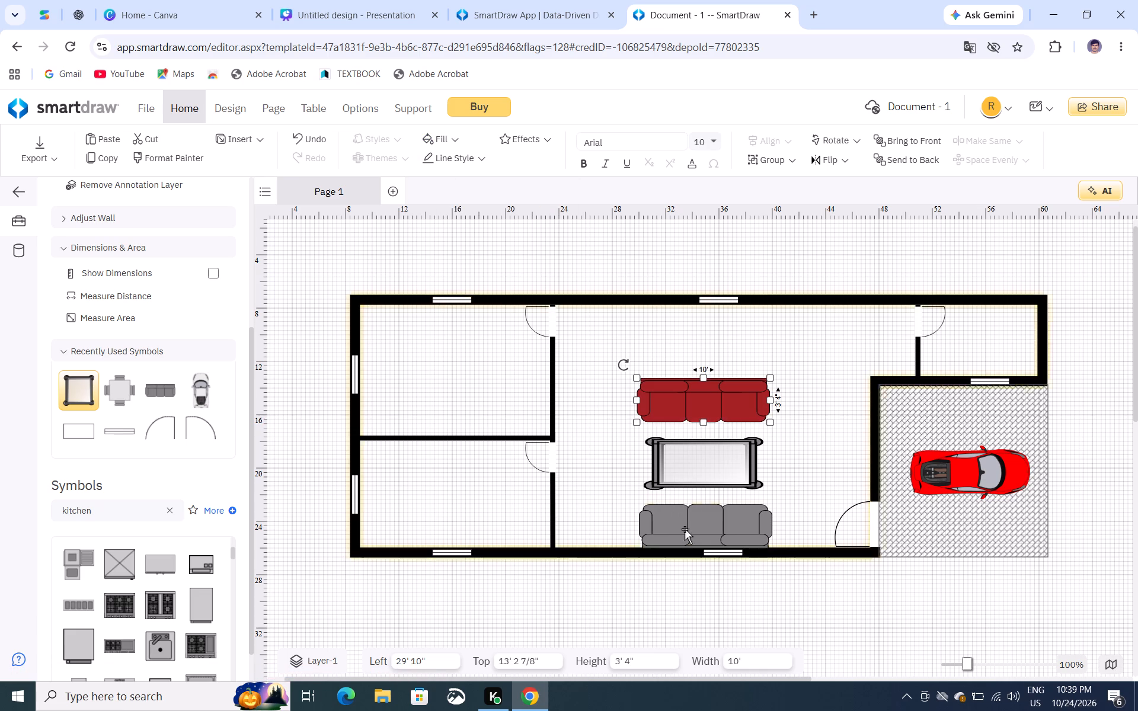
click(685, 532)
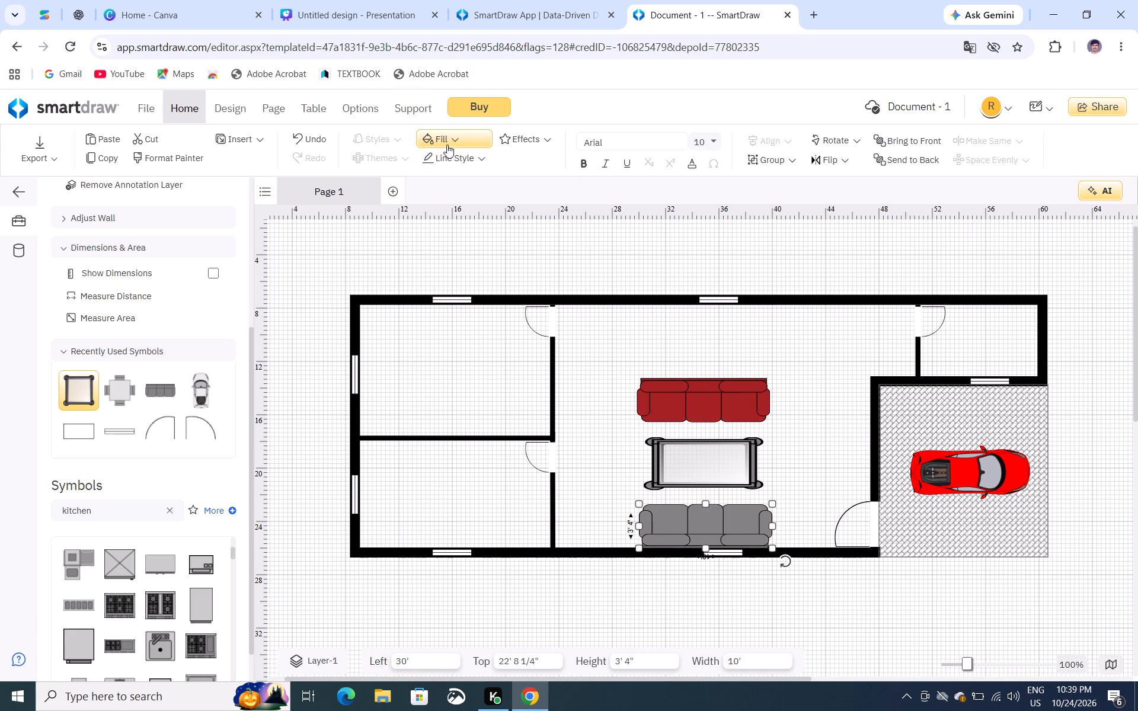
click(456, 142)
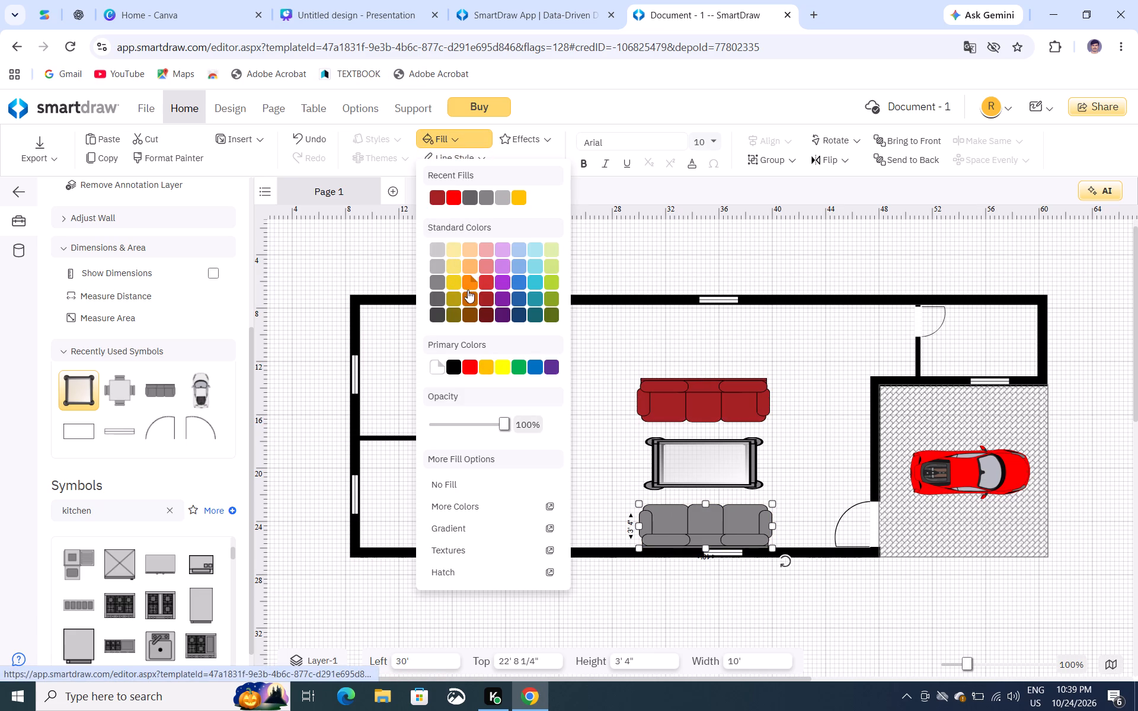
click(469, 295)
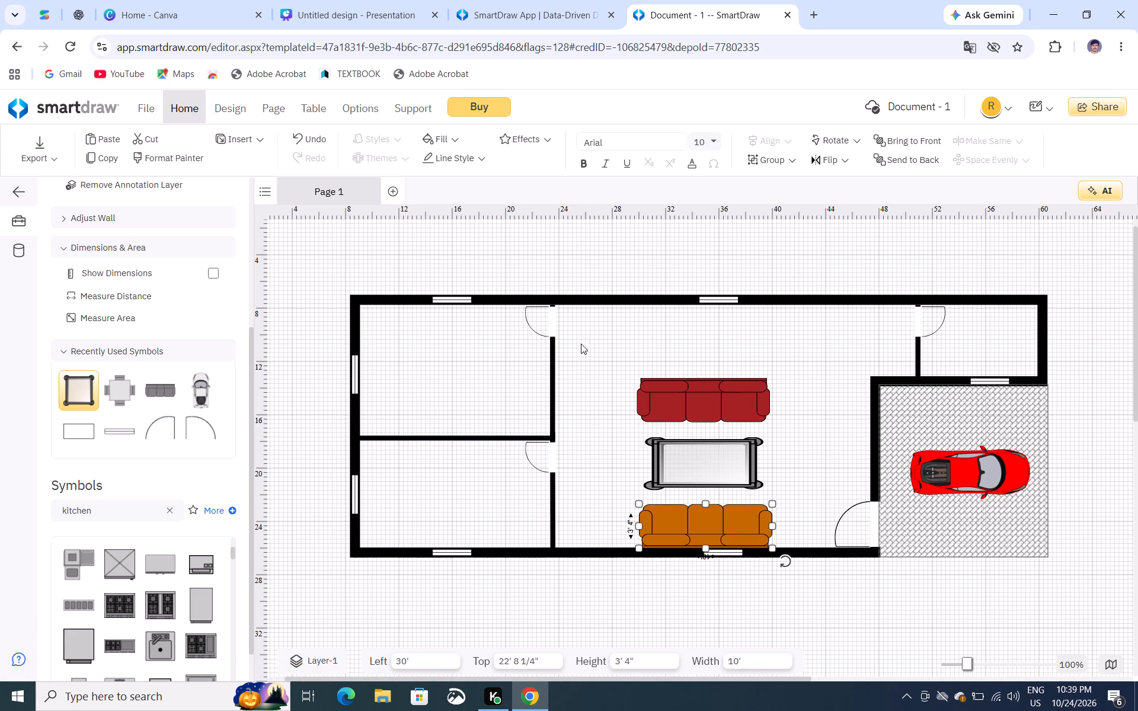
click(445, 141)
click(485, 294)
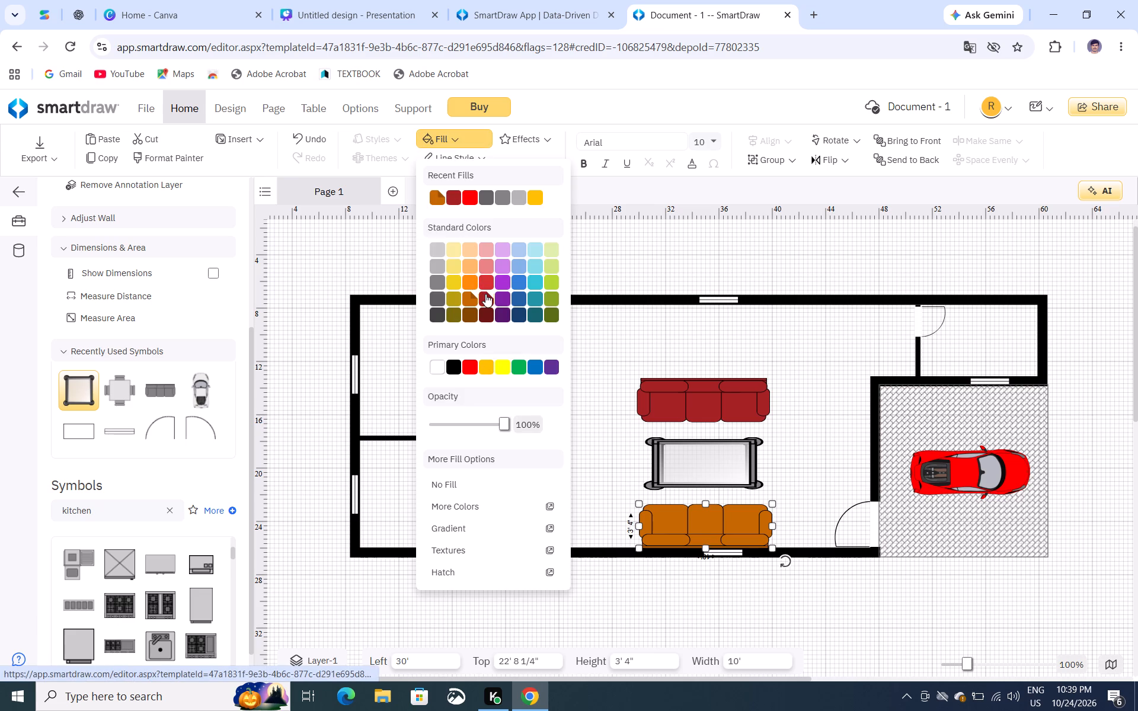
Fill the glass table between the sofas with the dark red standard colour used on the sofas.
click(683, 473)
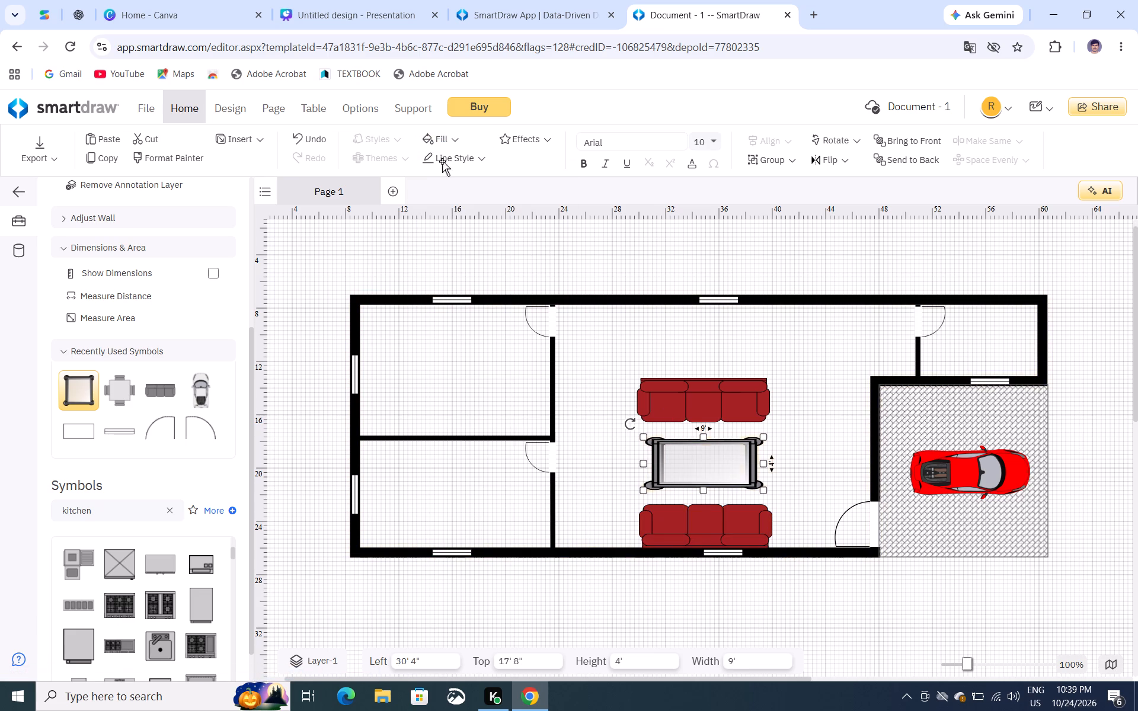
click(459, 141)
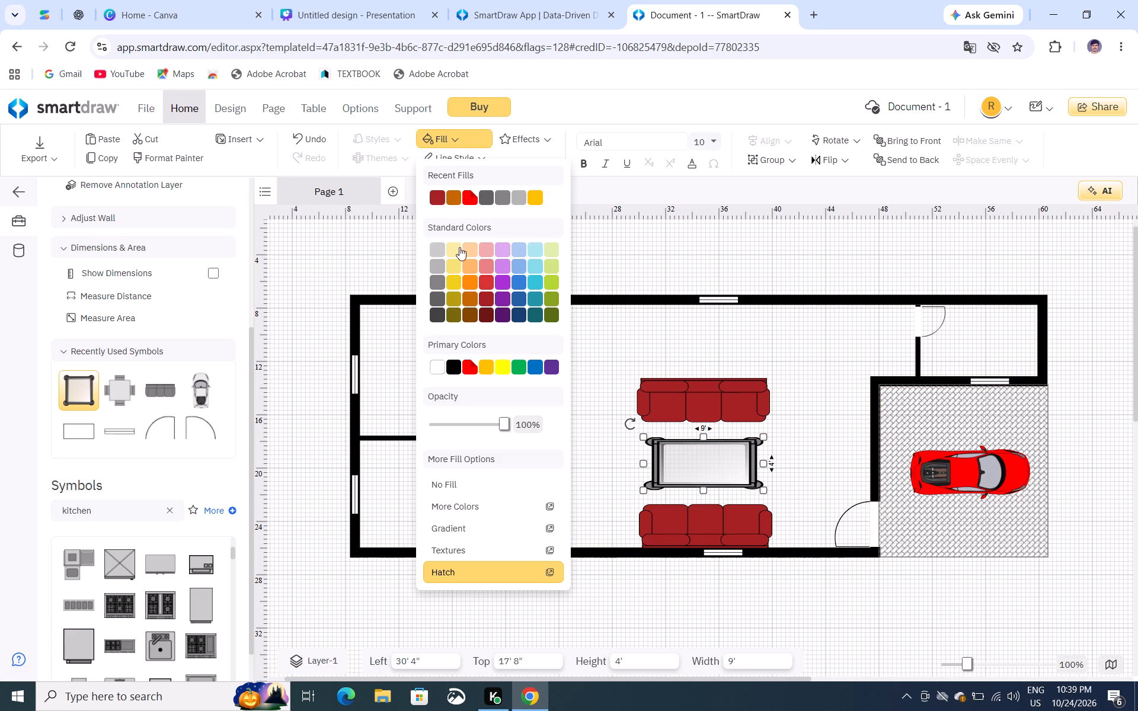
click(488, 296)
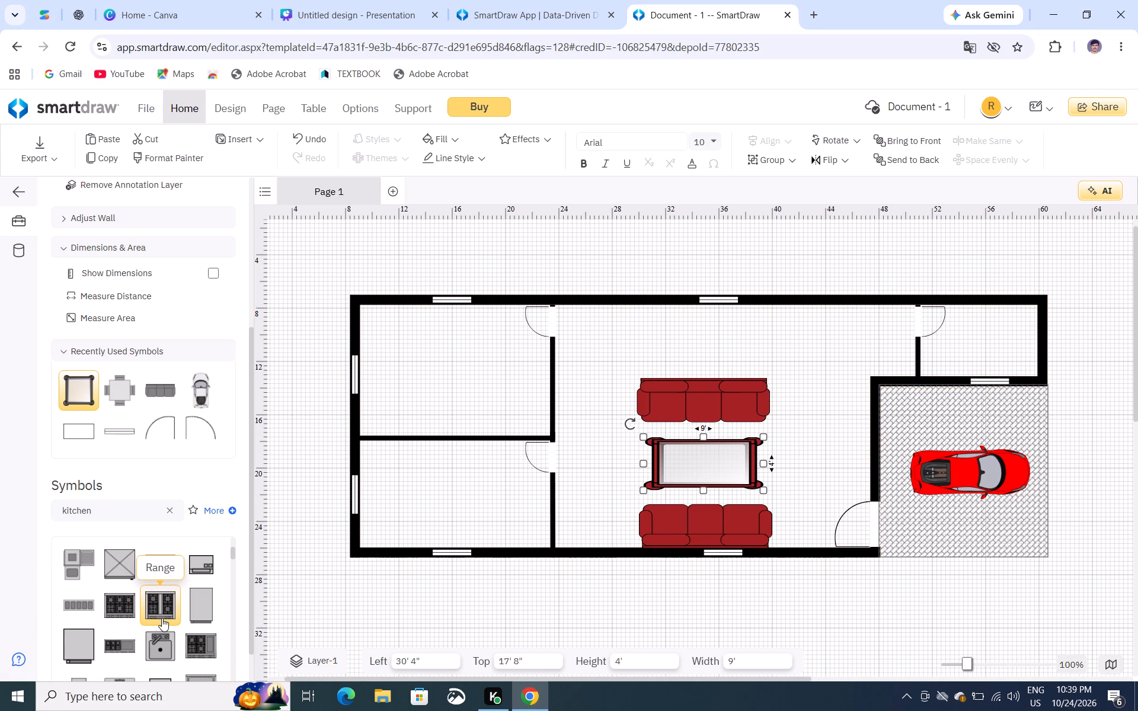
Look through the kitchen symbol results, including appliances, sinks and commercial kitchen equipment, for a suitable kitchen fixture.
scroll(166, 614, down, 4)
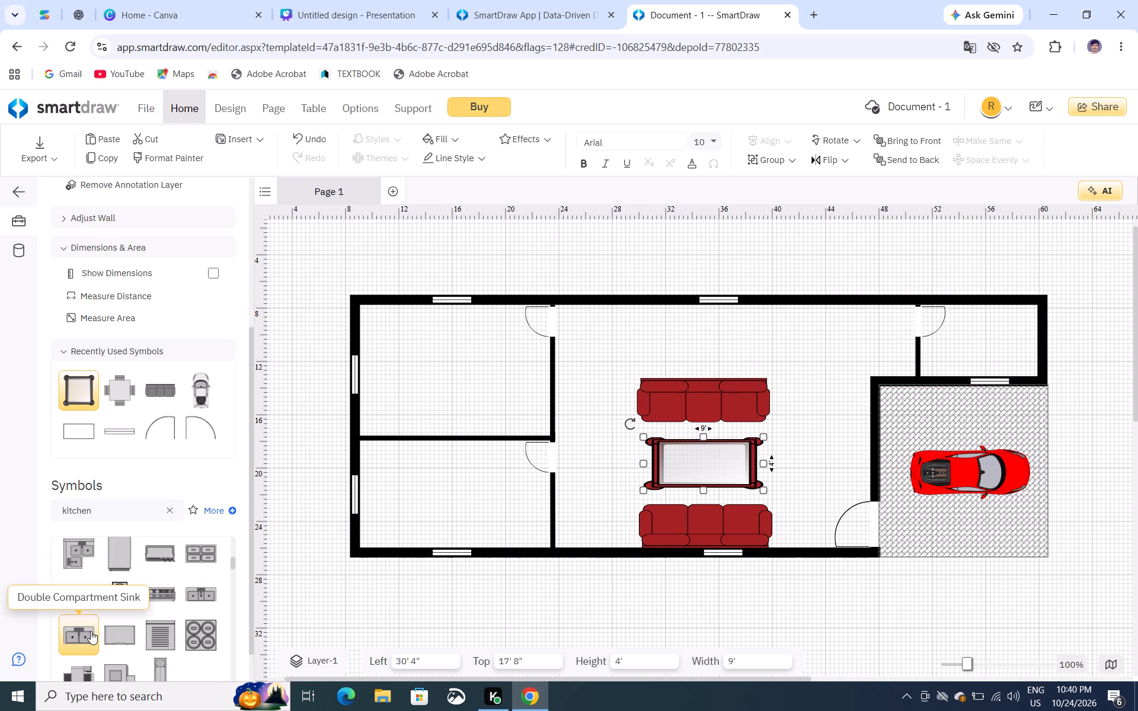
scroll(113, 631, down, 2)
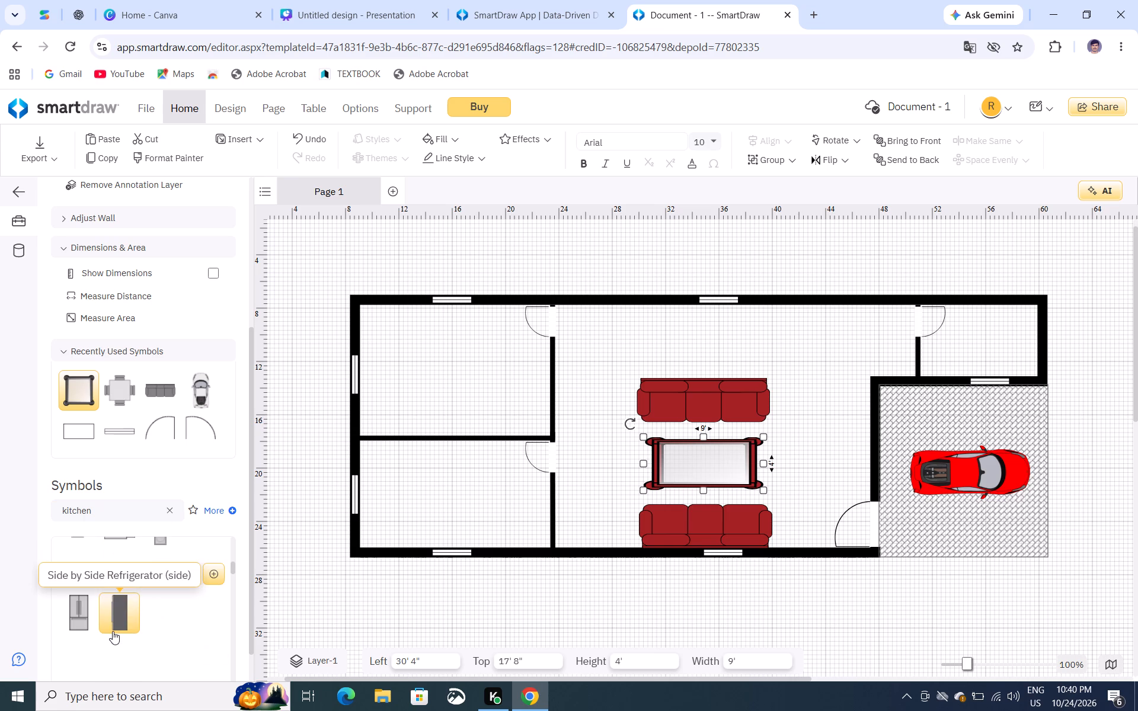
scroll(113, 631, up, 1)
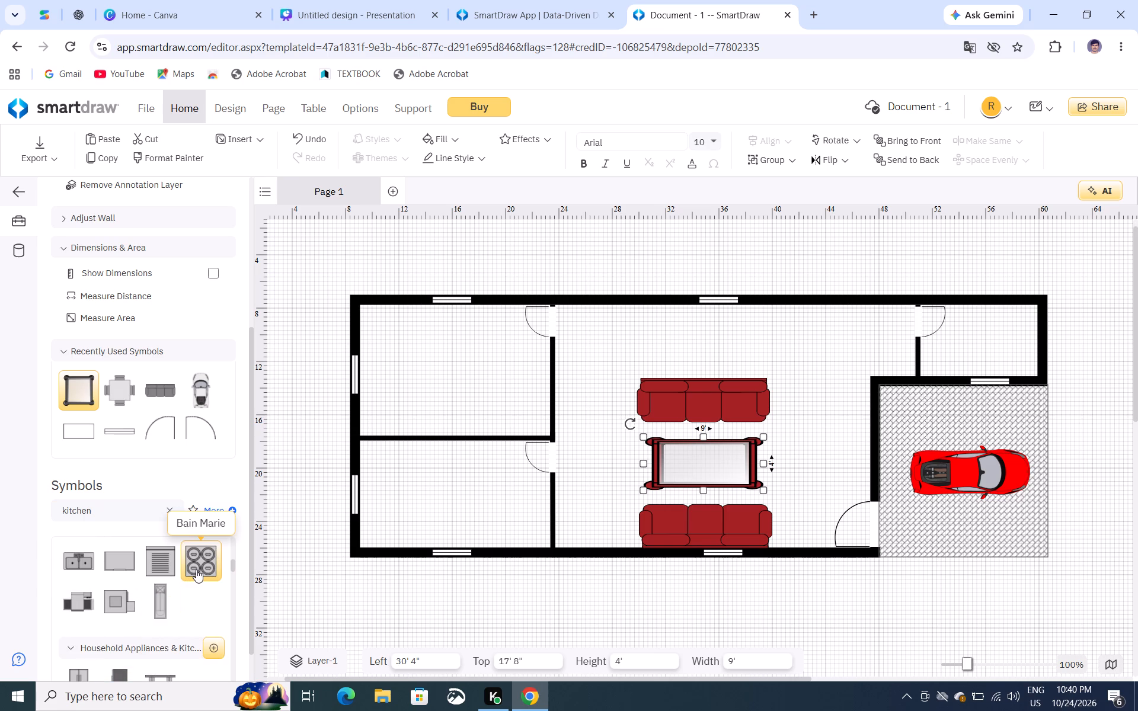
scroll(171, 586, down, 2)
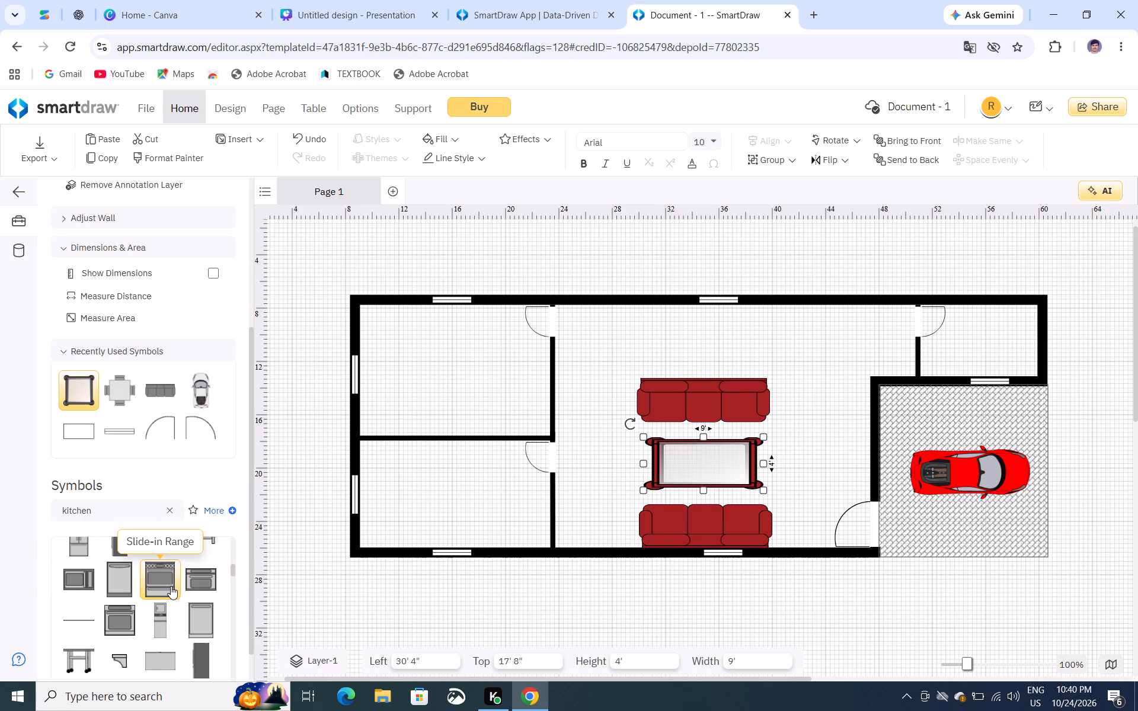
scroll(171, 586, down, 1)
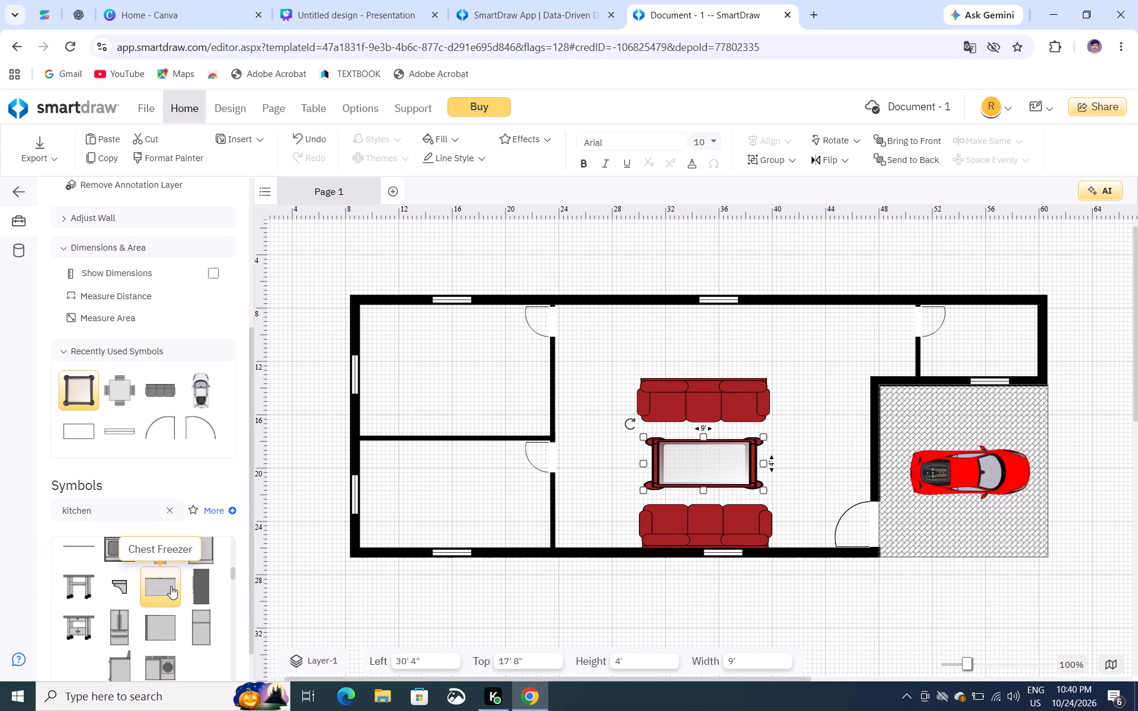
scroll(171, 586, down, 2)
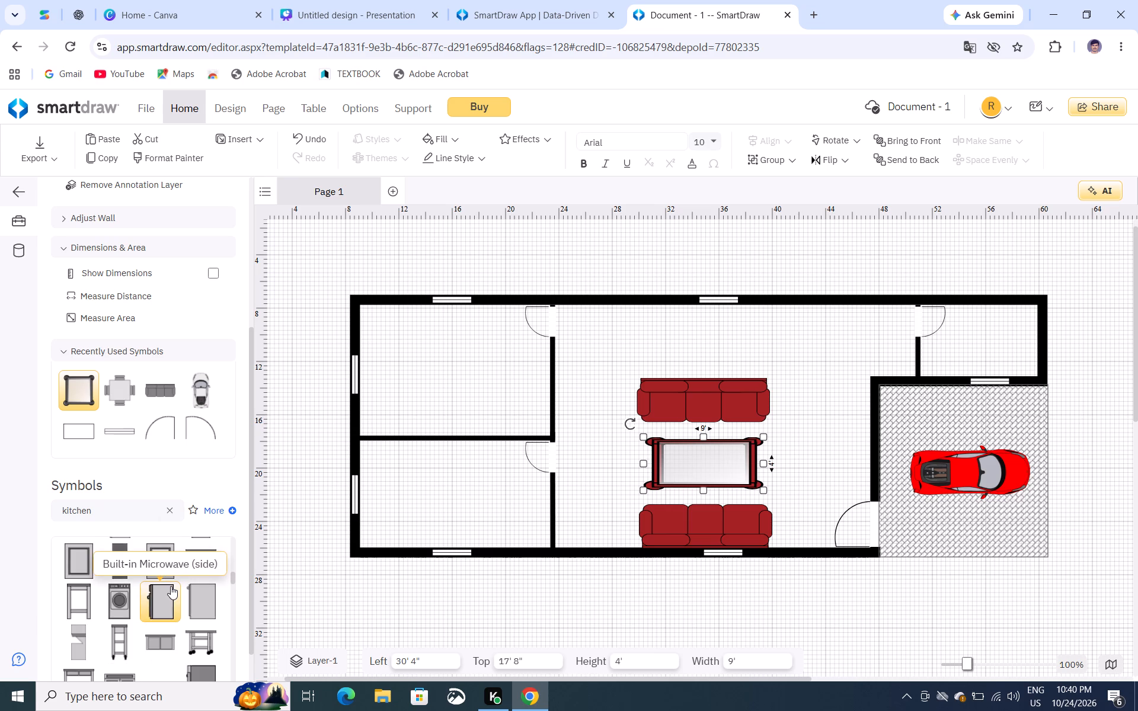
scroll(171, 586, down, 4)
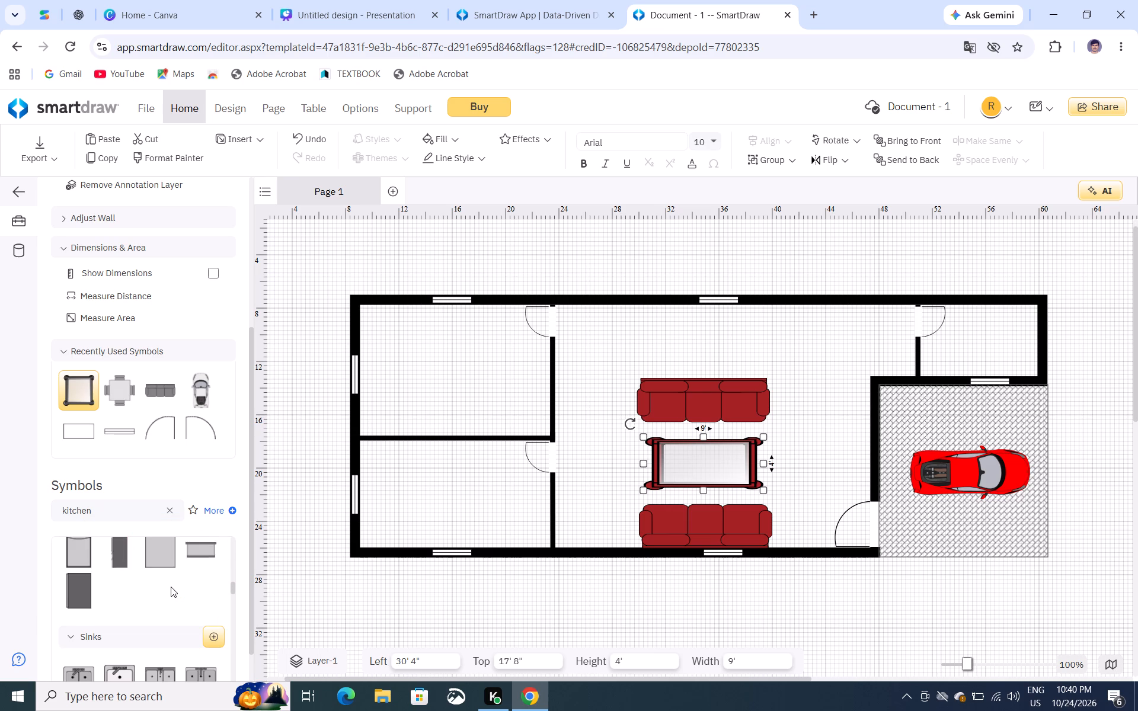
scroll(171, 587, down, 2)
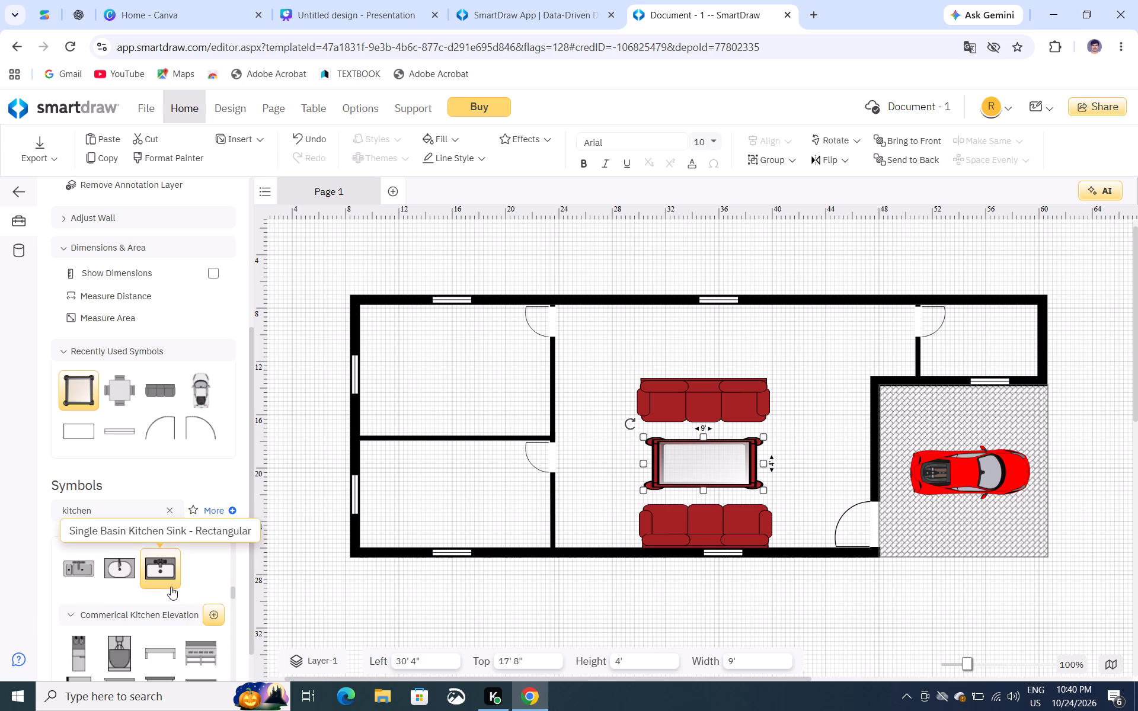
scroll(171, 587, down, 3)
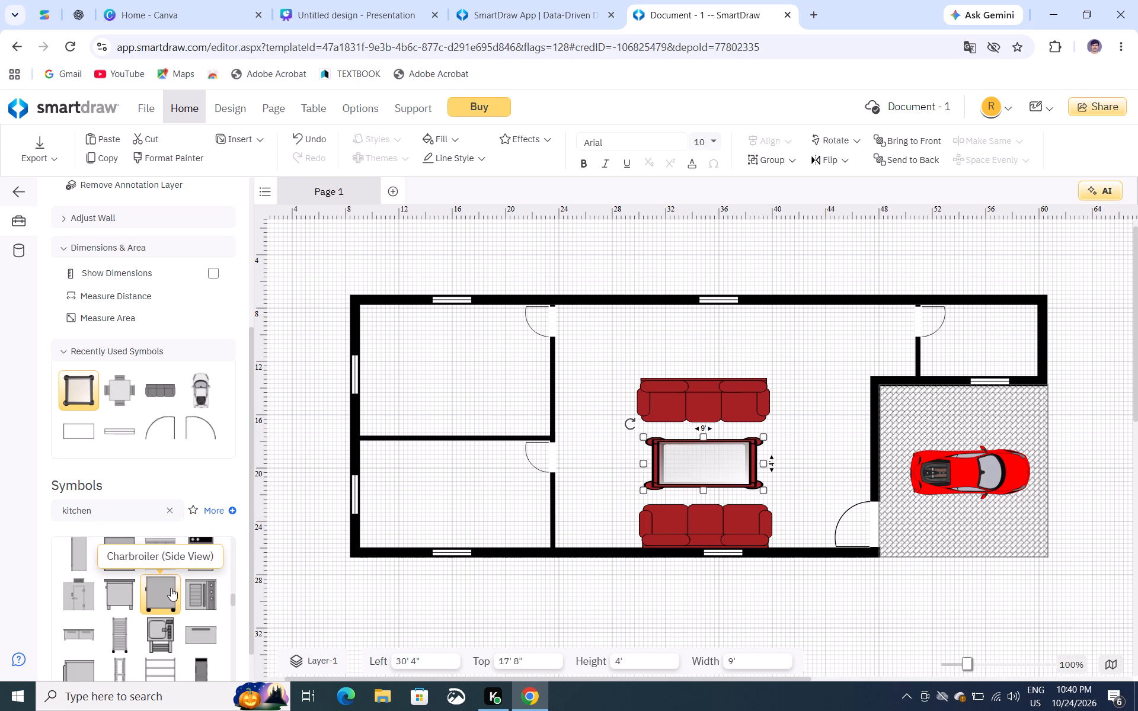
scroll(171, 588, down, 5)
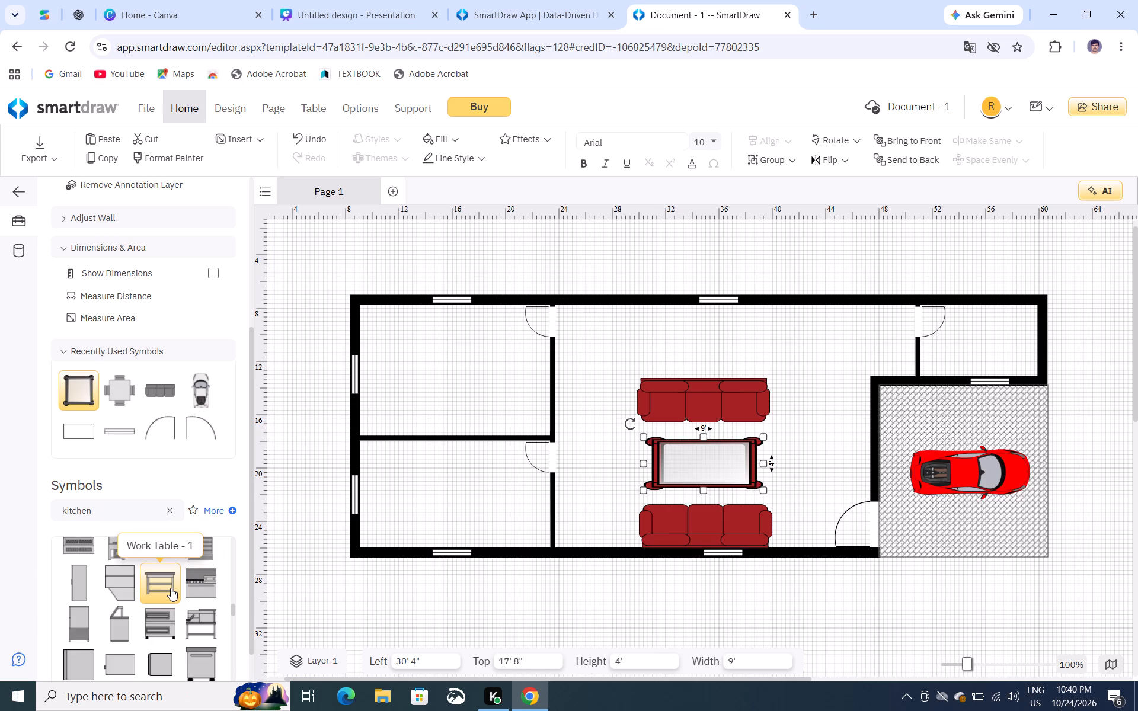
scroll(171, 588, down, 5)
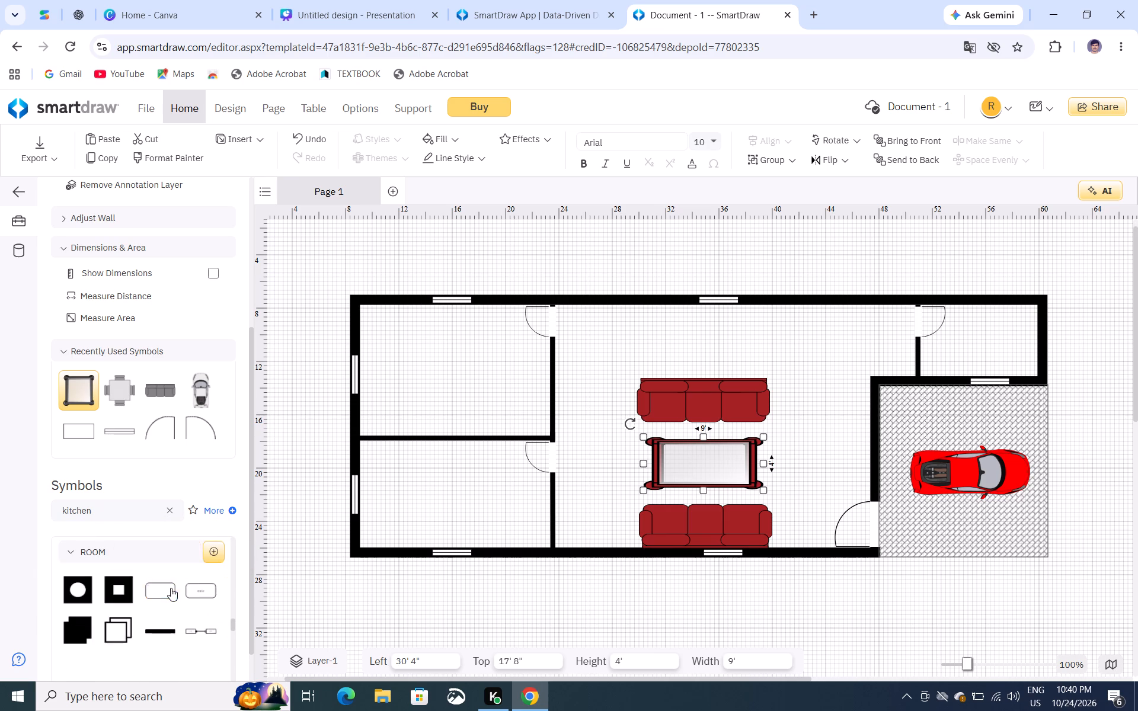
scroll(171, 588, down, 4)
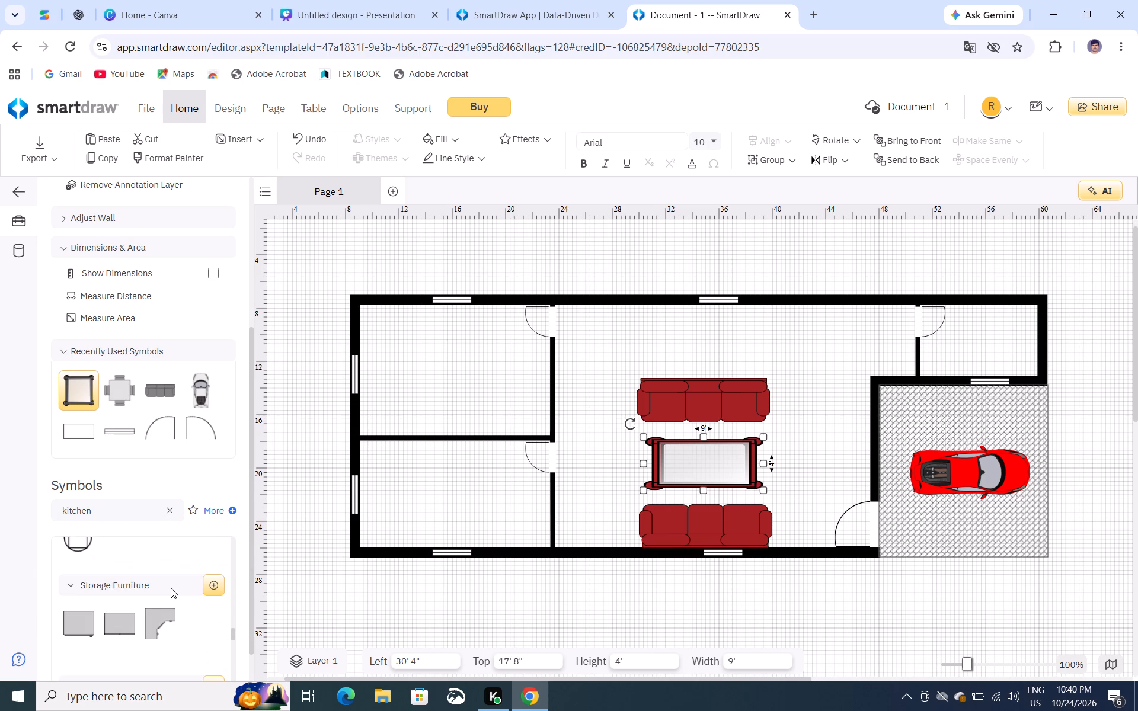
scroll(171, 588, down, 3)
scroll(171, 588, up, 10)
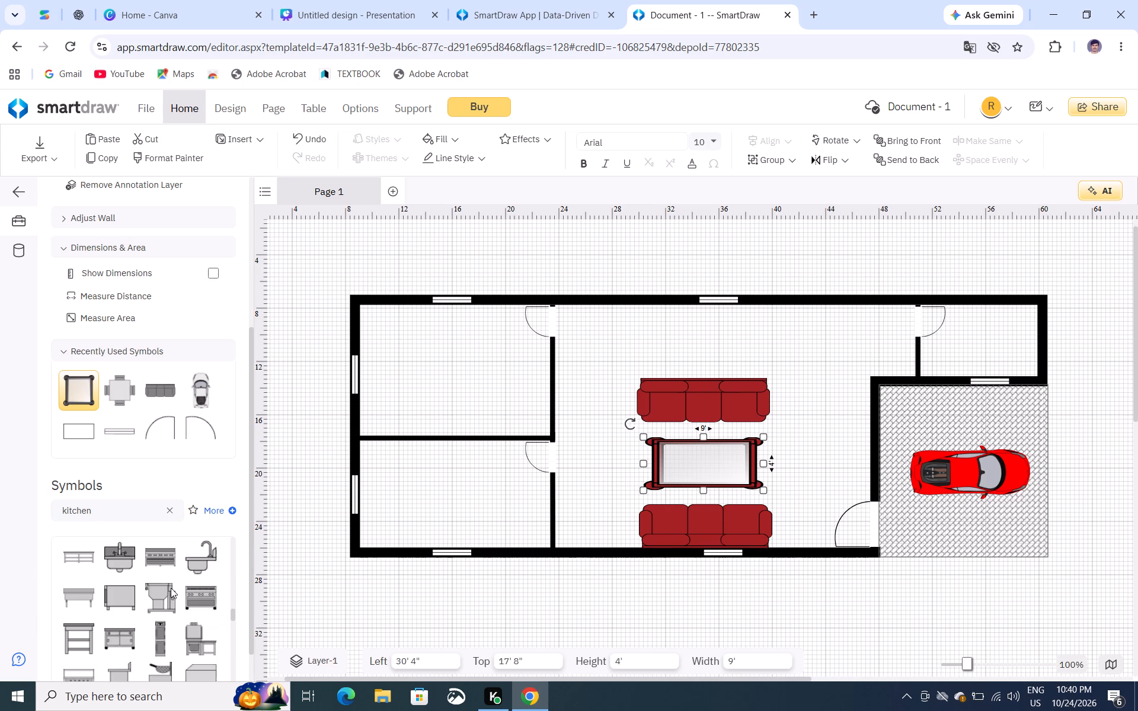
scroll(171, 588, up, 20)
scroll(171, 588, up, 7)
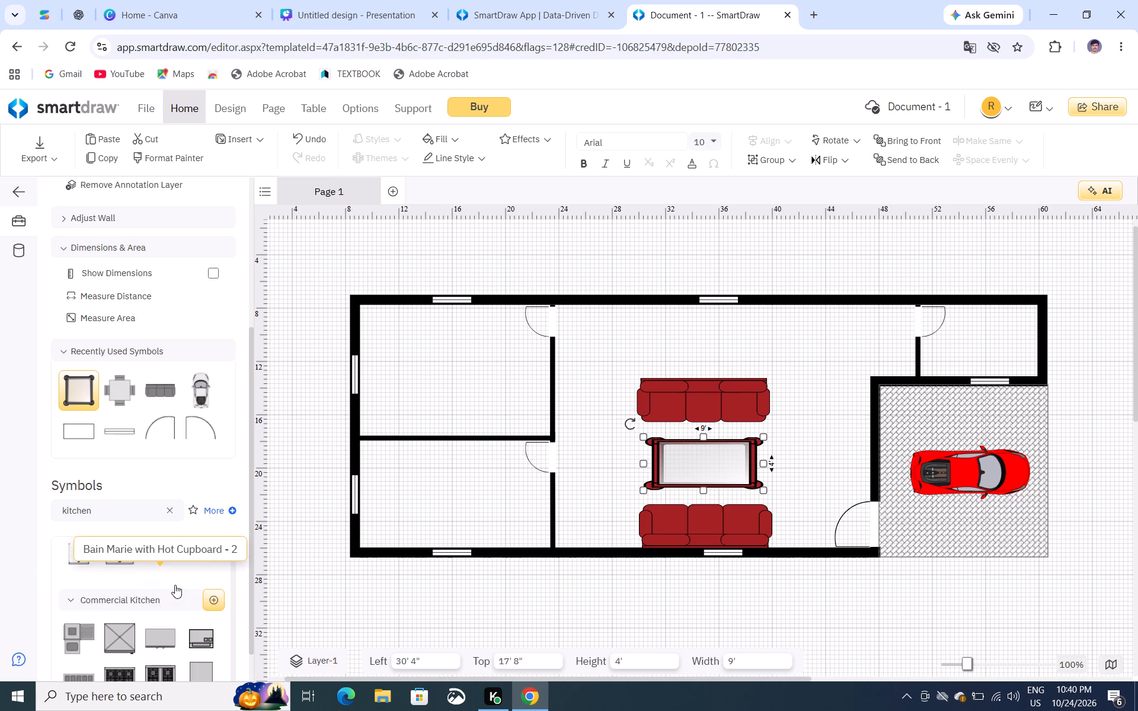
scroll(175, 585, up, 8)
Place a Triple Compartment Corner Sink in the lower-left room's upper-left corner against both walls, at left 9' and top 17' 8".
scroll(175, 585, down, 6)
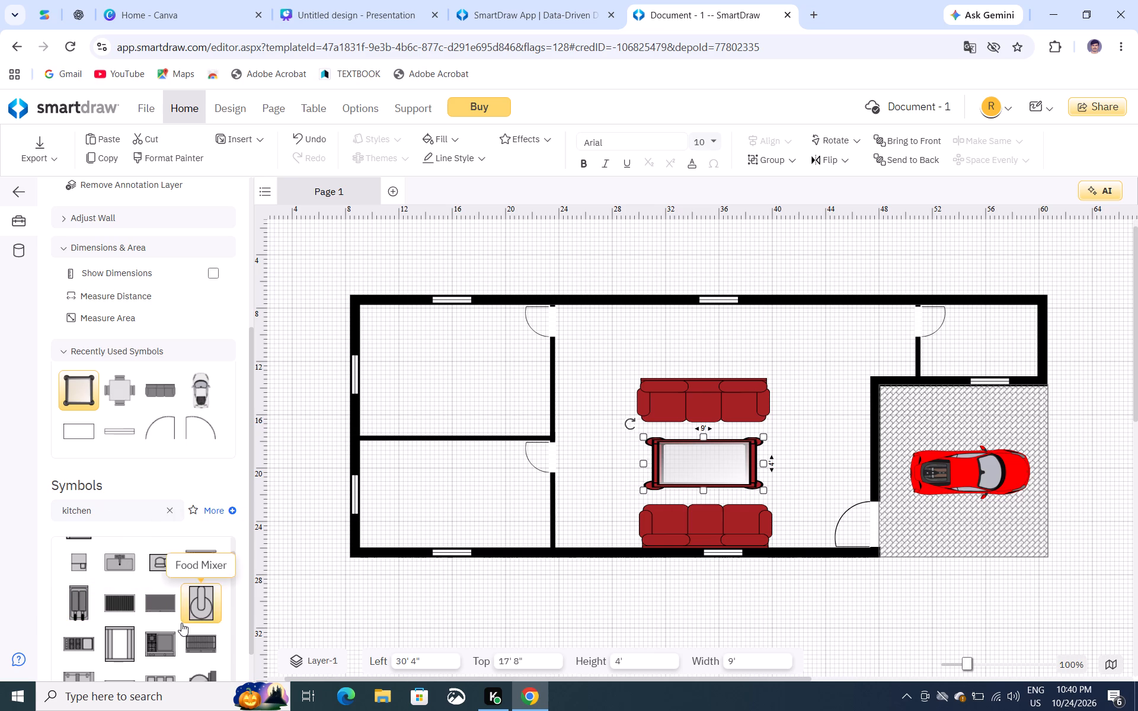
scroll(155, 646, down, 1)
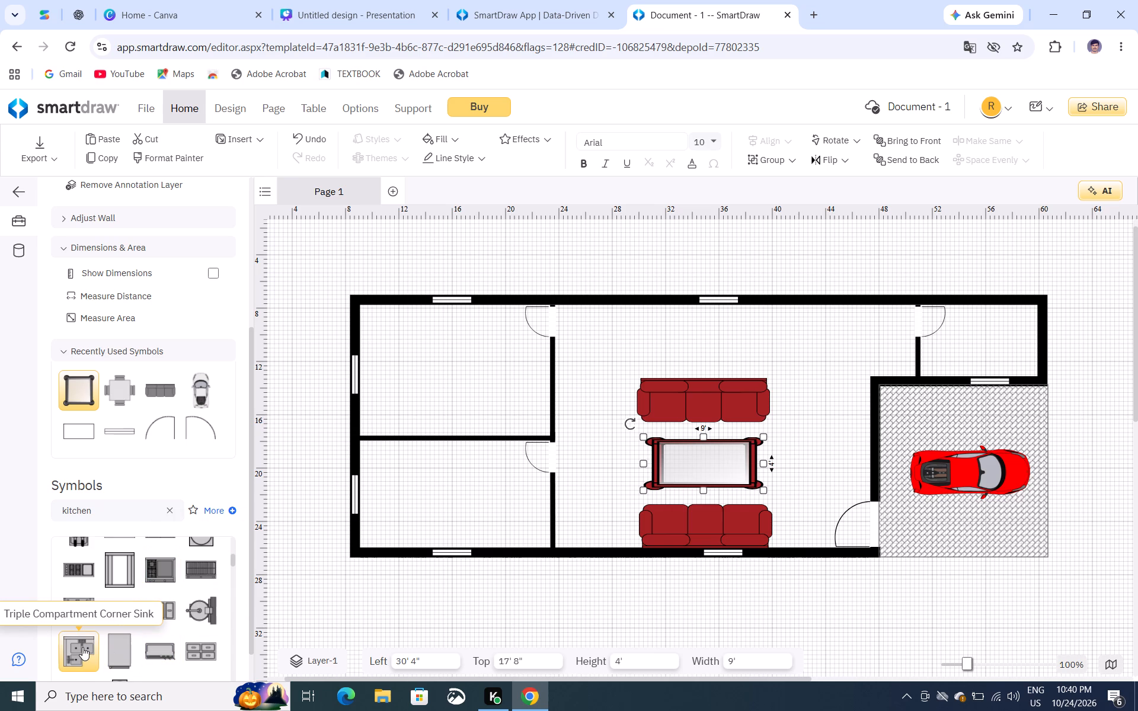
drag(82, 647, 410, 521)
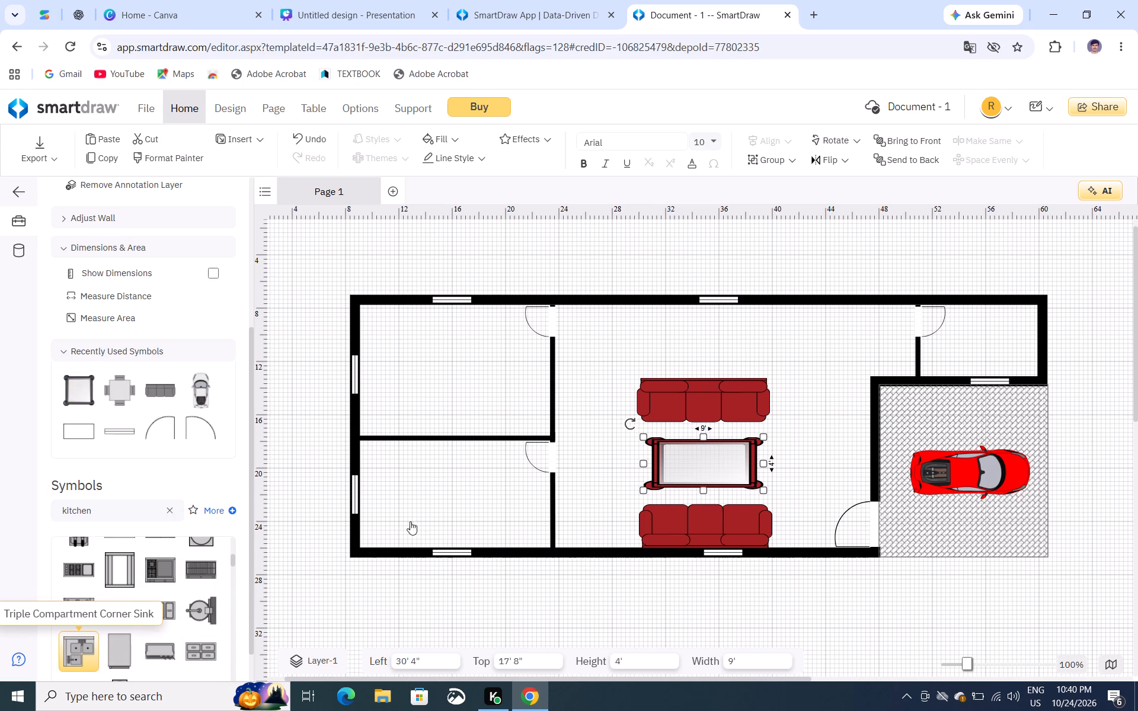
drag(410, 521, 391, 471)
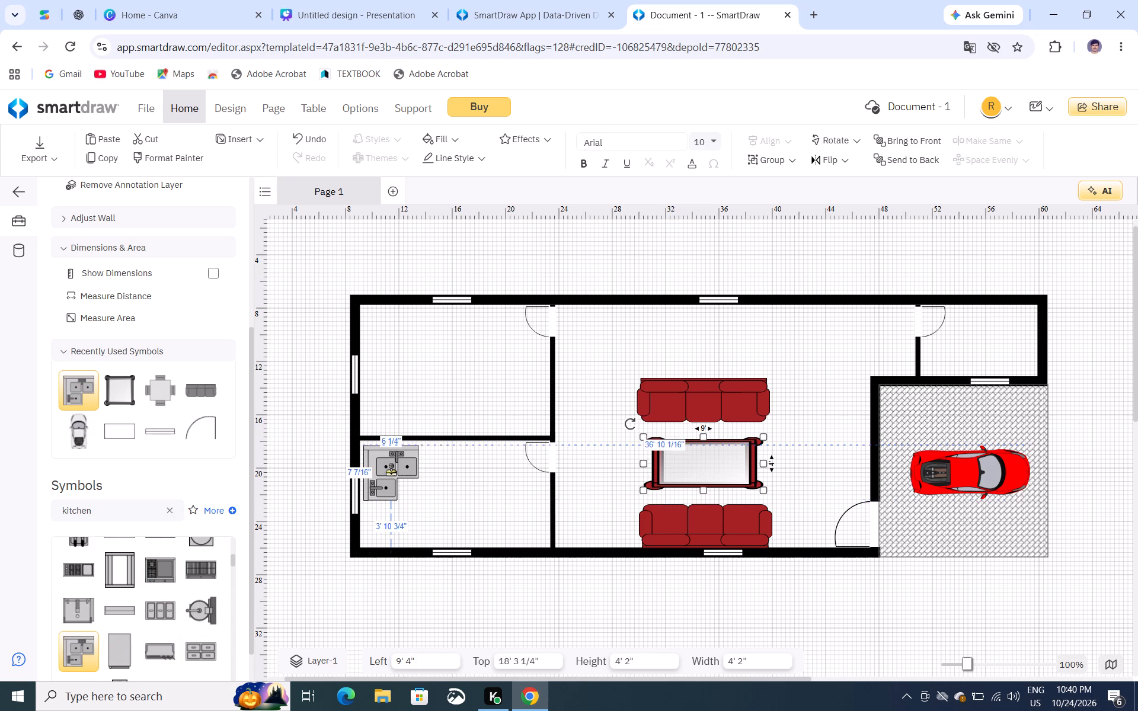
drag(391, 471, 388, 470)
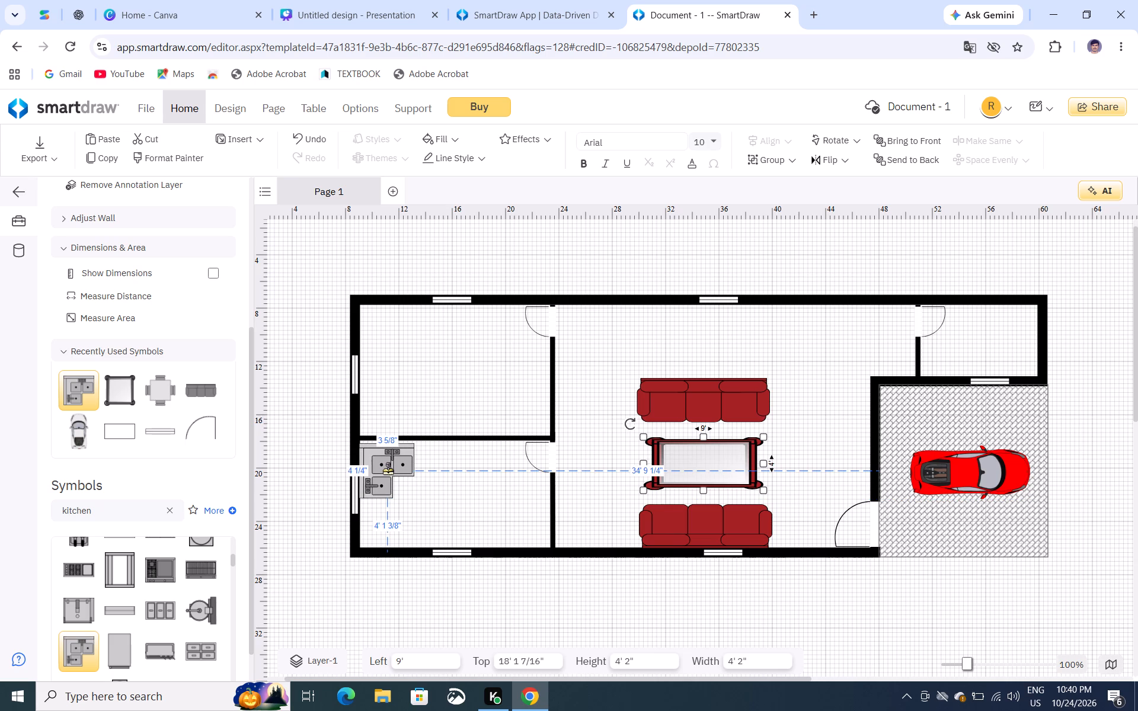
drag(388, 470, 387, 465)
click(449, 518)
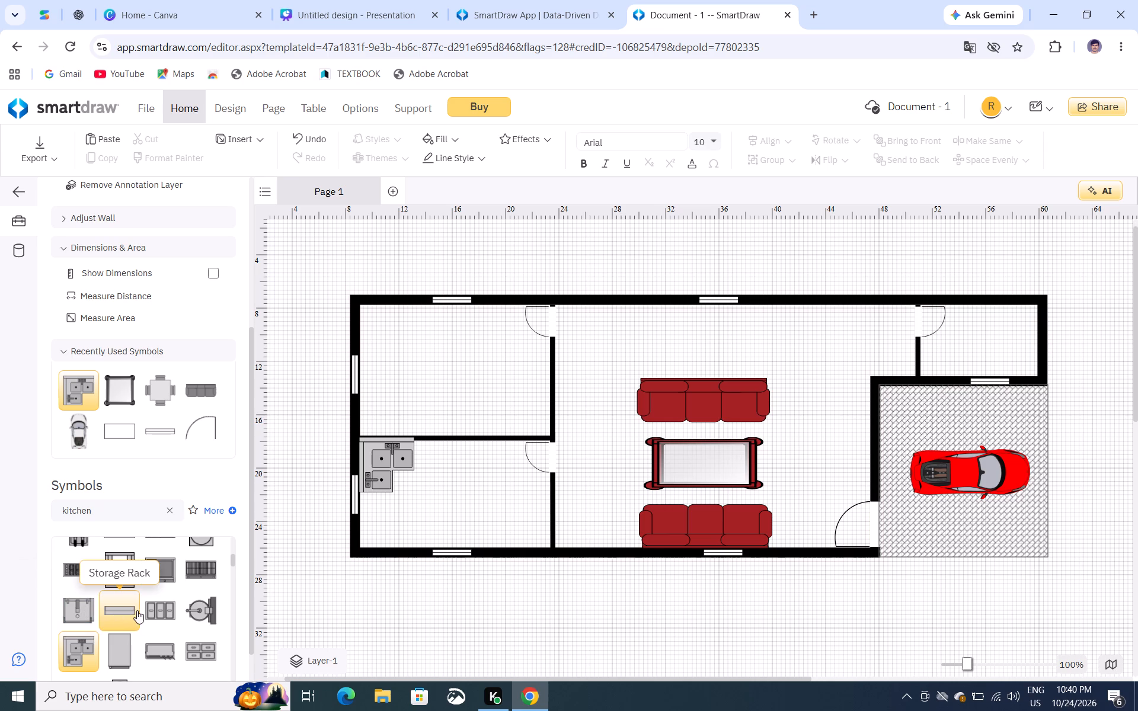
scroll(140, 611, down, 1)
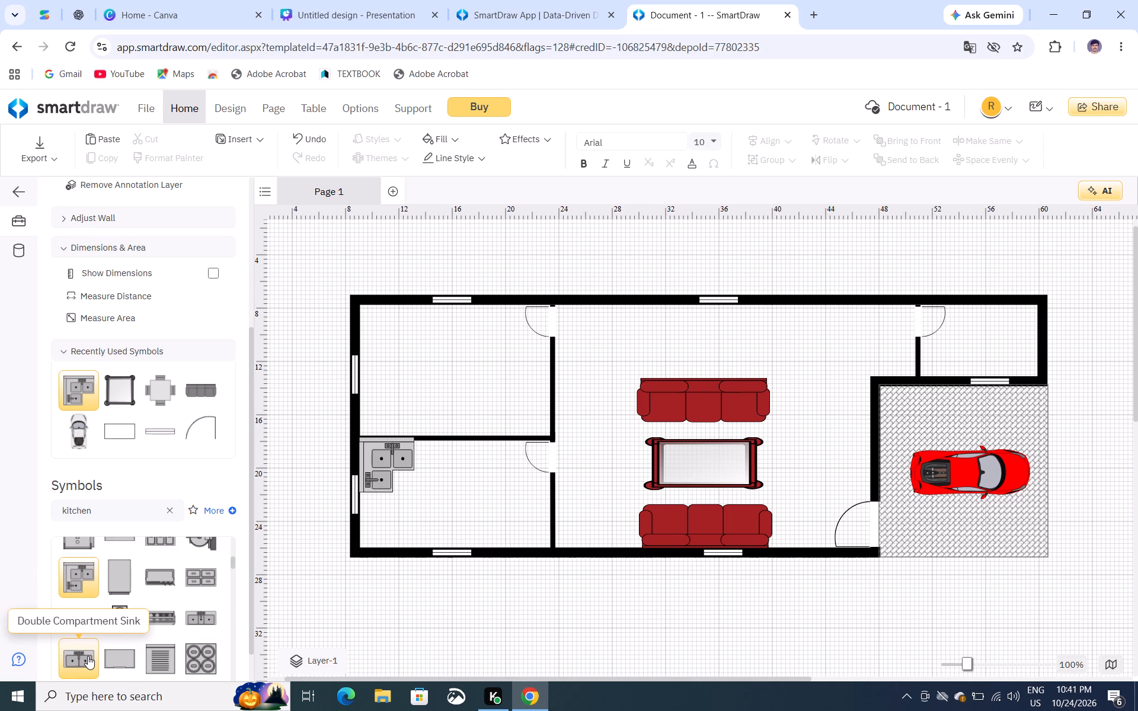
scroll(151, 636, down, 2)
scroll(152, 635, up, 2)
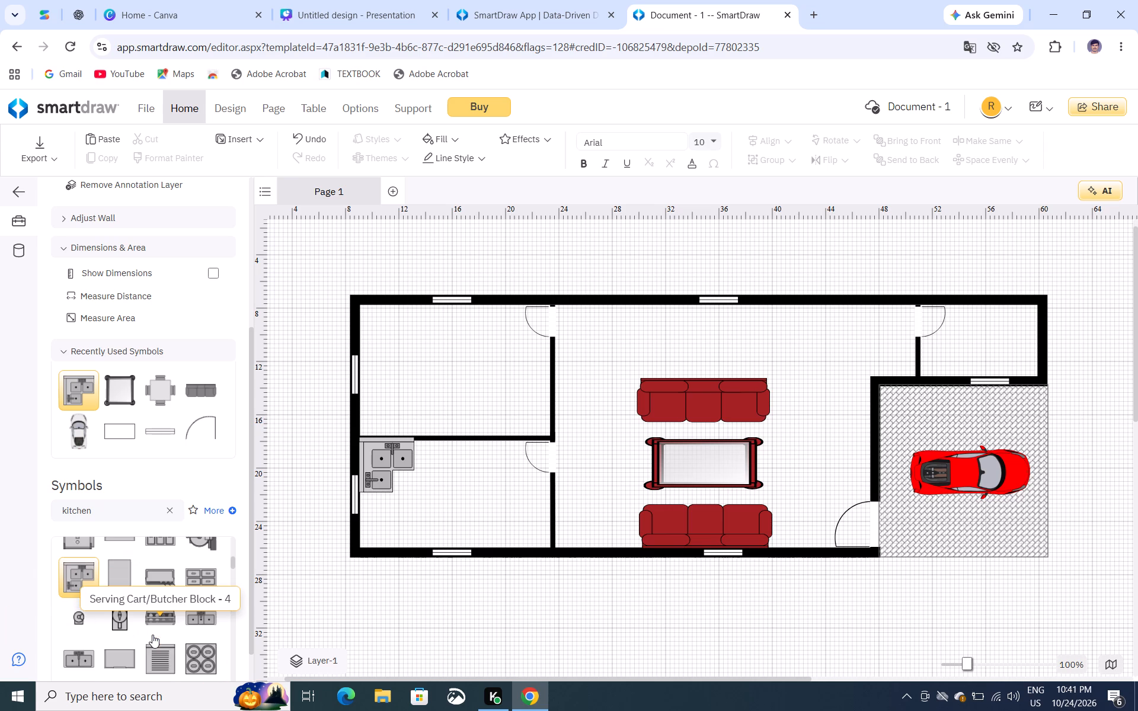
Shorten the corner sink slightly from its lower edge, keeping its upper edge against the dividing wall.
click(381, 487)
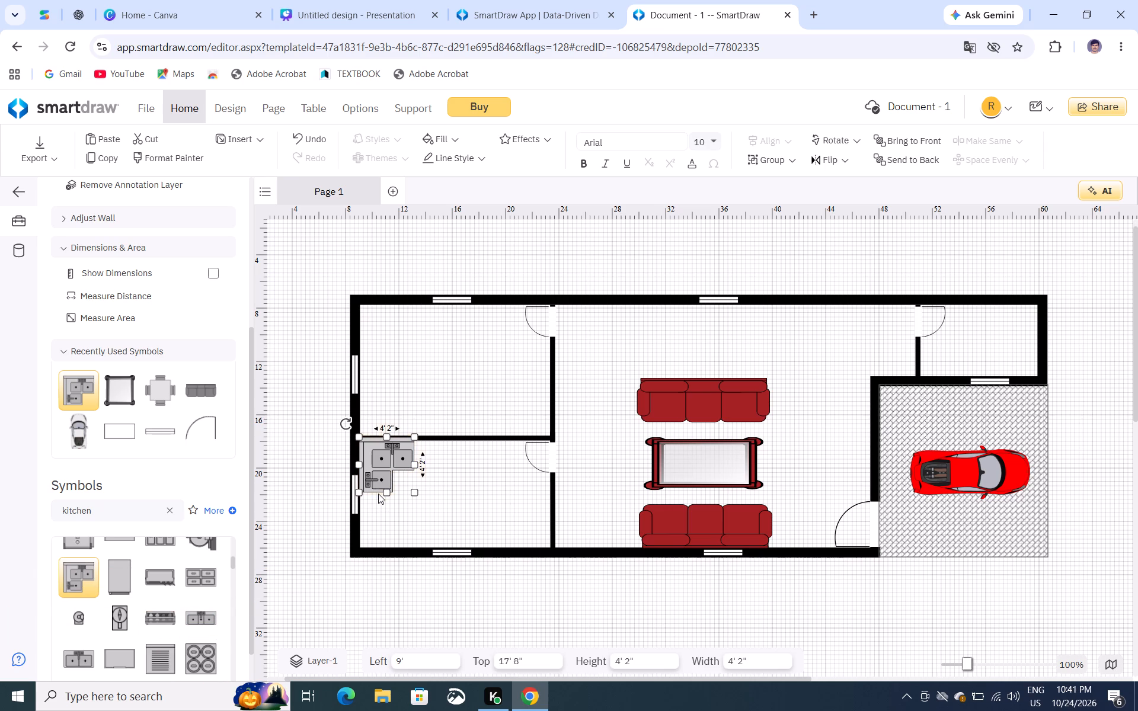
drag(385, 492, 382, 533)
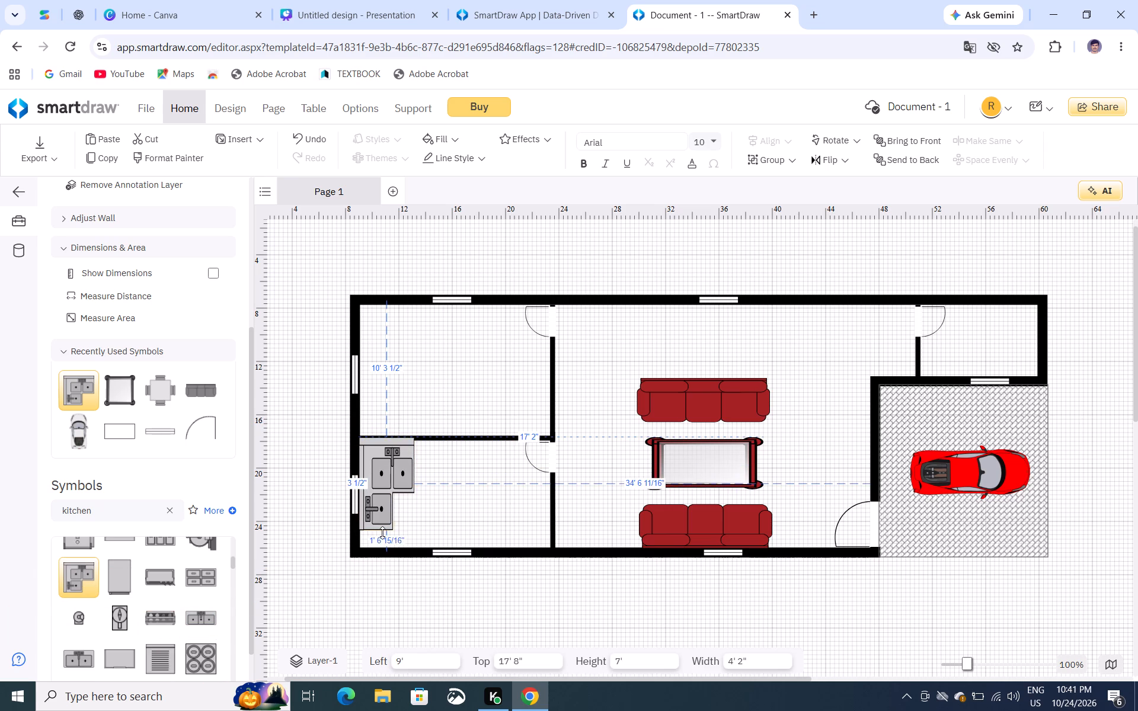
drag(382, 533, 382, 484)
click(425, 504)
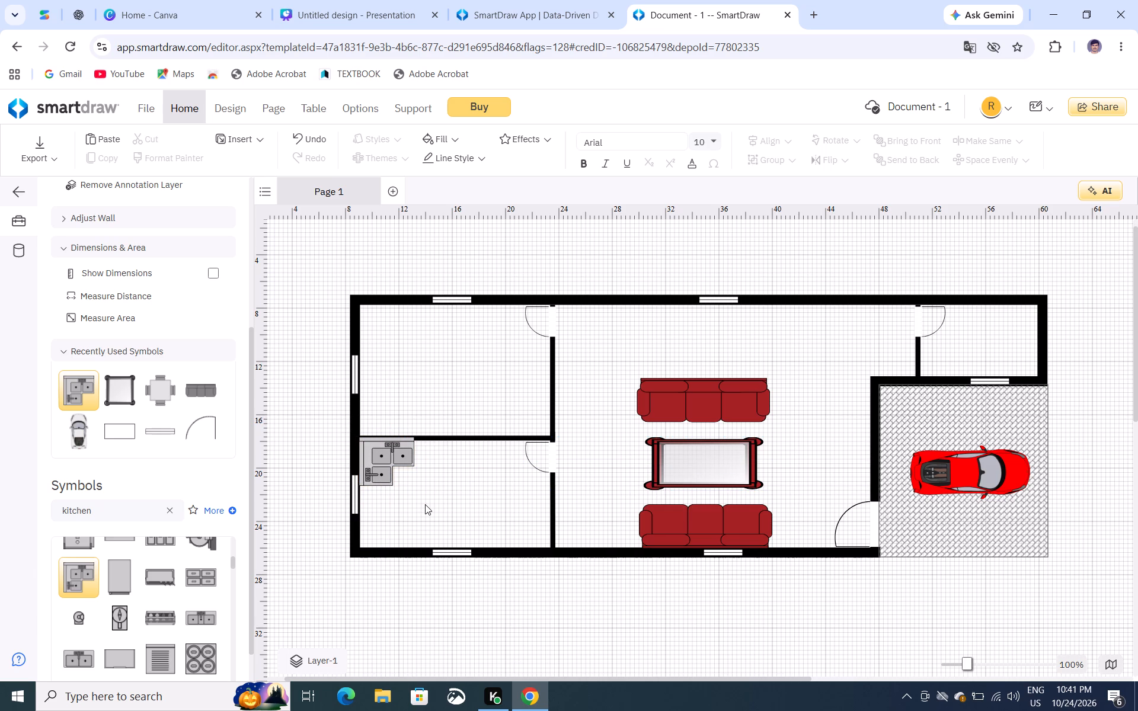
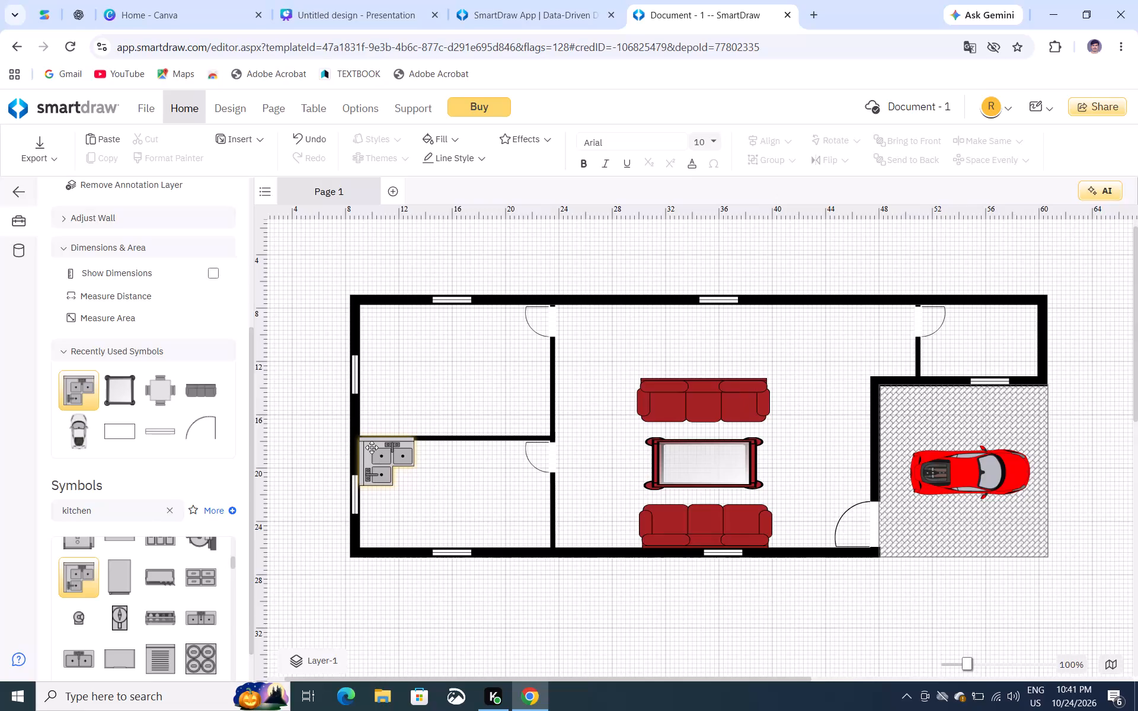
Fill the triple compartment corner sink with the olive green standard colour.
click(447, 139)
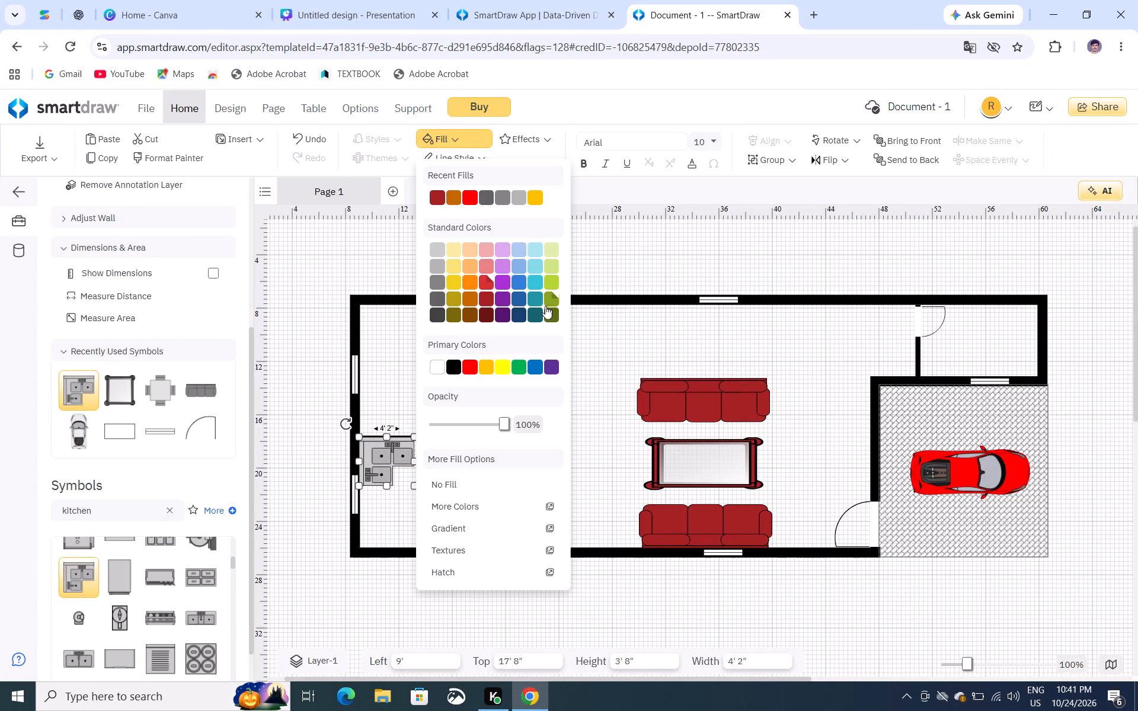
click(551, 294)
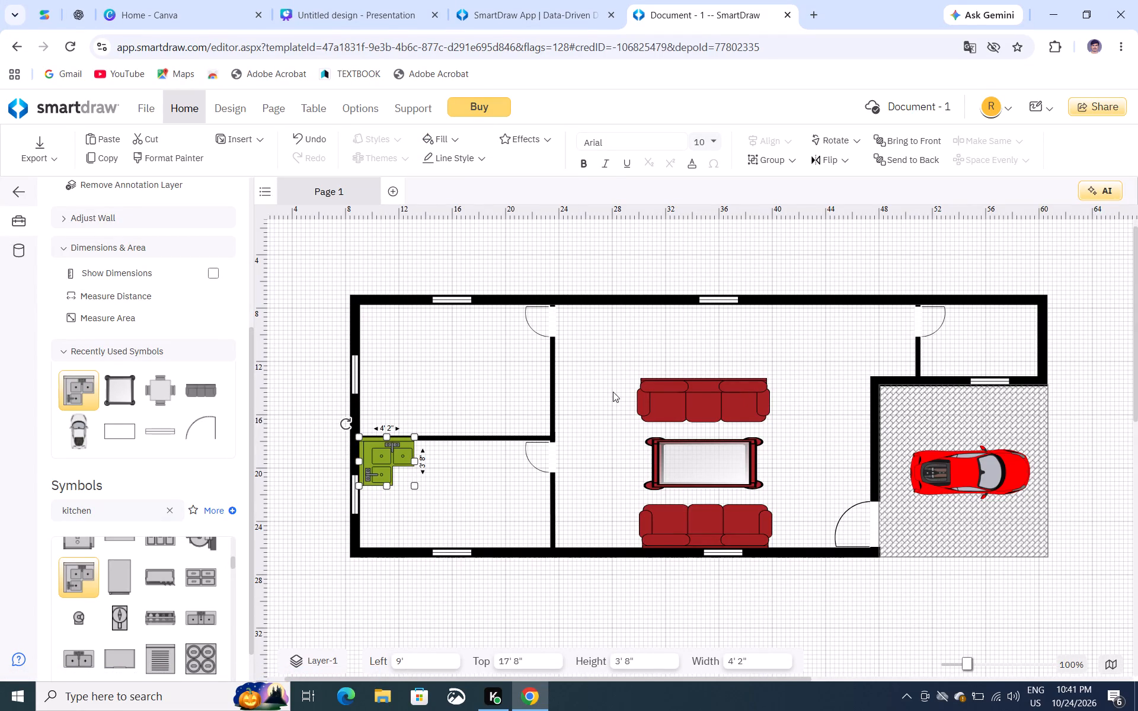
click(632, 353)
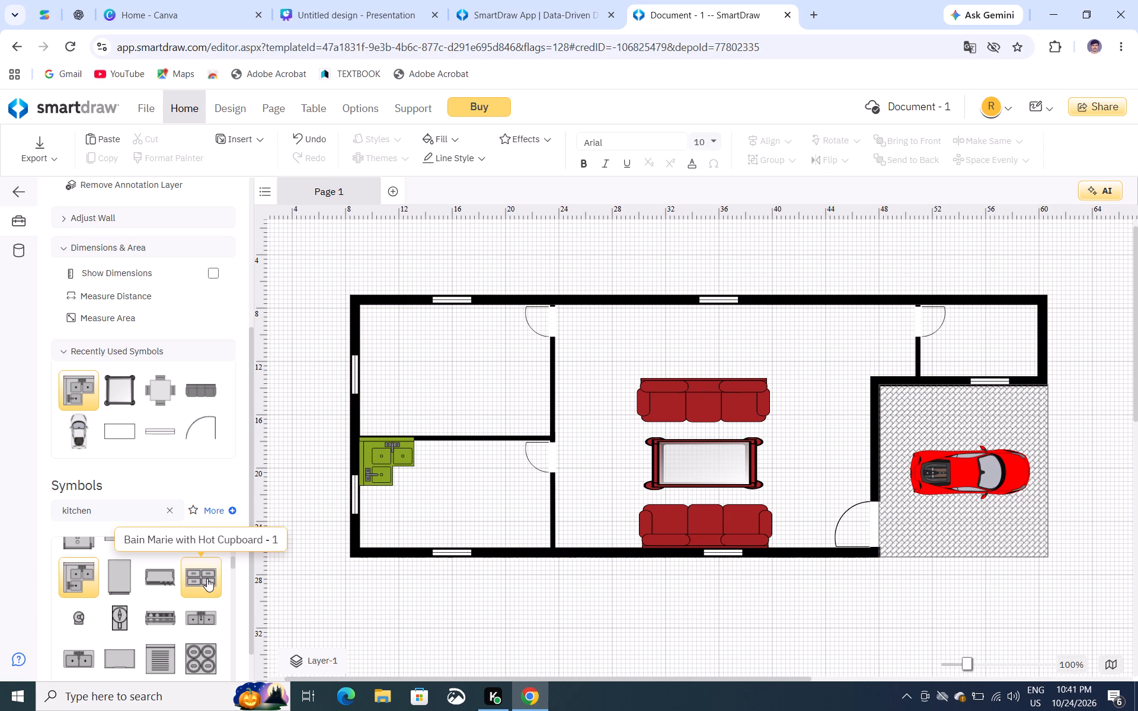
Look further through the kitchen symbol results, including the Household Appliances & Kitchen group, for more fixtures.
scroll(207, 578, down, 2)
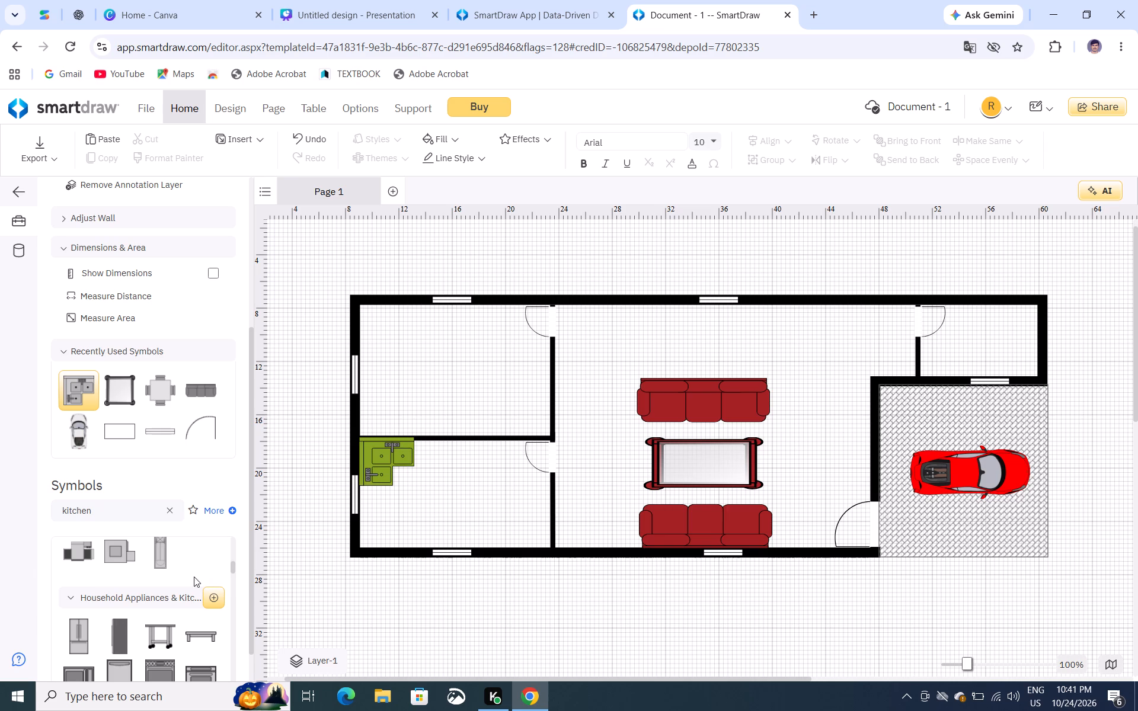
scroll(194, 577, down, 15)
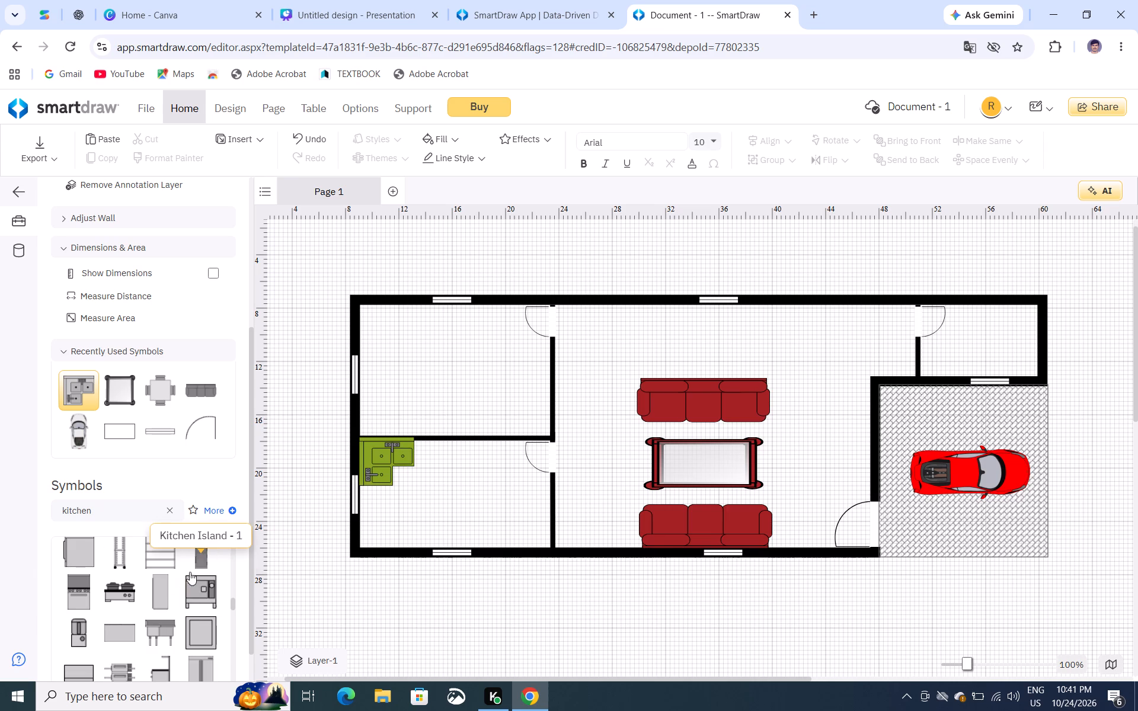
Browse the symbol library list for a suitable furniture or fixture library, checking the Interior Elevation folder under Floor Plans.
click(220, 511)
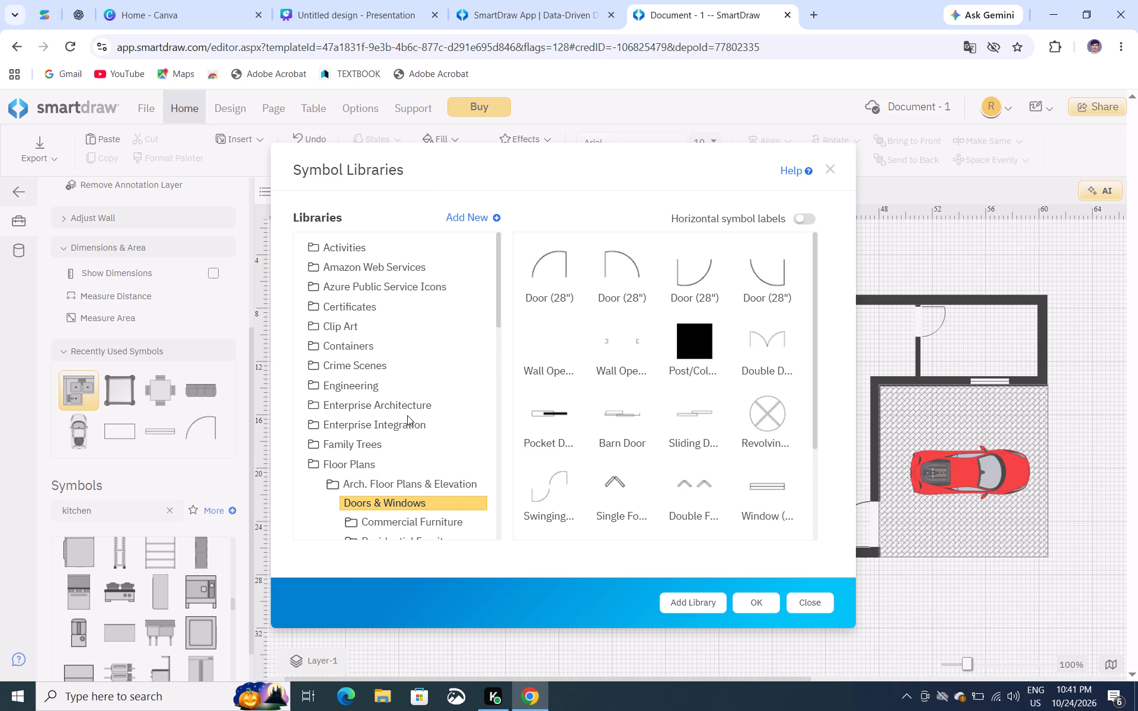
scroll(407, 415, down, 2)
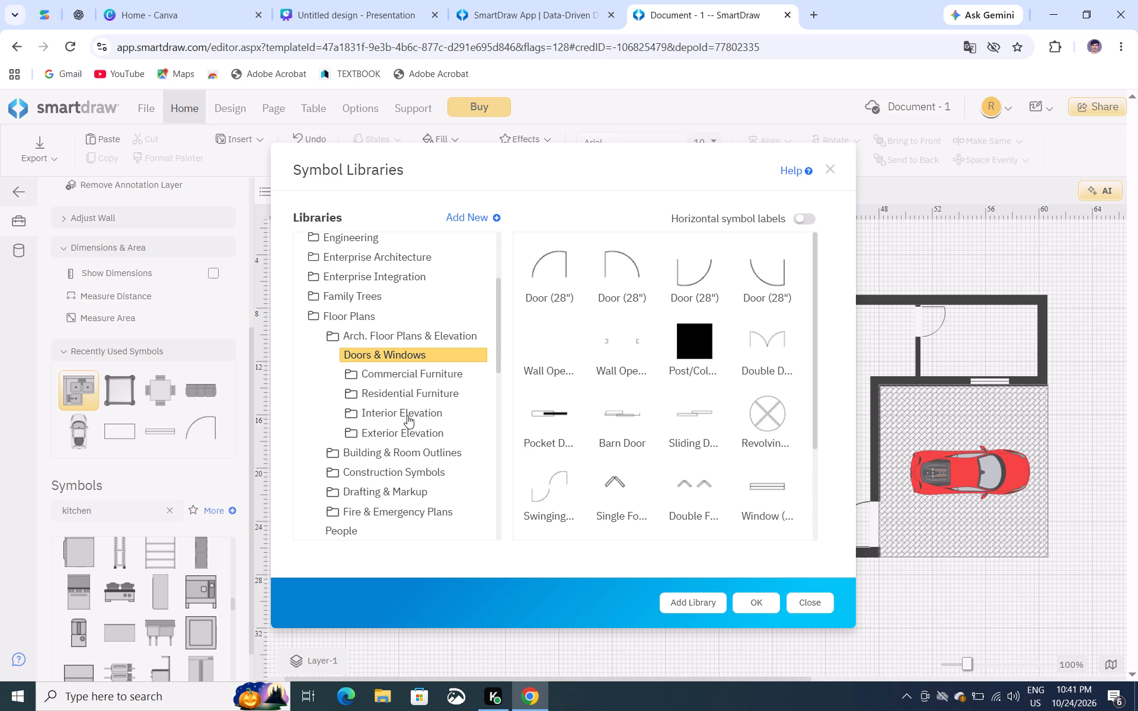
scroll(407, 415, down, 3)
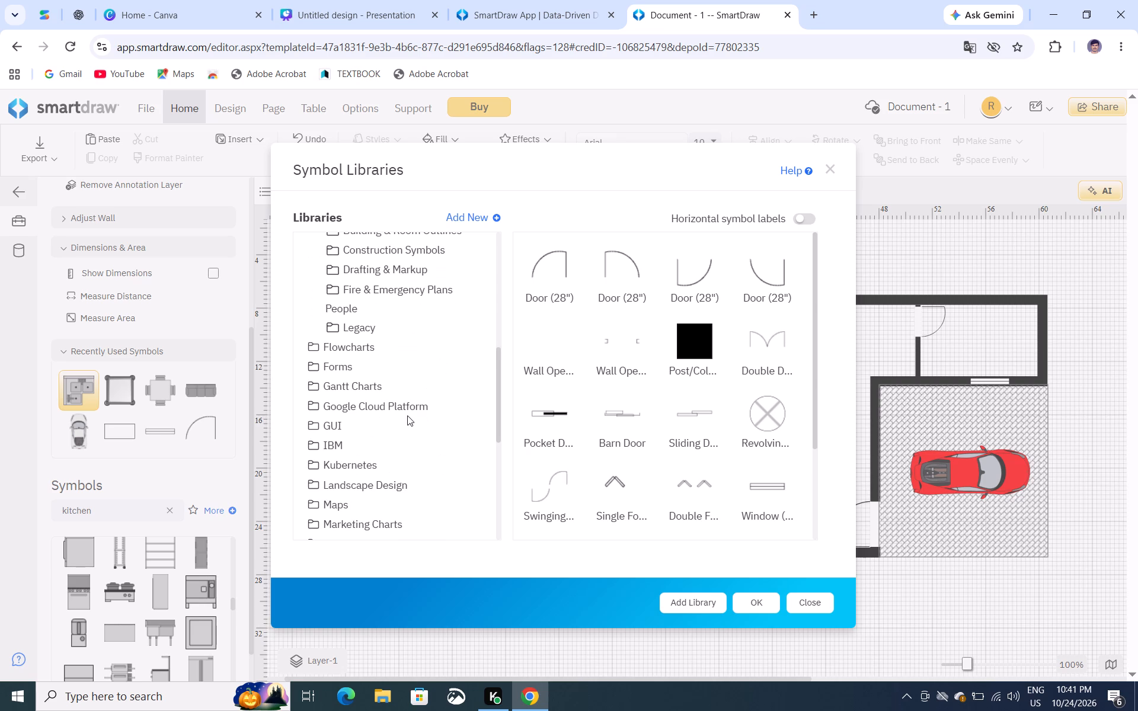
scroll(407, 415, down, 2)
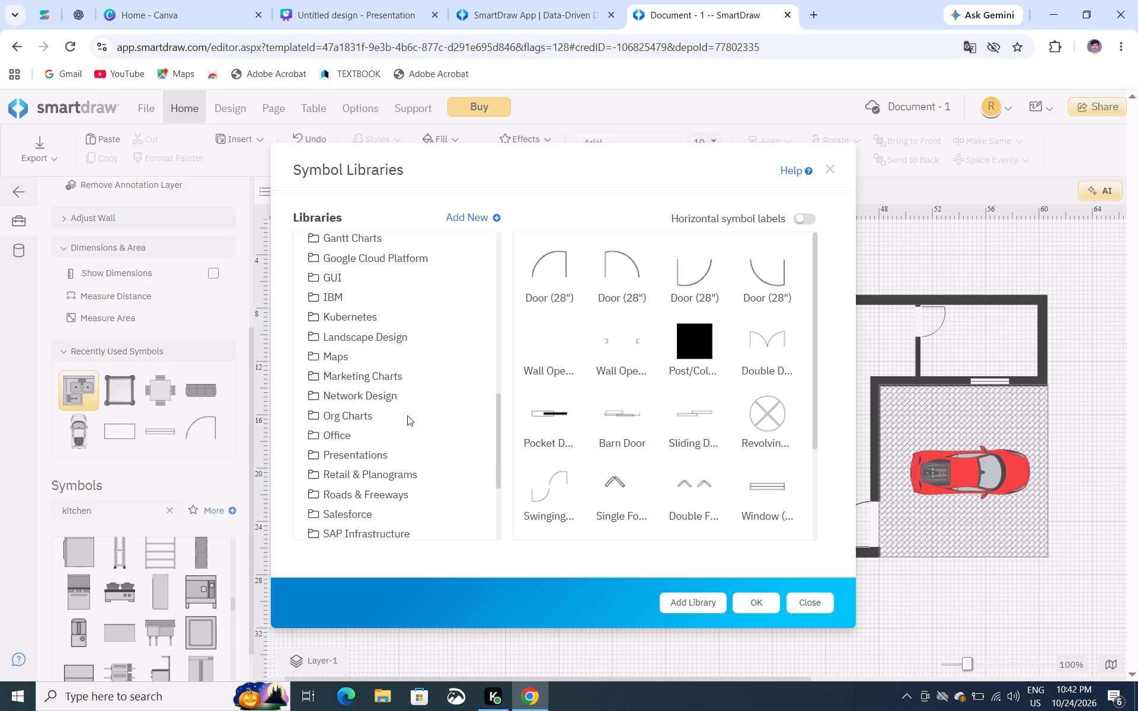
scroll(407, 415, down, 6)
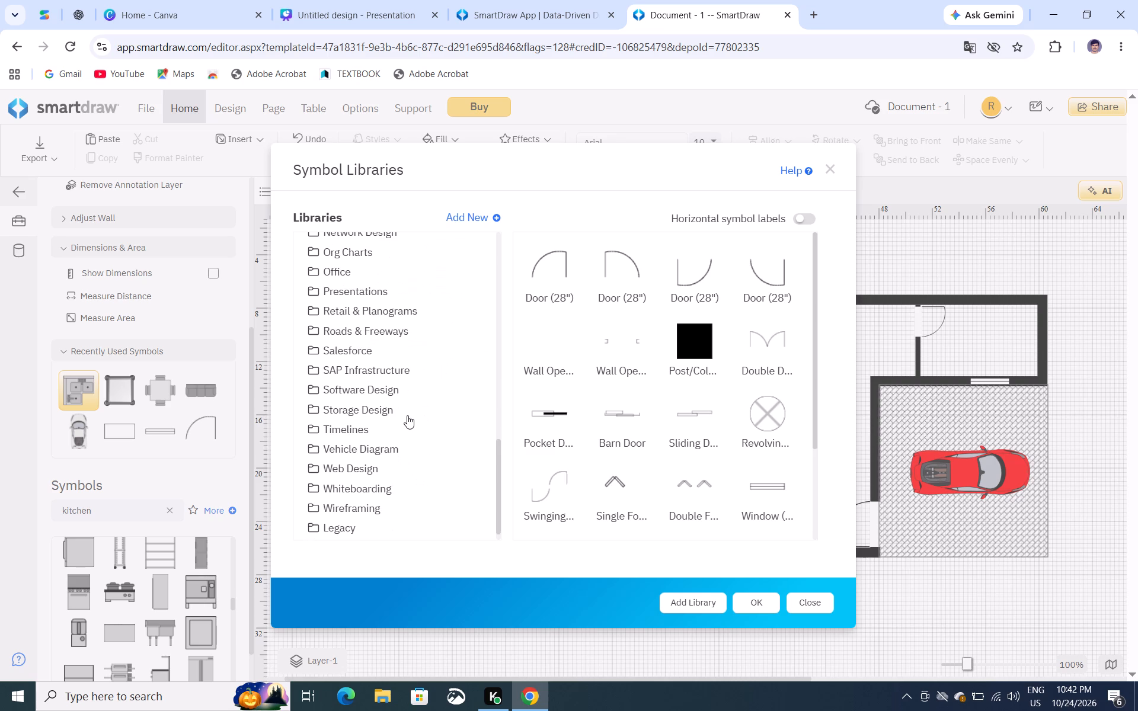
scroll(407, 415, down, 1)
scroll(407, 415, up, 2)
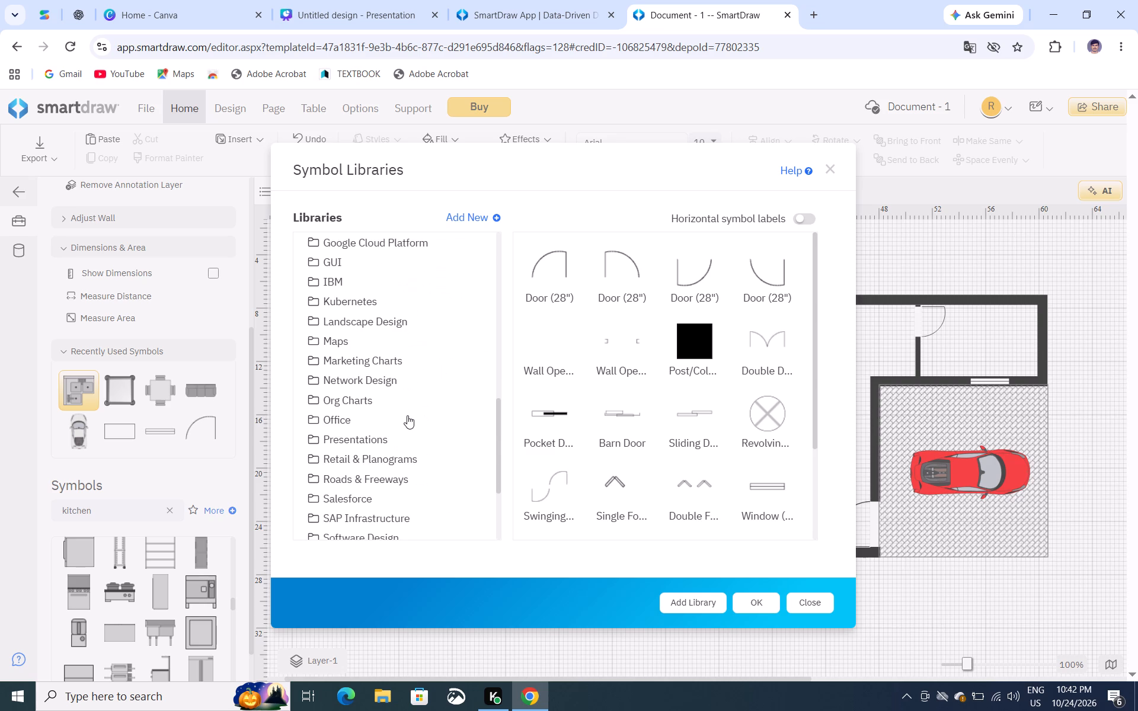
scroll(407, 415, up, 1)
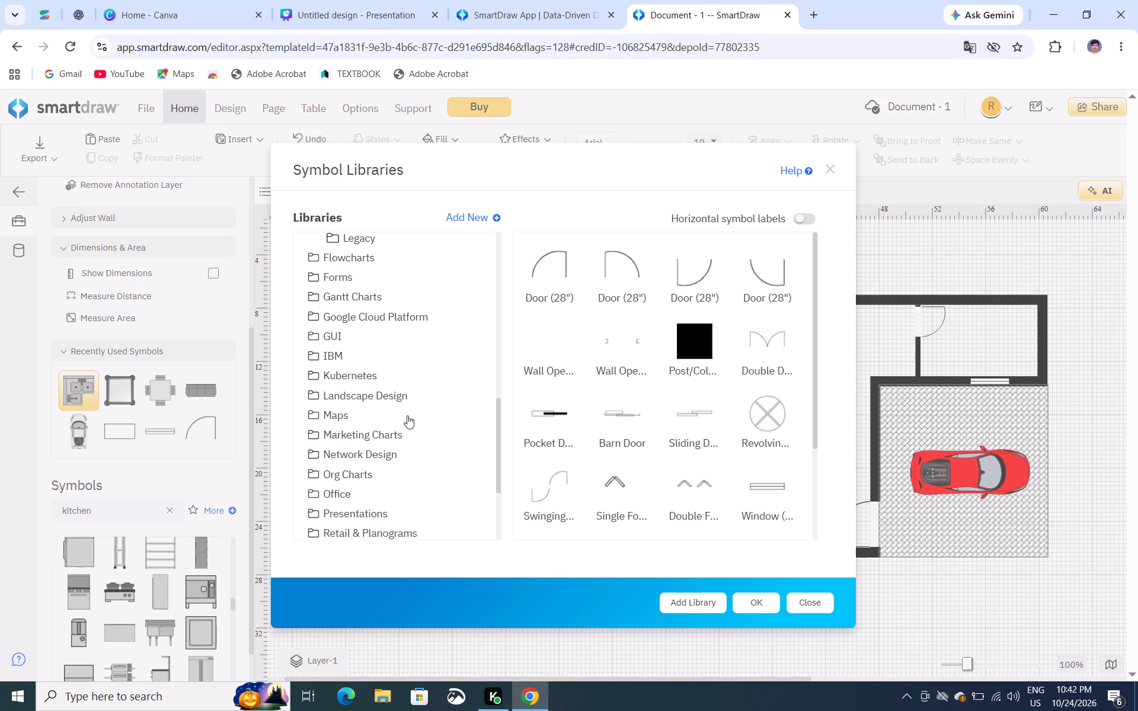
scroll(407, 415, up, 3)
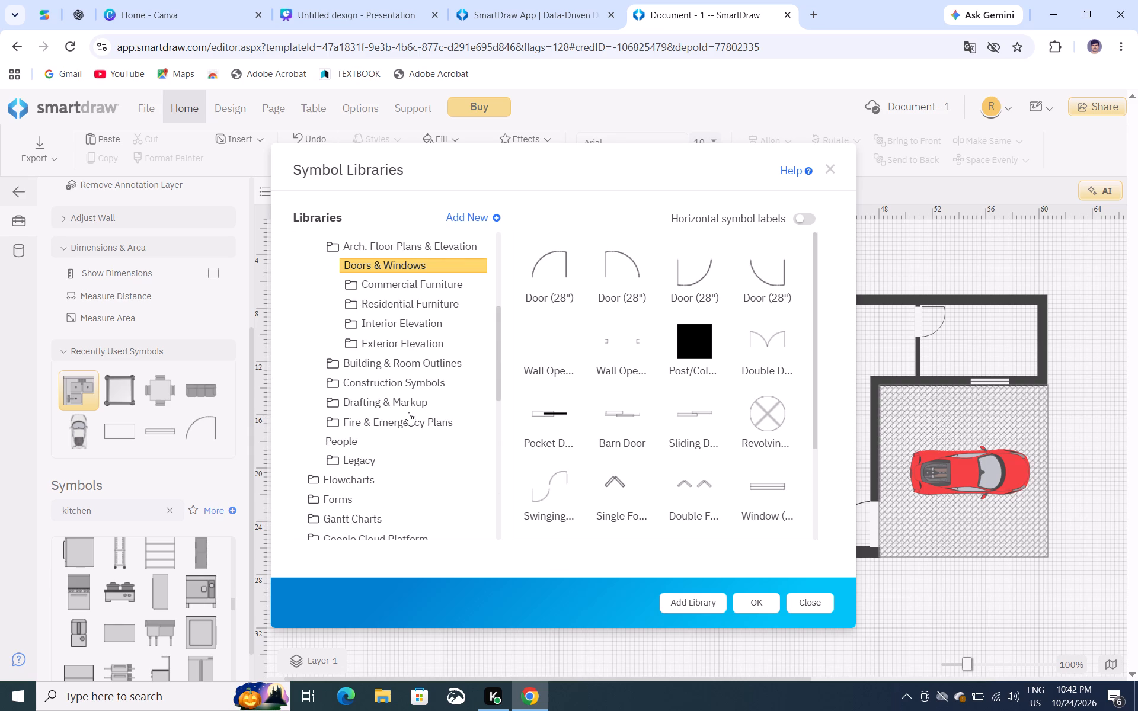
scroll(408, 404, up, 1)
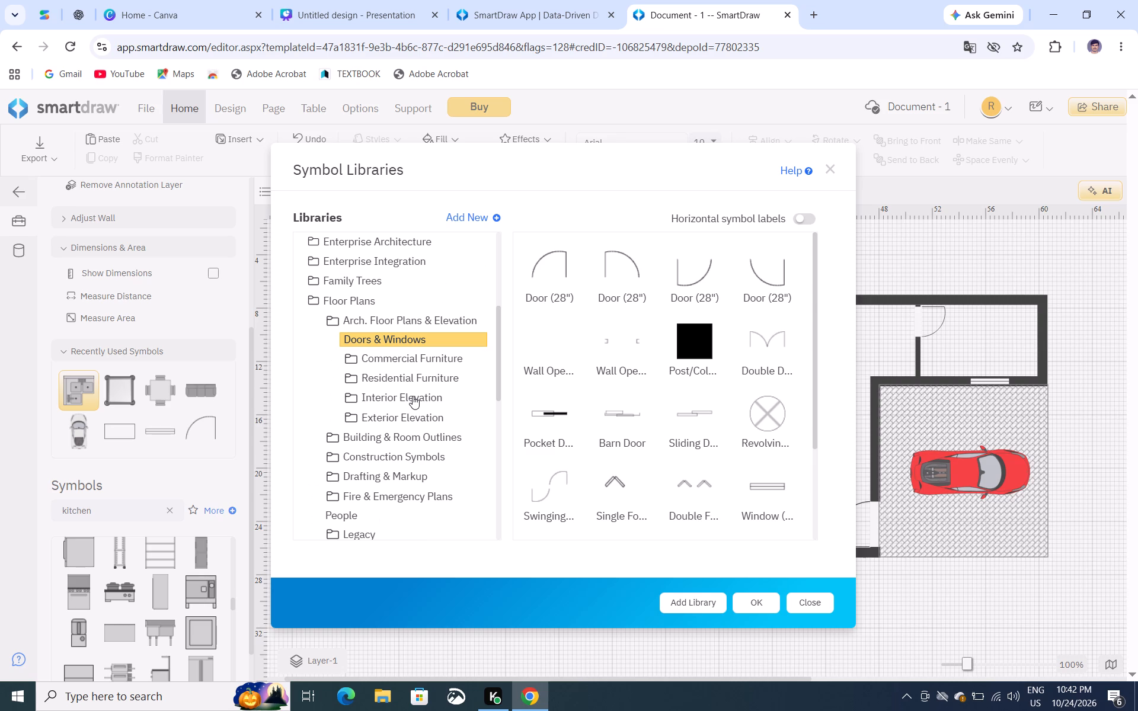
click(413, 396)
click(350, 399)
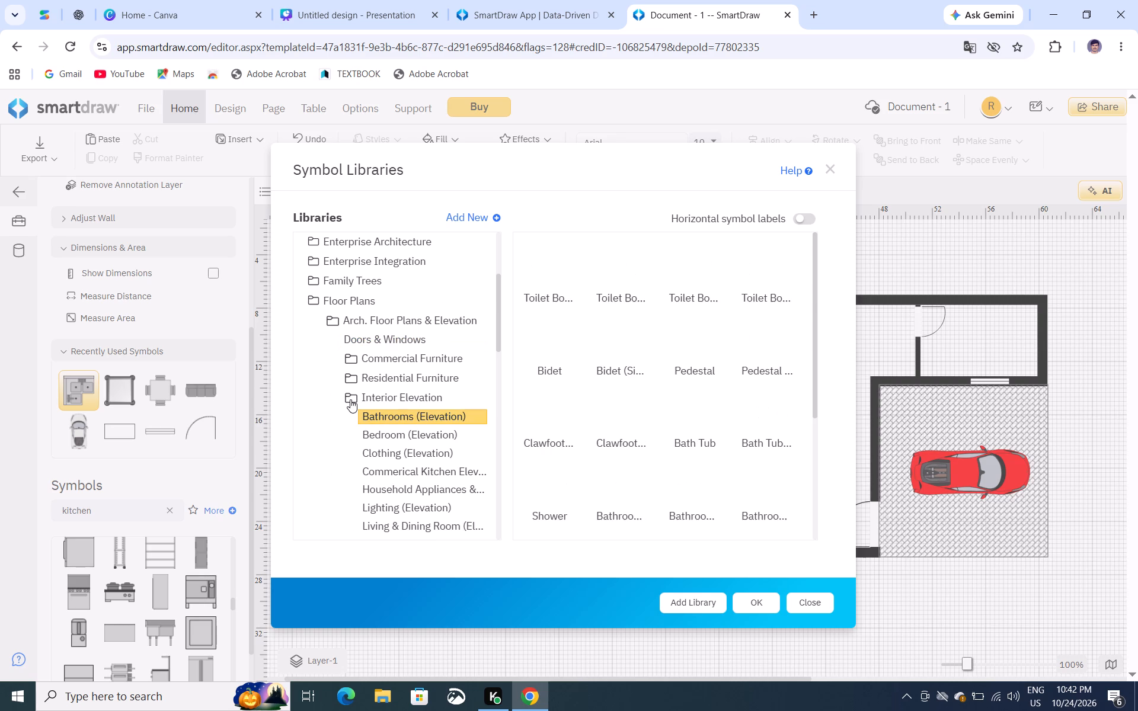
click(350, 399)
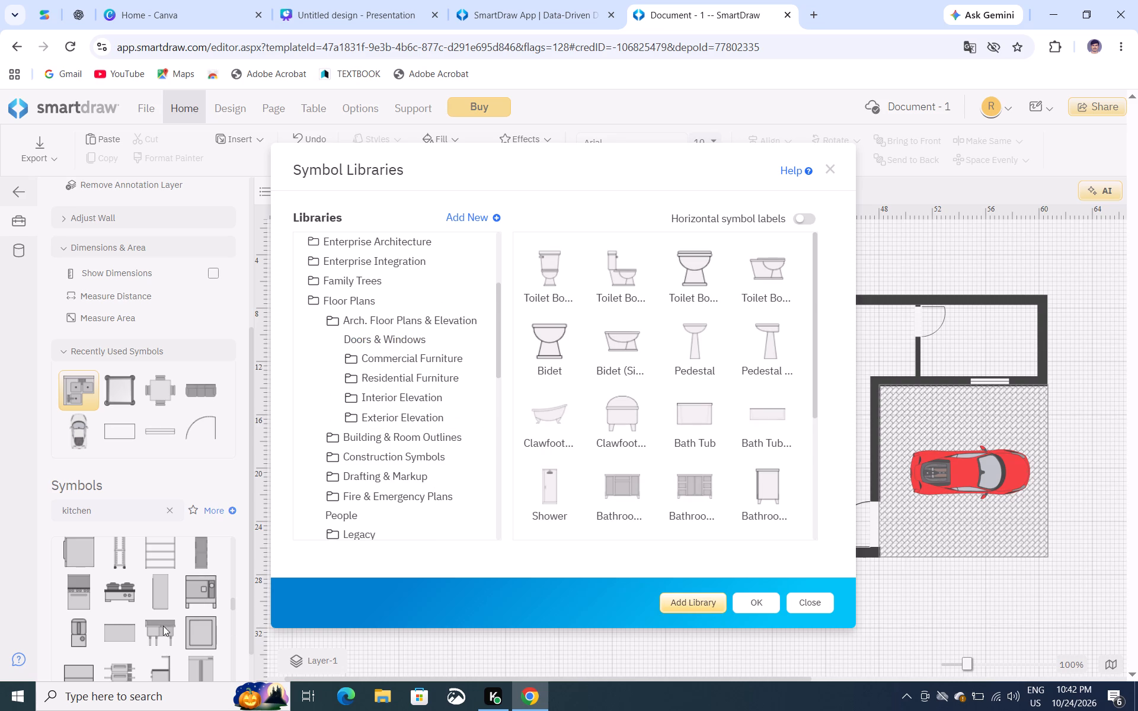
scroll(151, 596, down, 8)
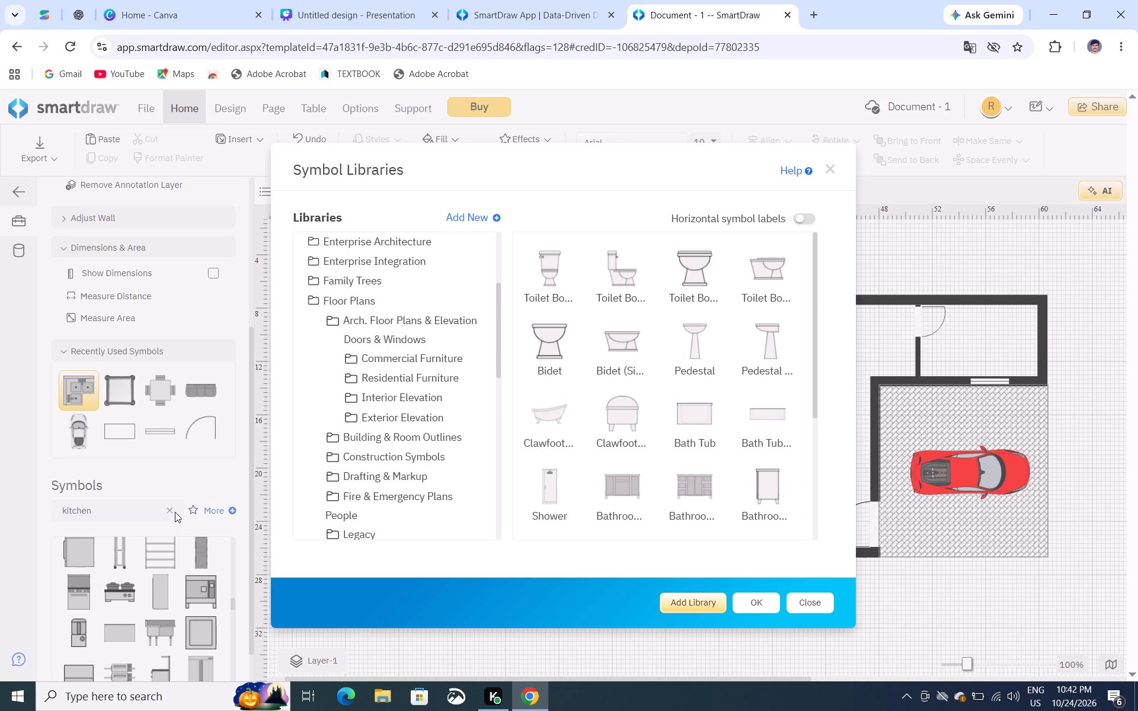
click(168, 508)
click(829, 605)
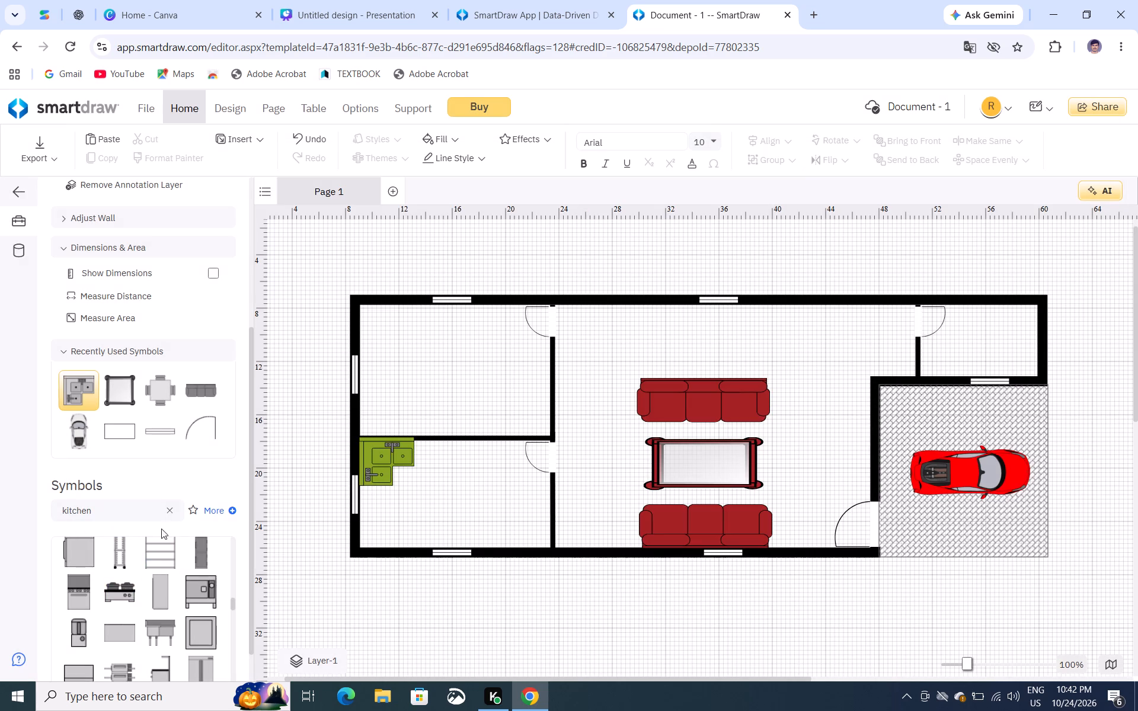
Clear the kitchen symbol search, look through the Doors & Windows symbols, and collapse that group.
click(172, 520)
scroll(180, 573, down, 3)
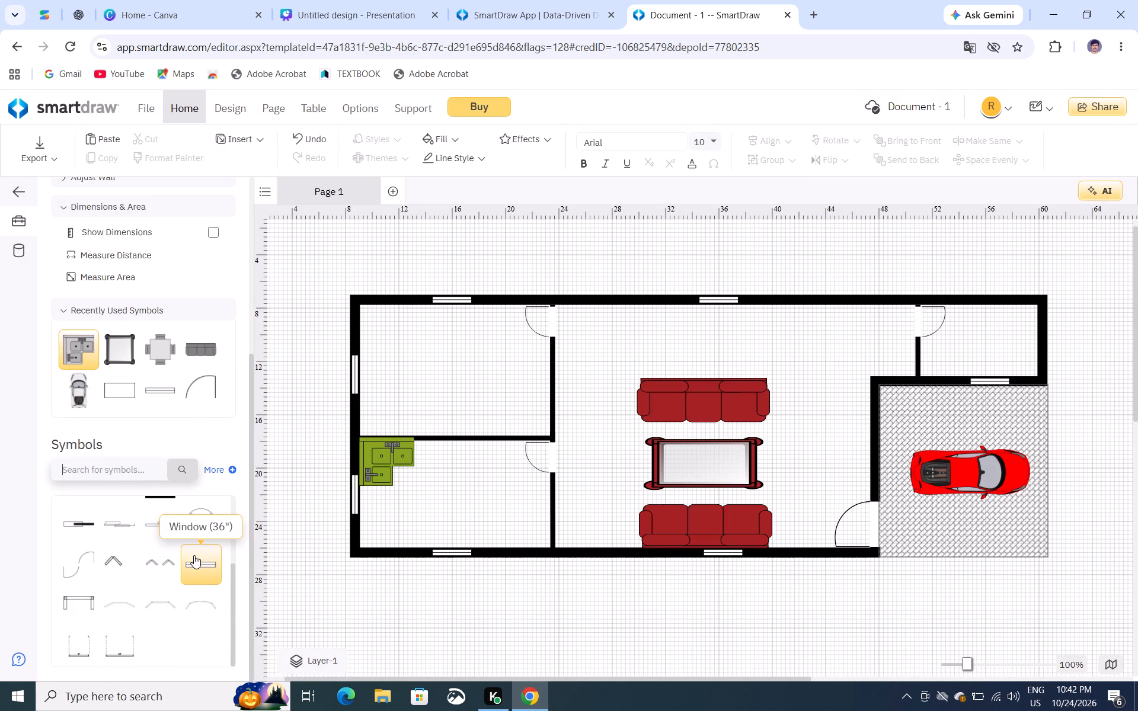
scroll(203, 565, down, 7)
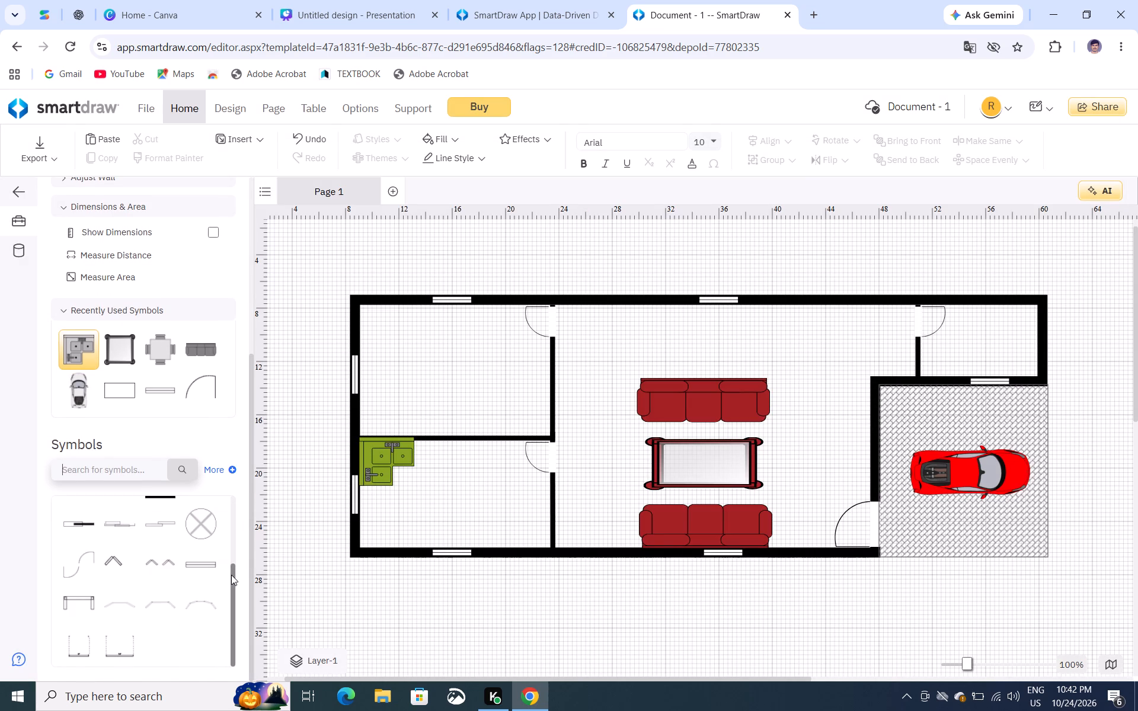
scroll(231, 571, up, 8)
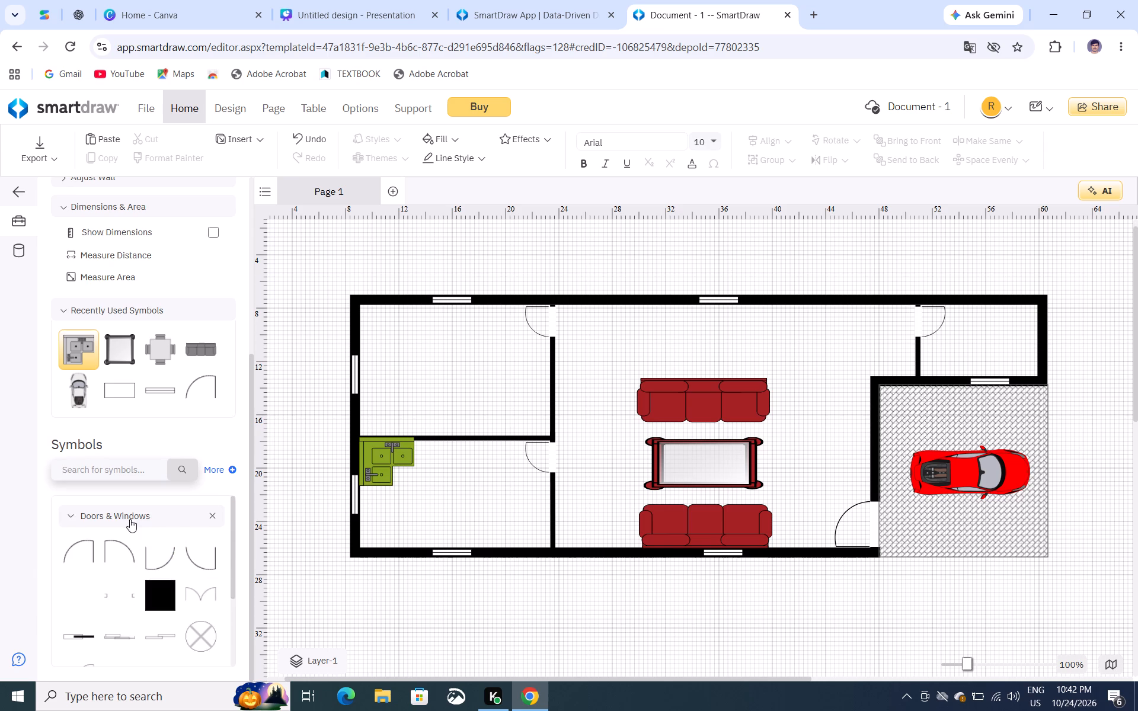
click(129, 518)
scroll(152, 569, down, 2)
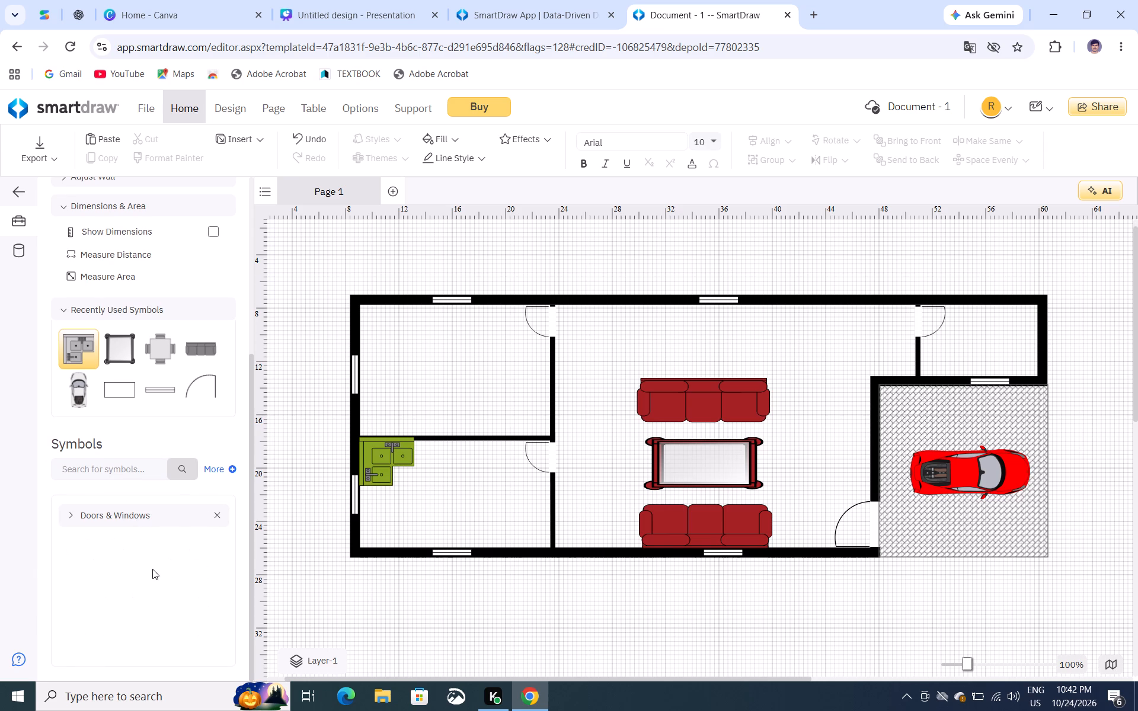
click(74, 514)
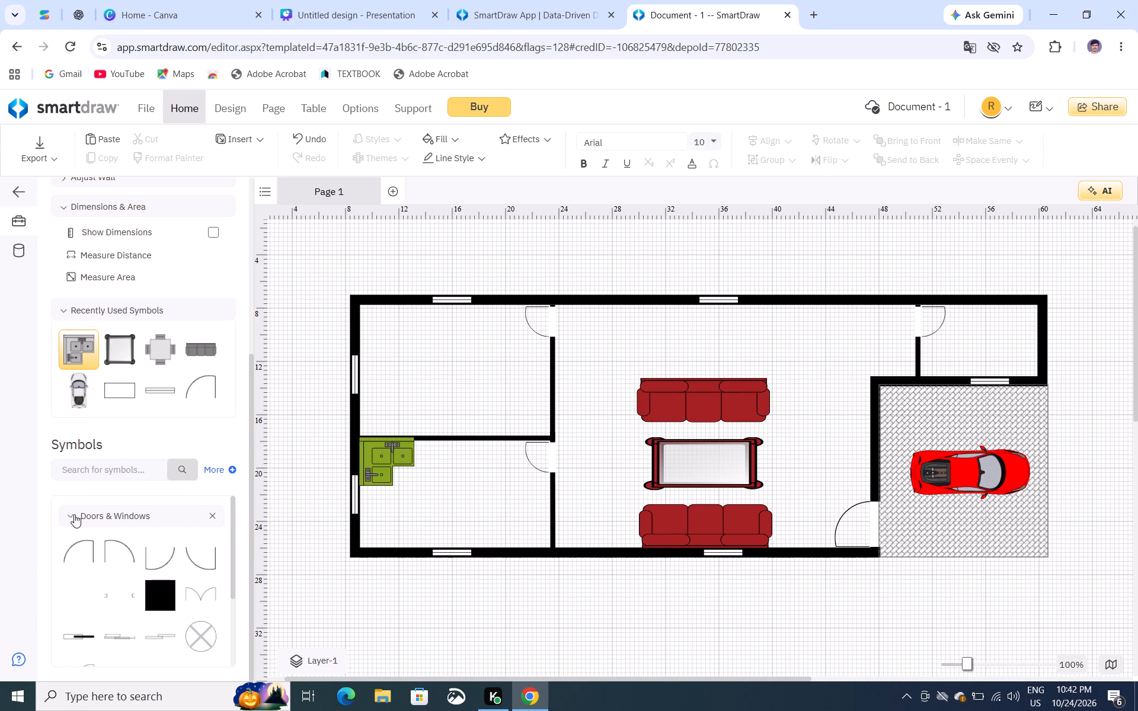
click(74, 514)
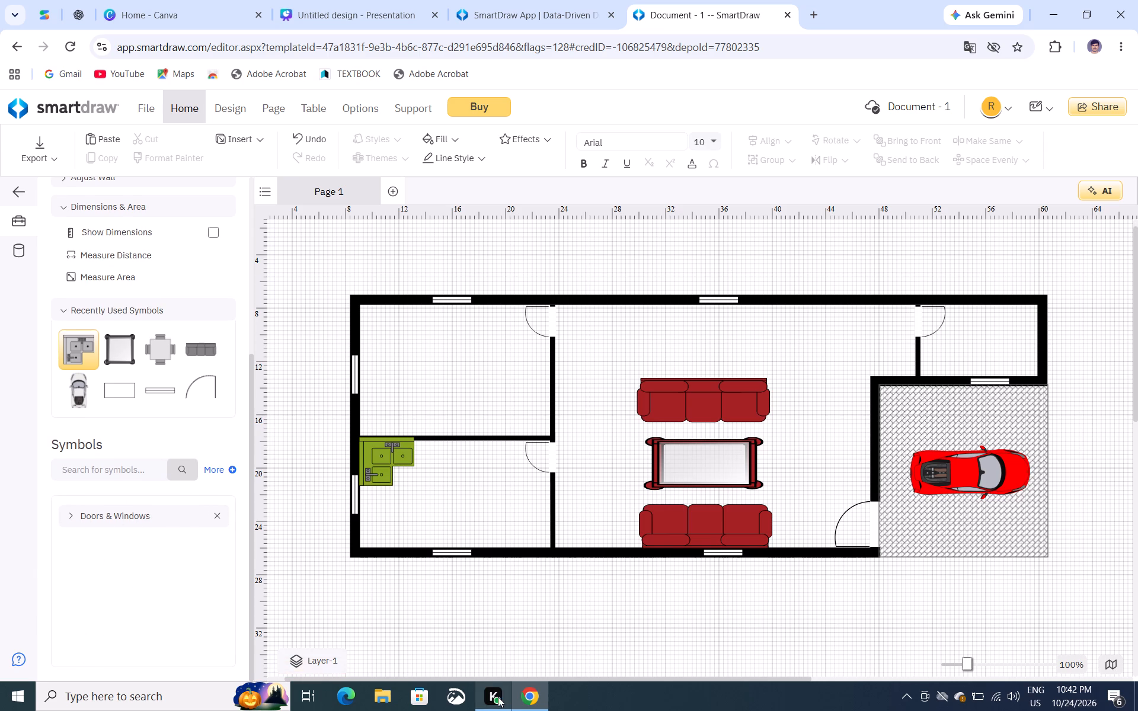
Look through the Family Trees and Floor Plans folders of the symbol libraries and try to add the Doors & Windows library.
click(213, 470)
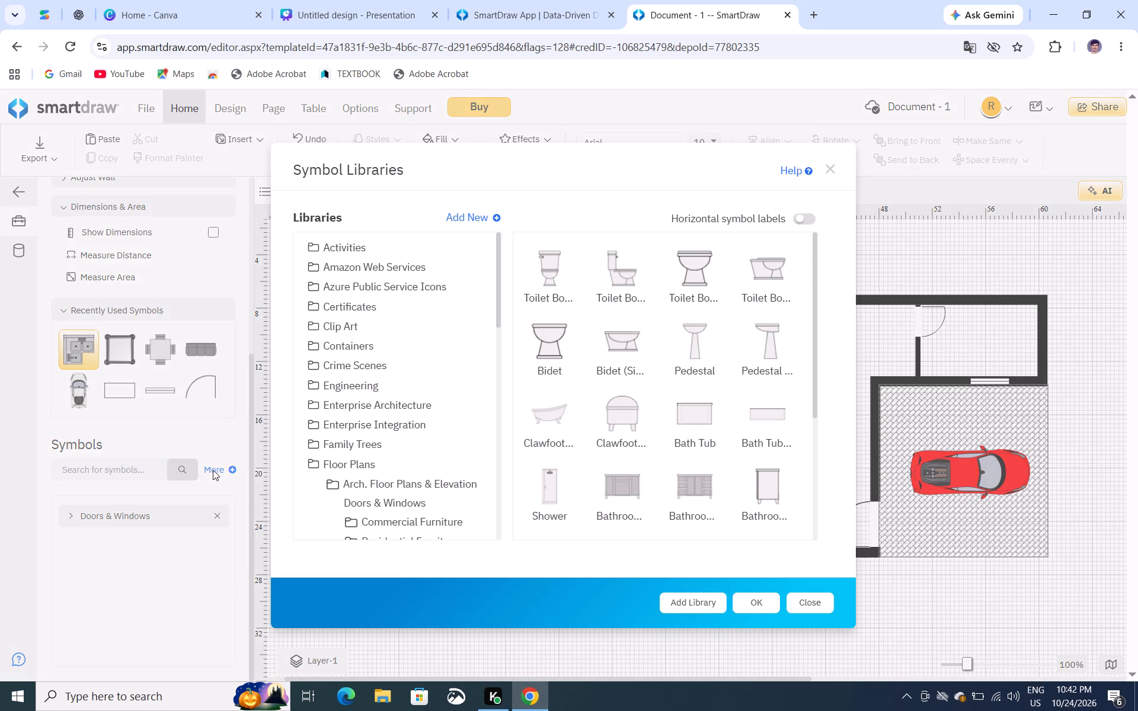
click(356, 458)
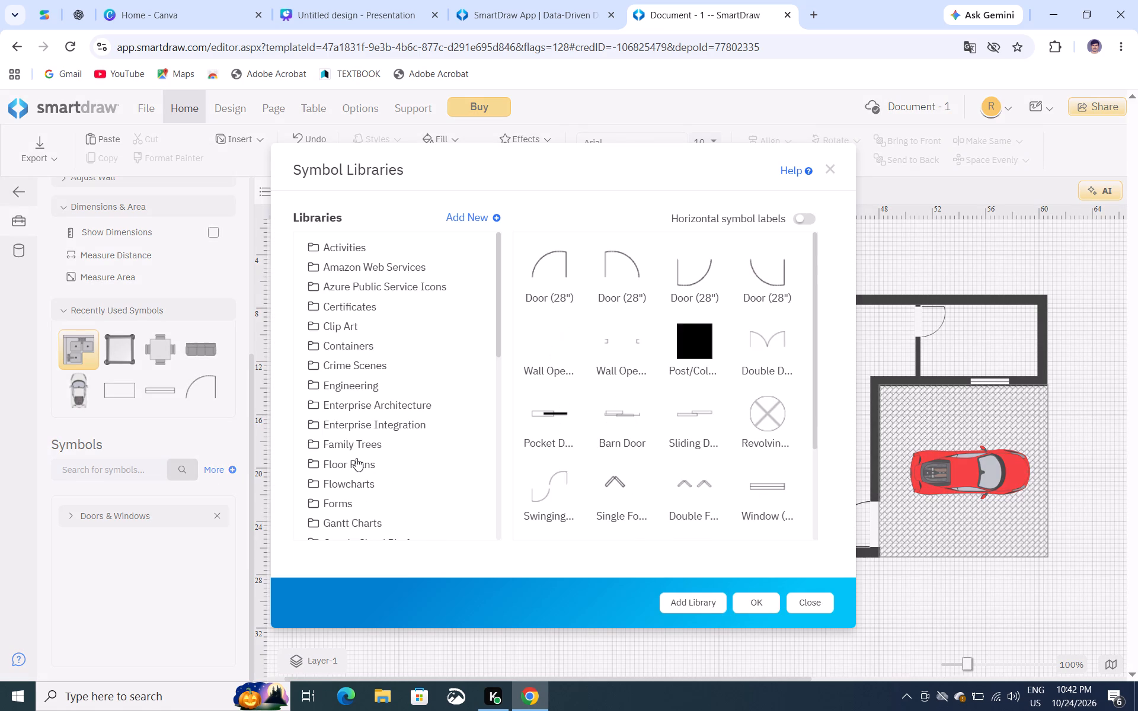
click(315, 460)
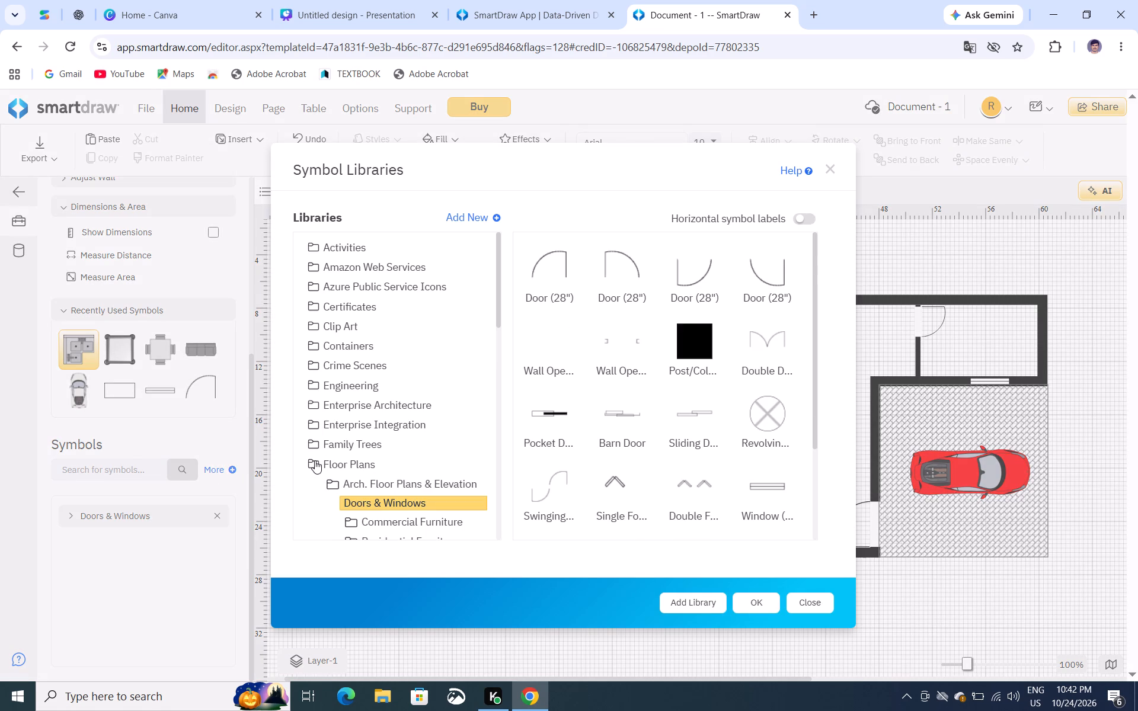
click(331, 482)
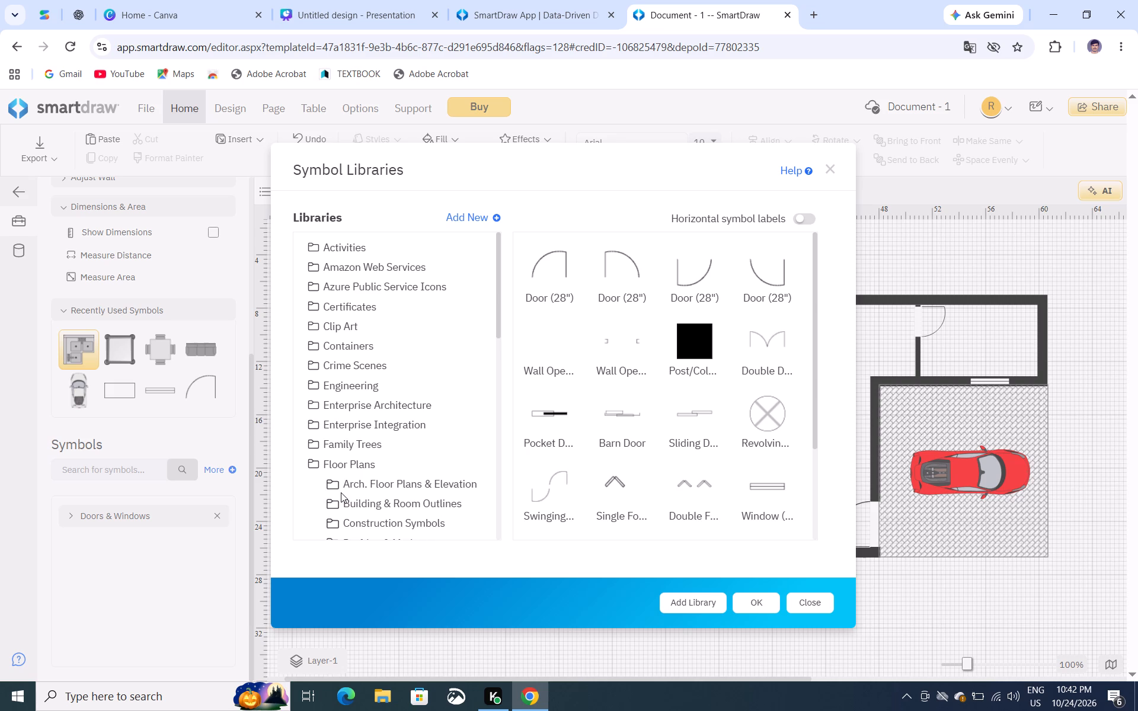
click(348, 459)
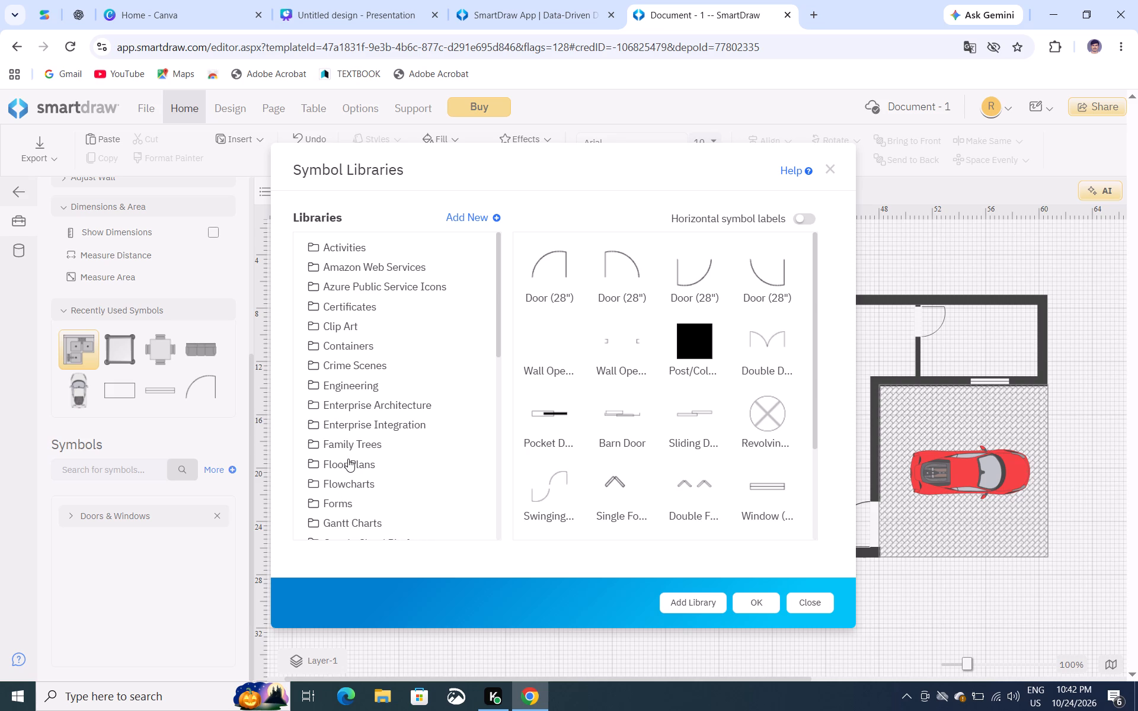
drag(334, 462, 259, 478)
drag(259, 478, 184, 483)
right_click(321, 444)
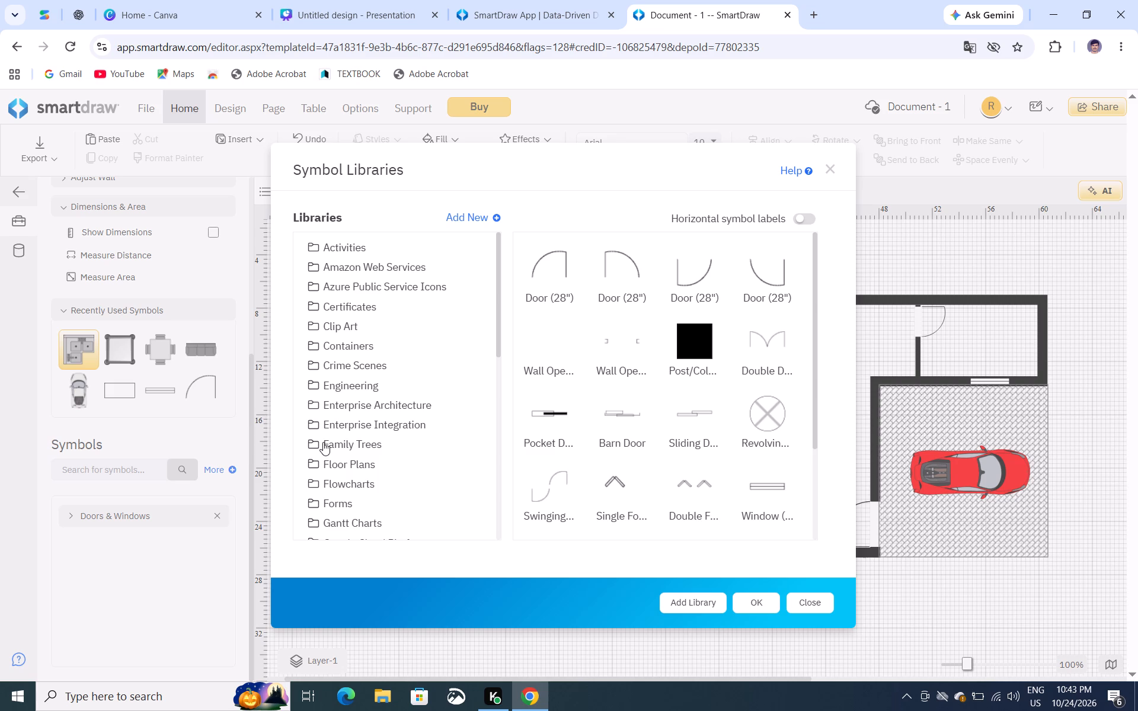
click(323, 442)
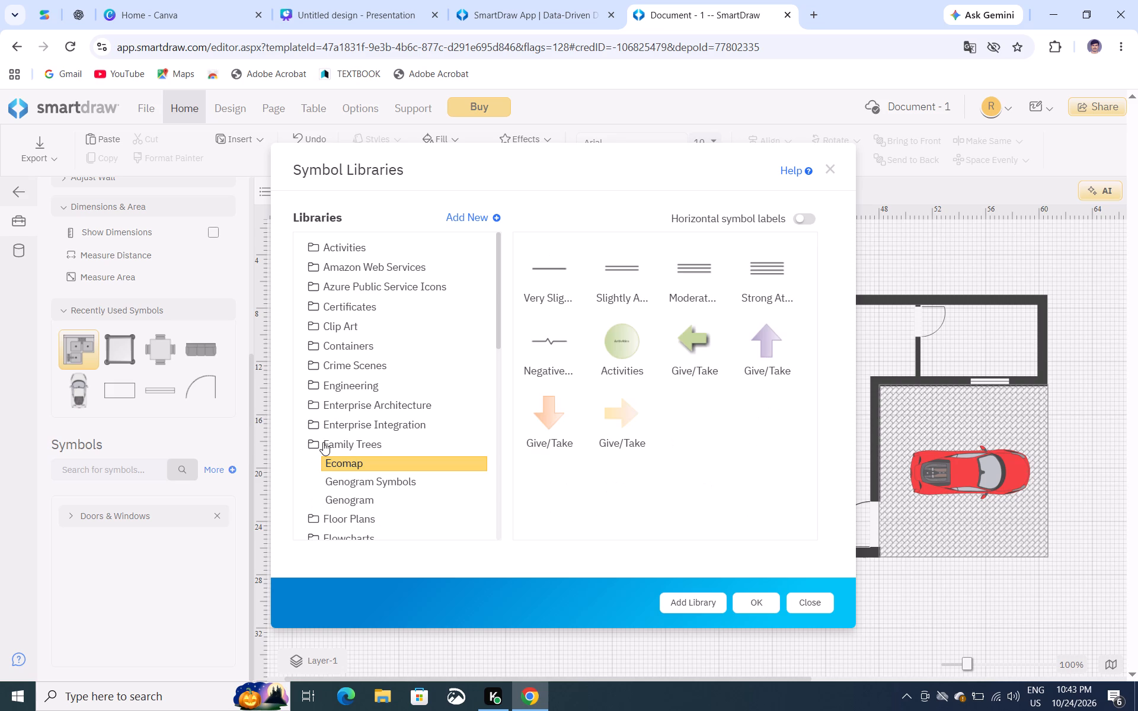
click(310, 514)
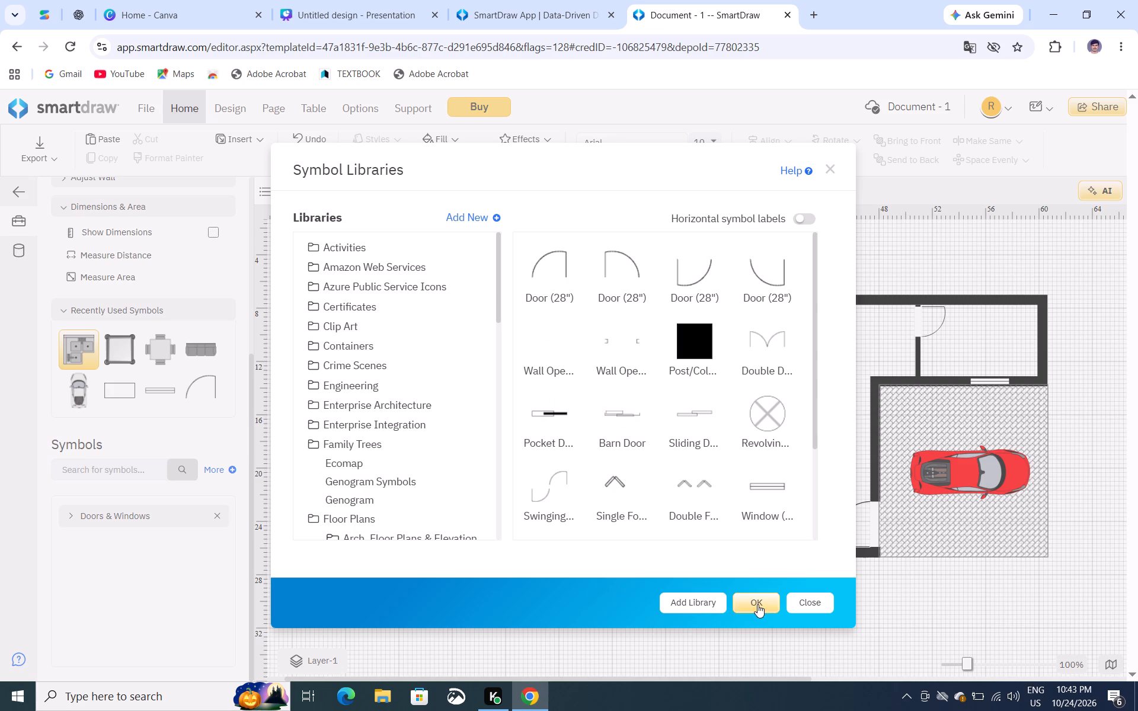
click(710, 599)
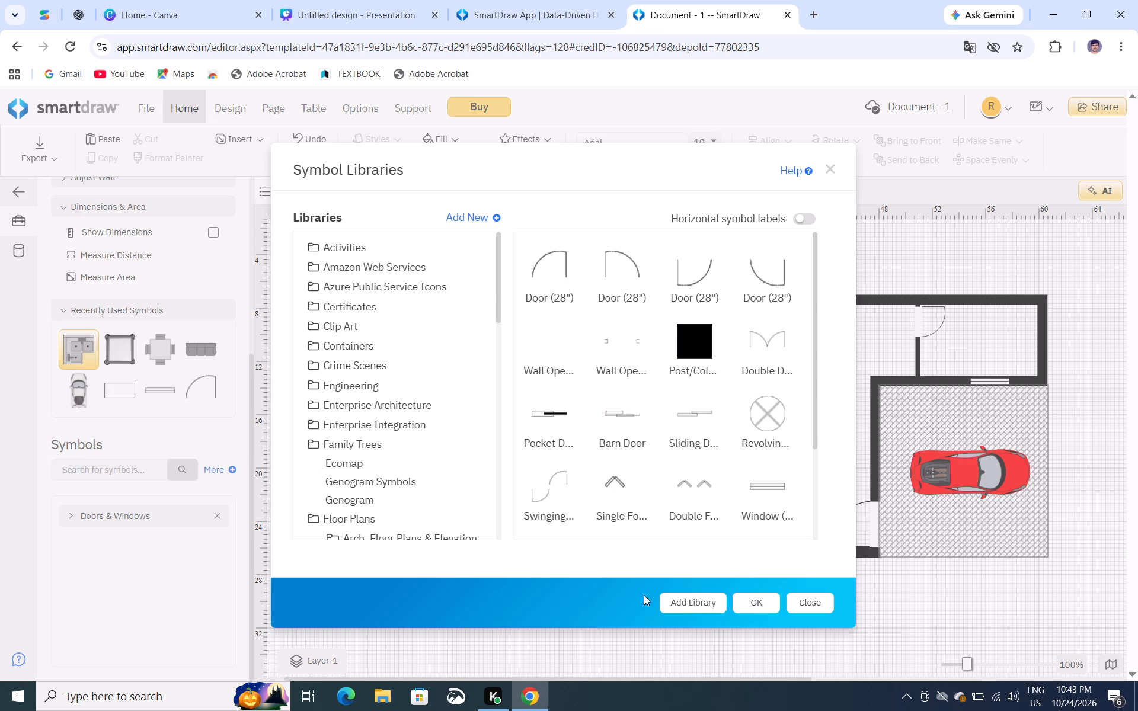
Examine the Commercial Furniture libraries under Arch. Floor Plans & Elevation, including Auditorium & Theater and Bathrooms, for suitable fixtures.
scroll(422, 502, down, 2)
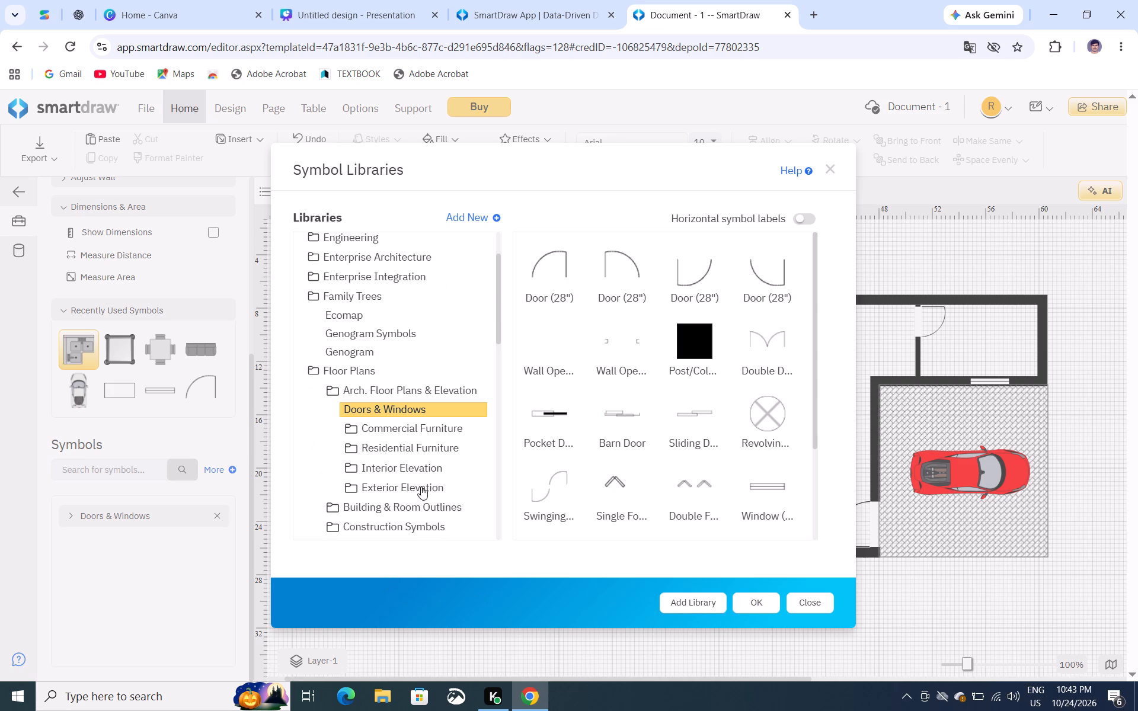
click(411, 430)
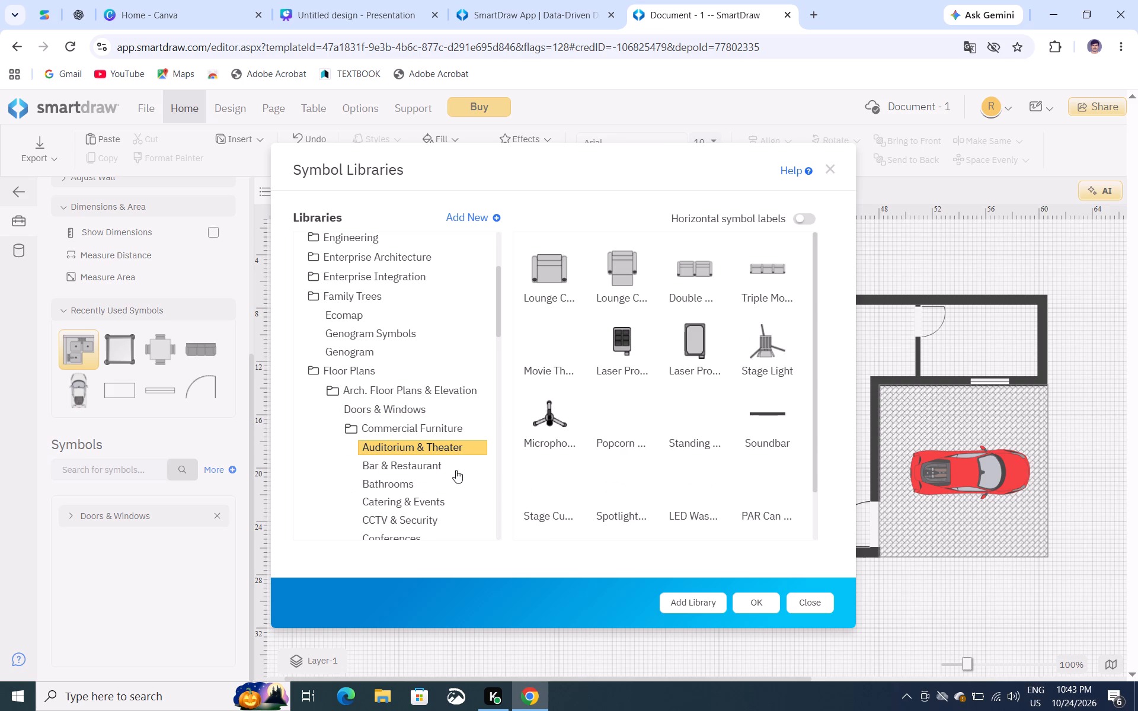
click(402, 478)
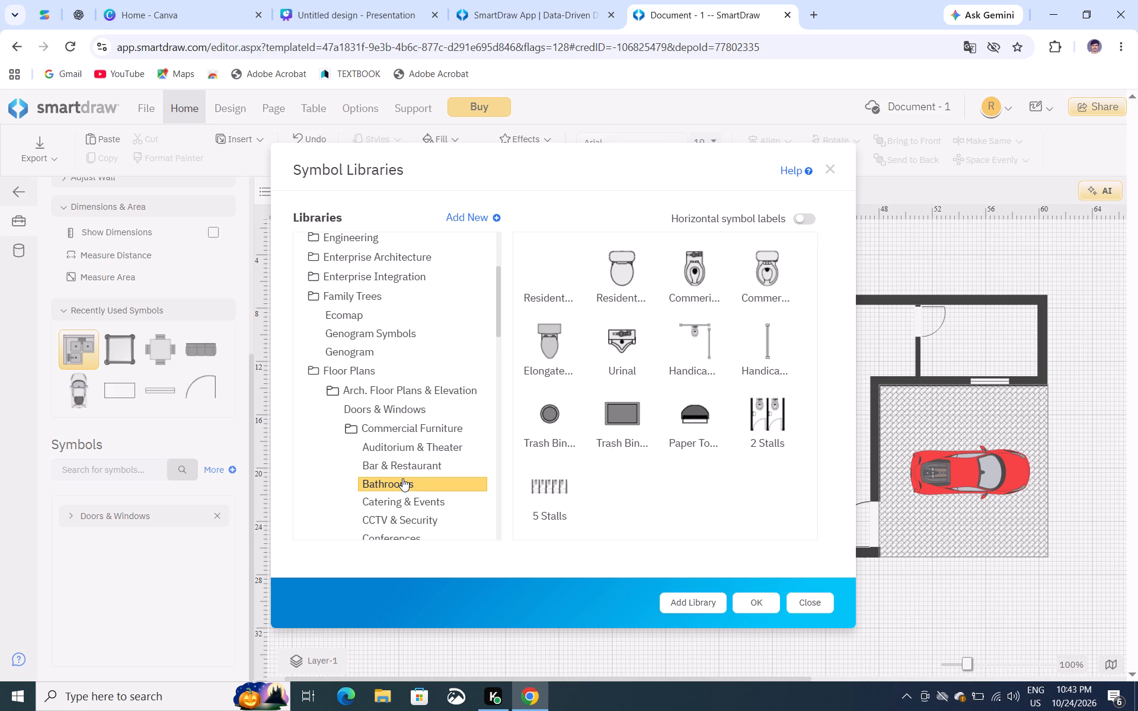
scroll(407, 470, down, 4)
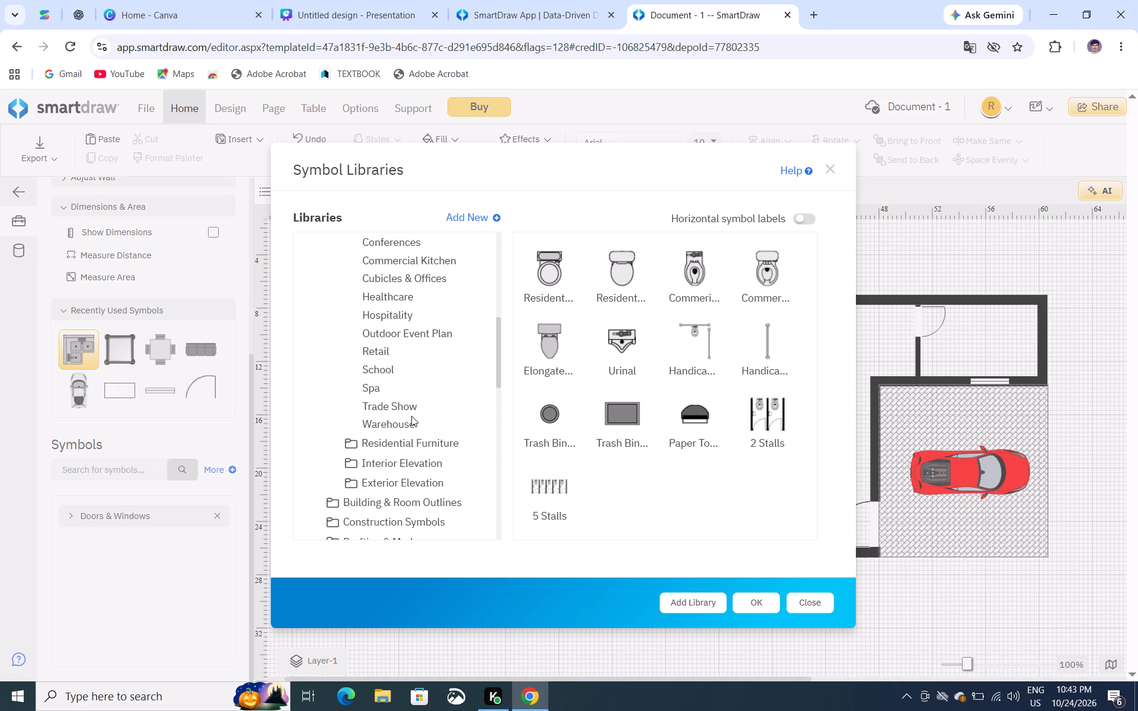
scroll(411, 416, up, 1)
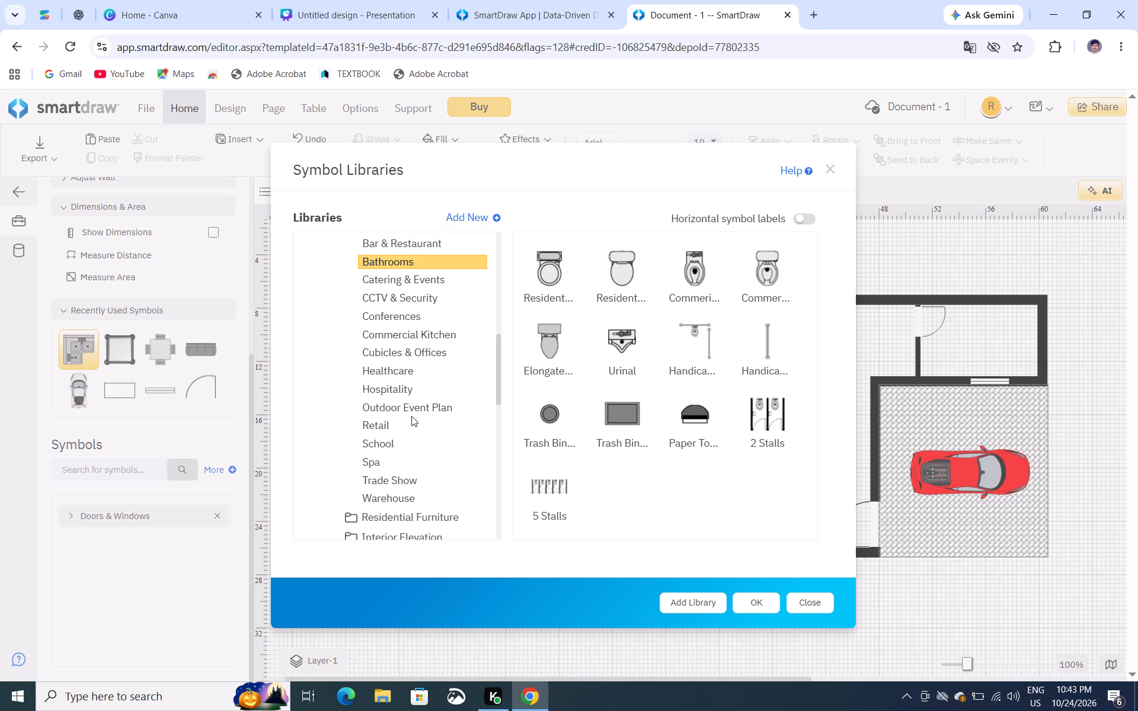
scroll(411, 418, down, 1)
Add the Sinks library from the Residential Furniture folder to the symbols and close the library browser.
click(411, 441)
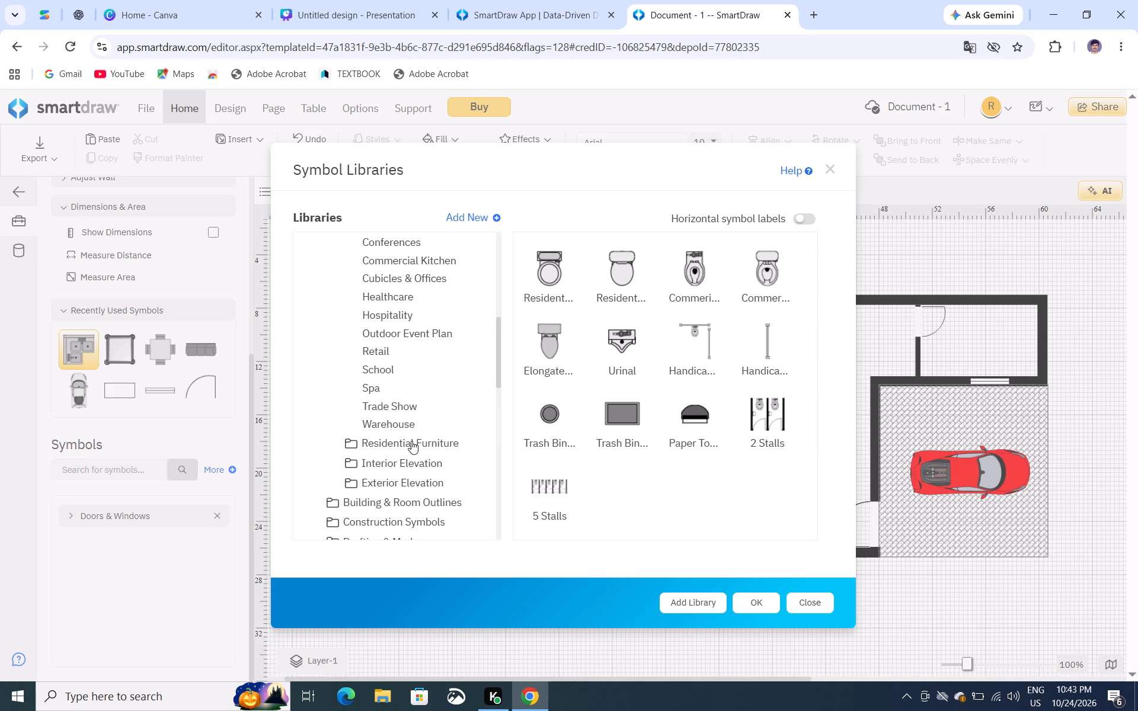
scroll(413, 472, down, 2)
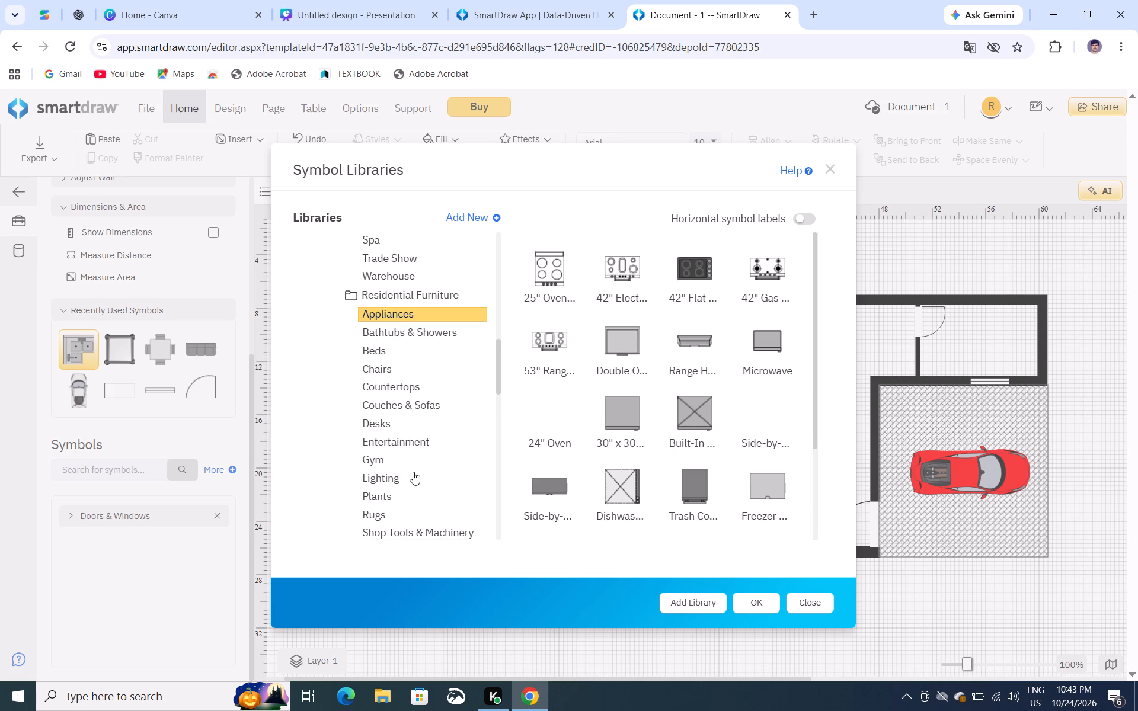
scroll(413, 472, down, 1)
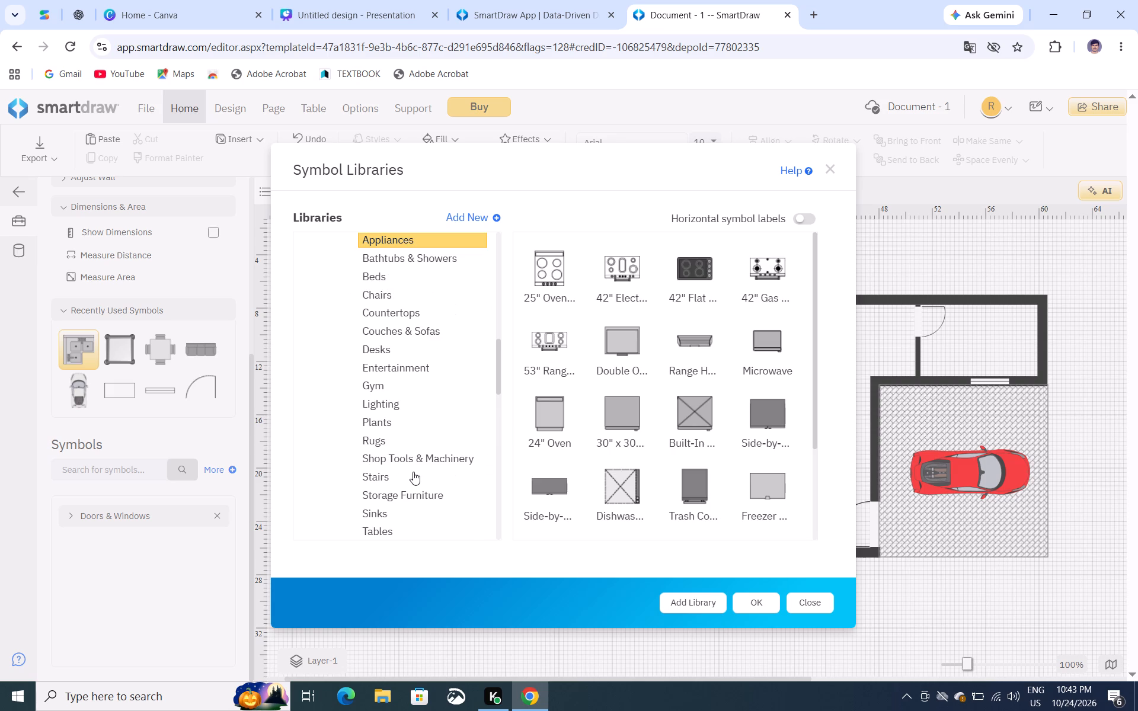
click(370, 510)
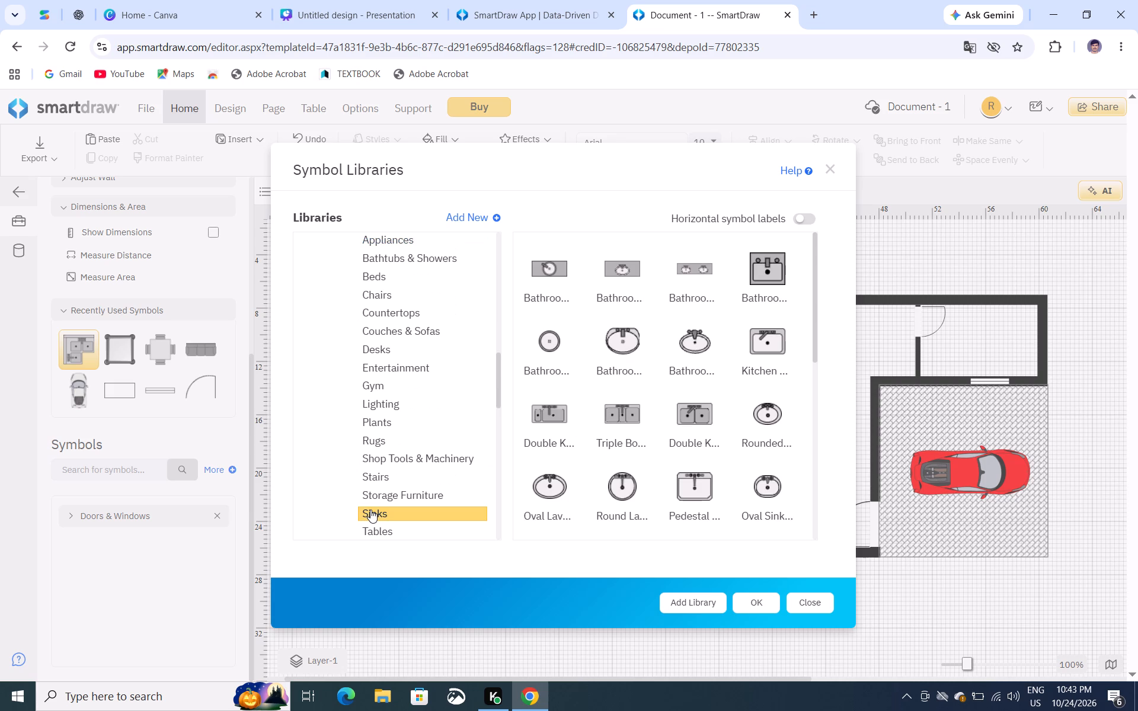
scroll(648, 408, down, 2)
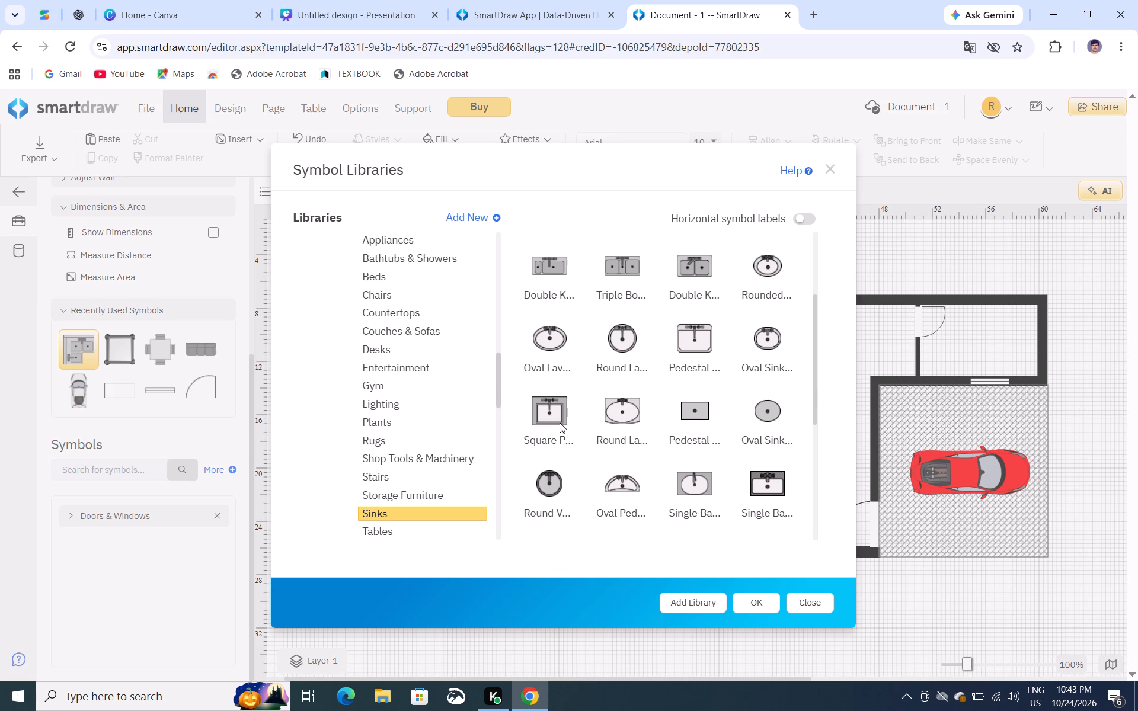
scroll(688, 454, down, 2)
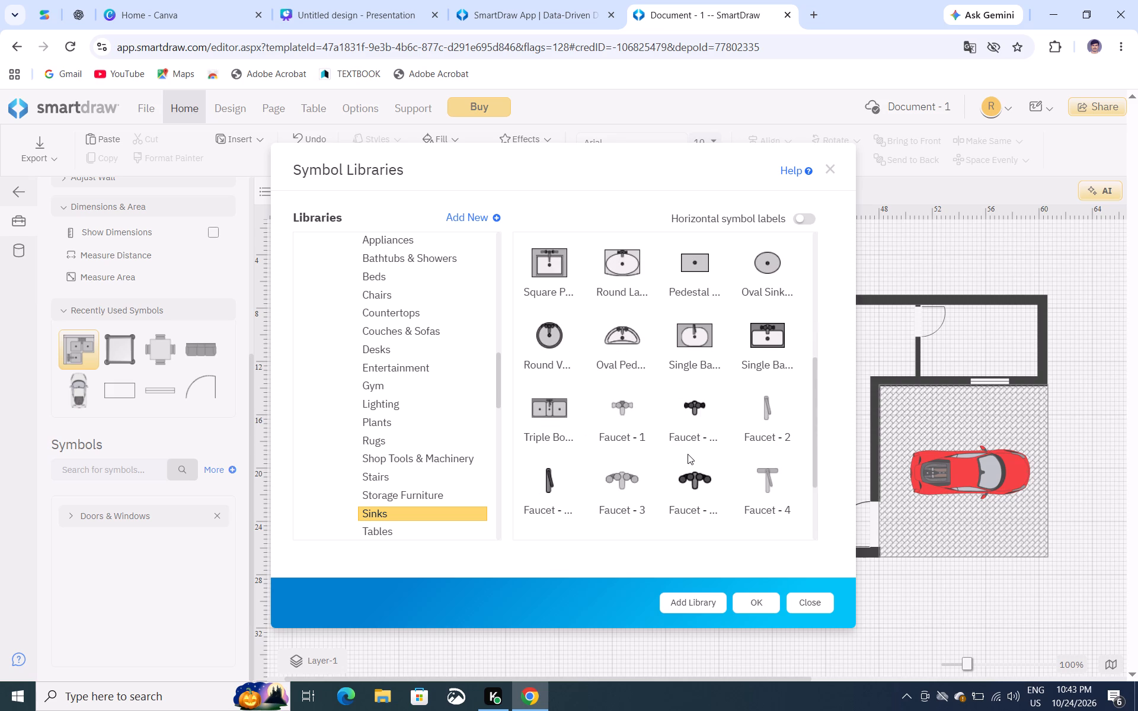
scroll(688, 454, down, 5)
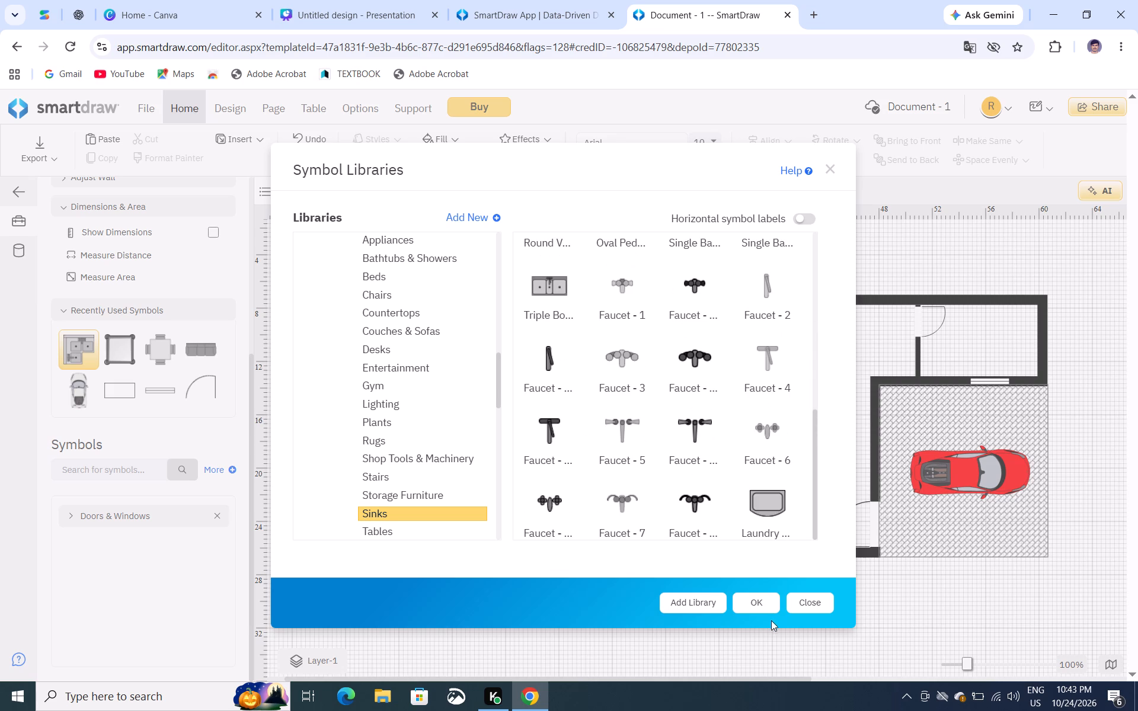
click(694, 601)
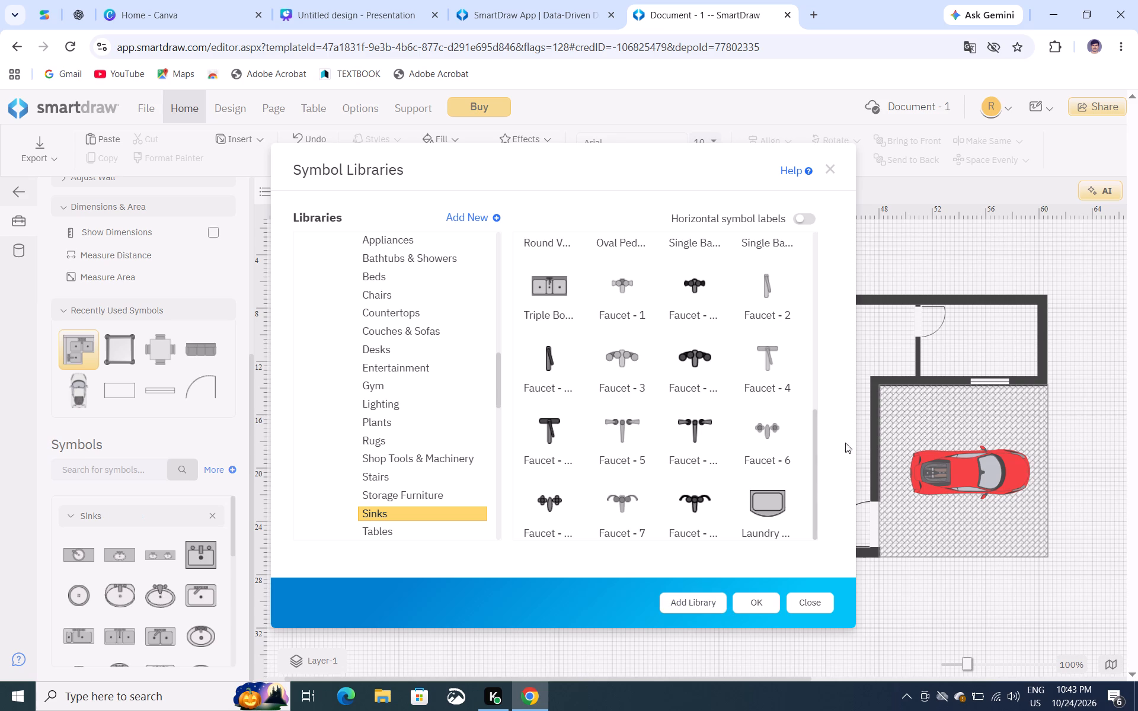
click(807, 601)
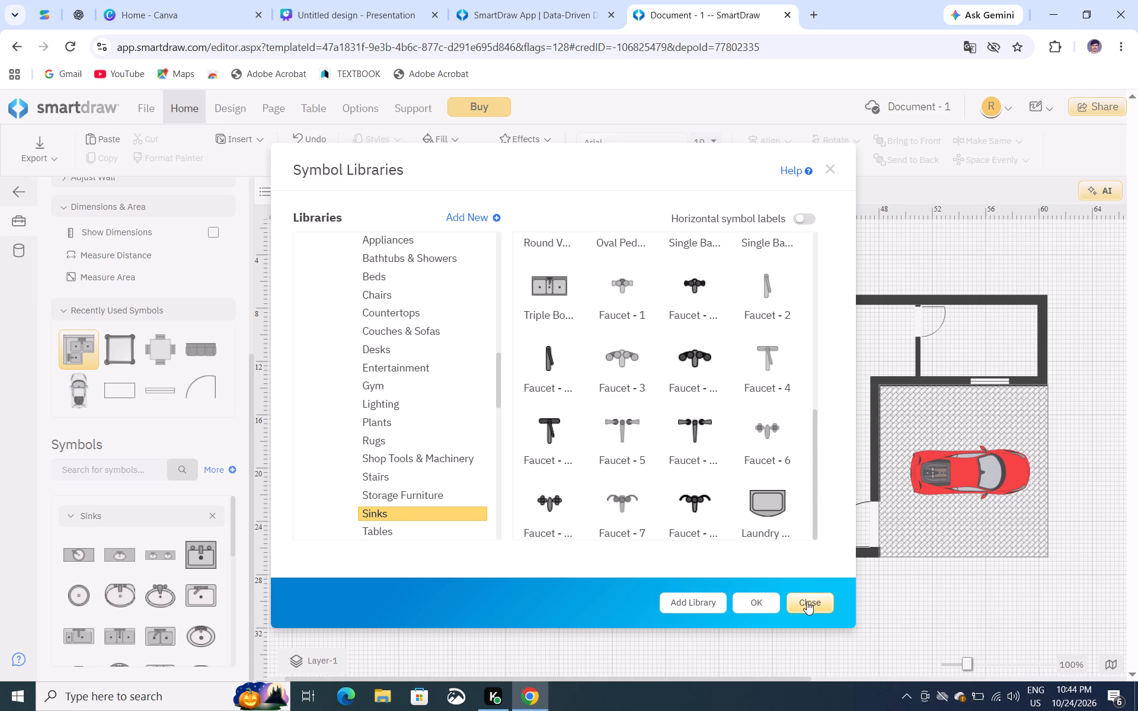
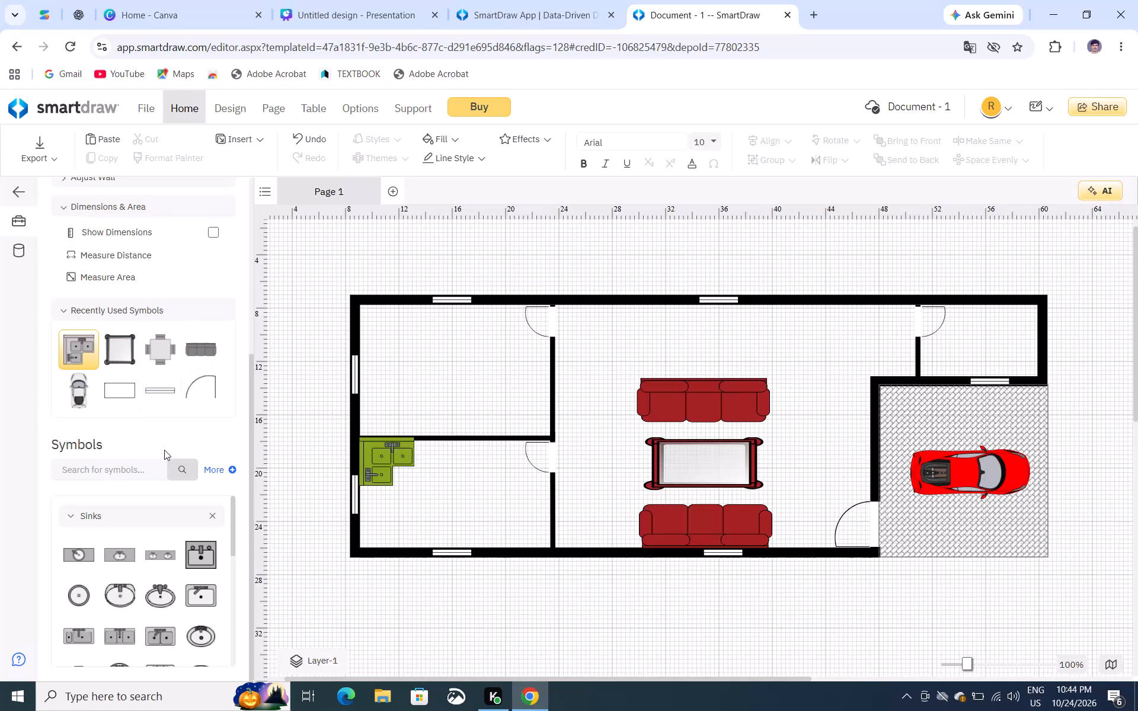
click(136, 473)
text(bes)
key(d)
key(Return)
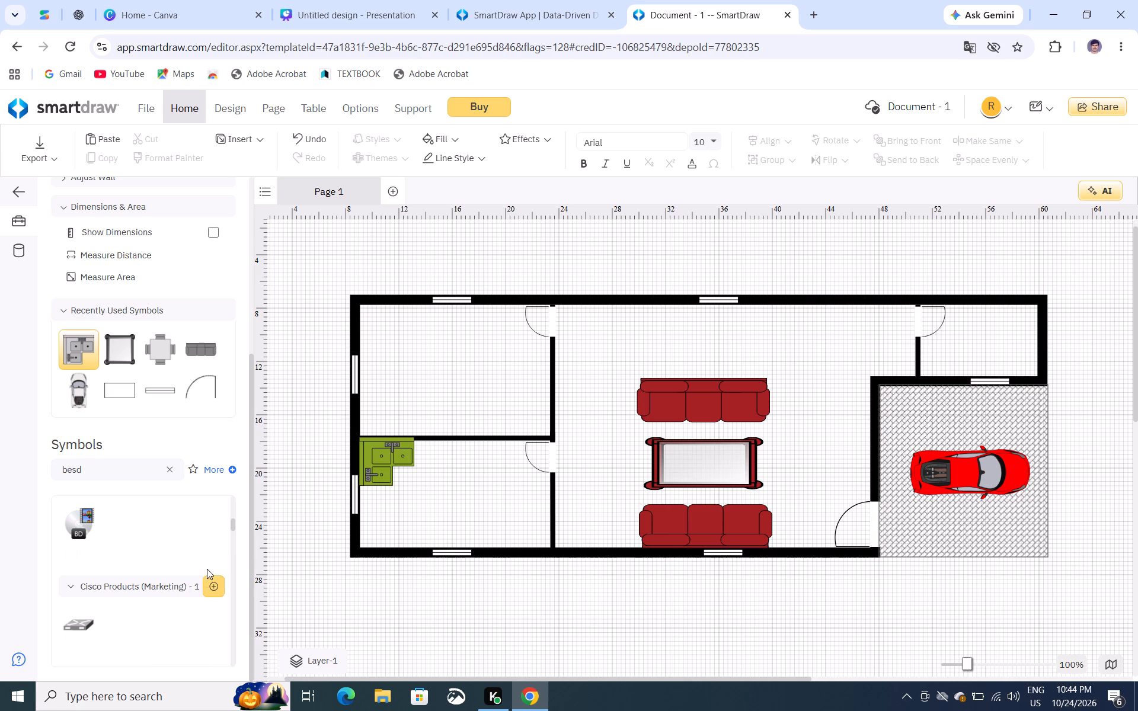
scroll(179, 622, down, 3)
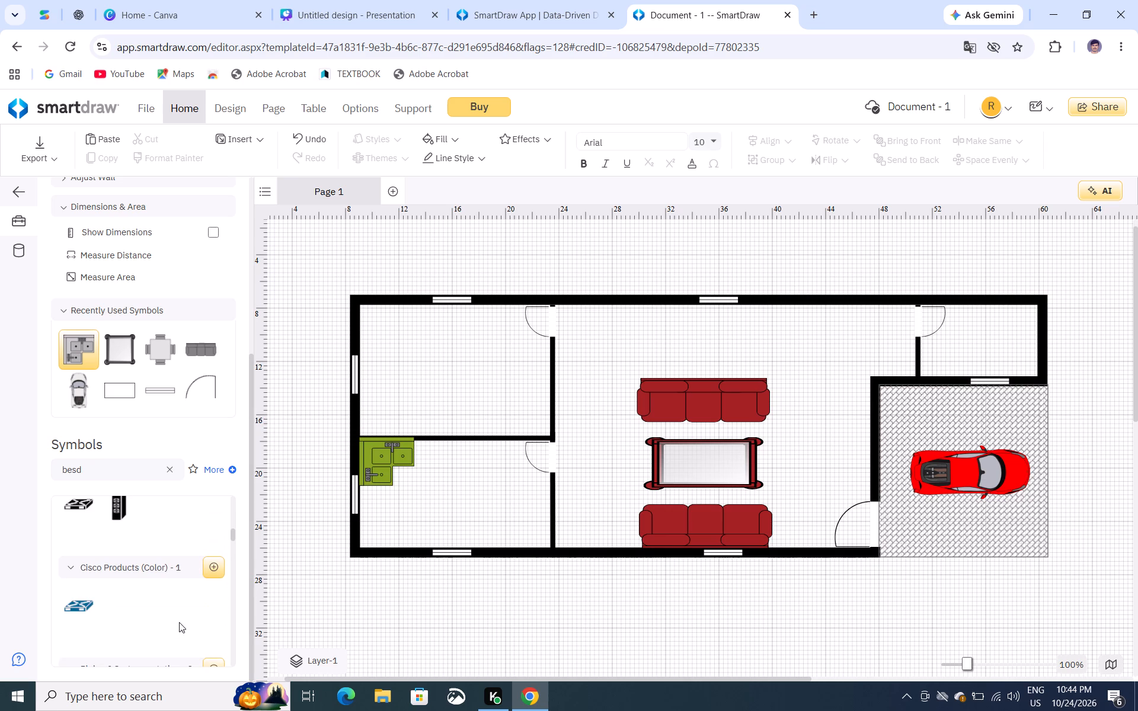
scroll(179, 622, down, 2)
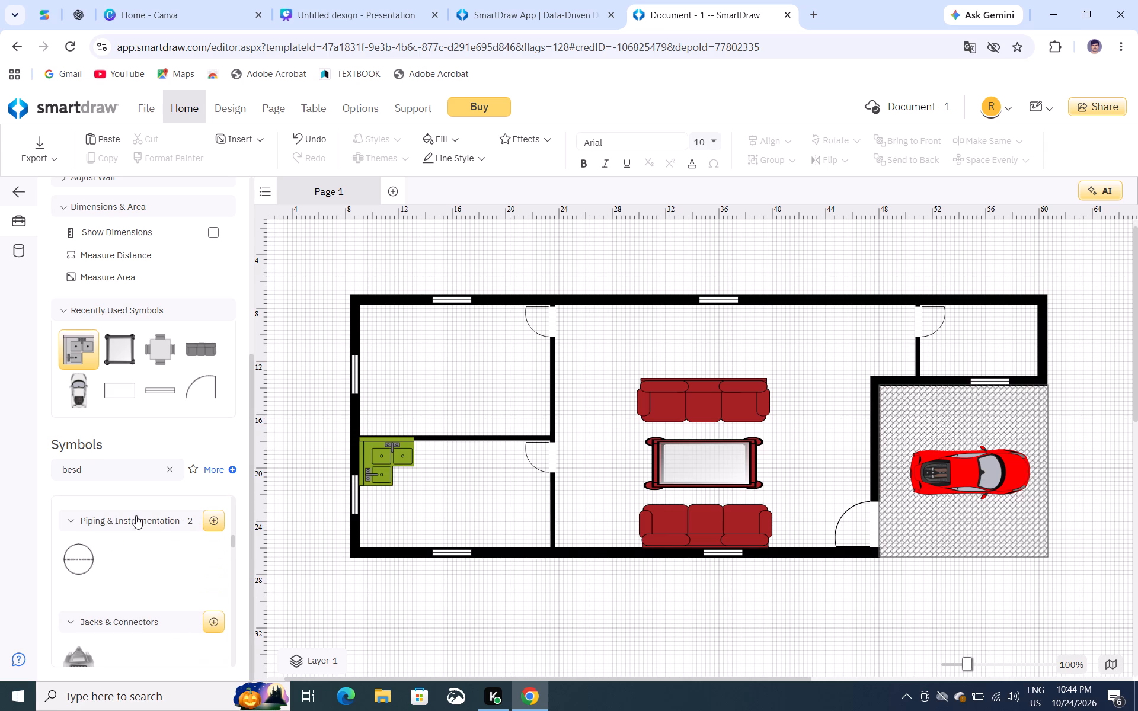
Search the symbols for "bed" and place an Athletic King/Texas King bed in the upper-left room.
click(108, 475)
key(BackSpace)
key(BackSpace)
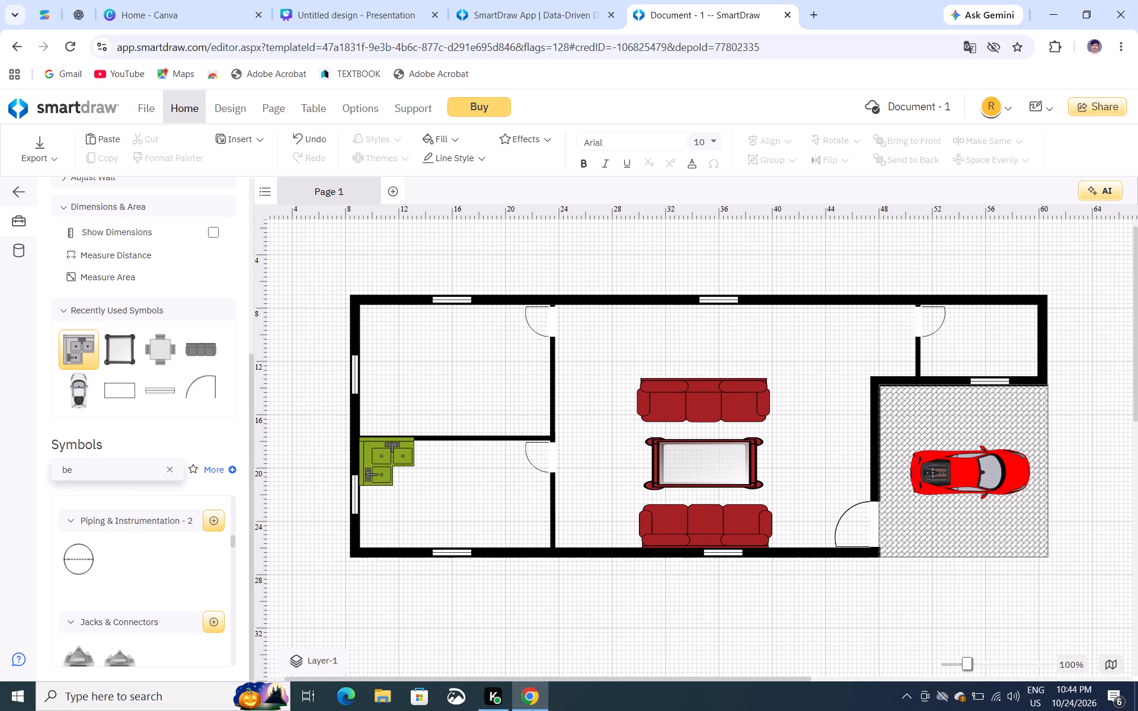
key(d)
key(Return)
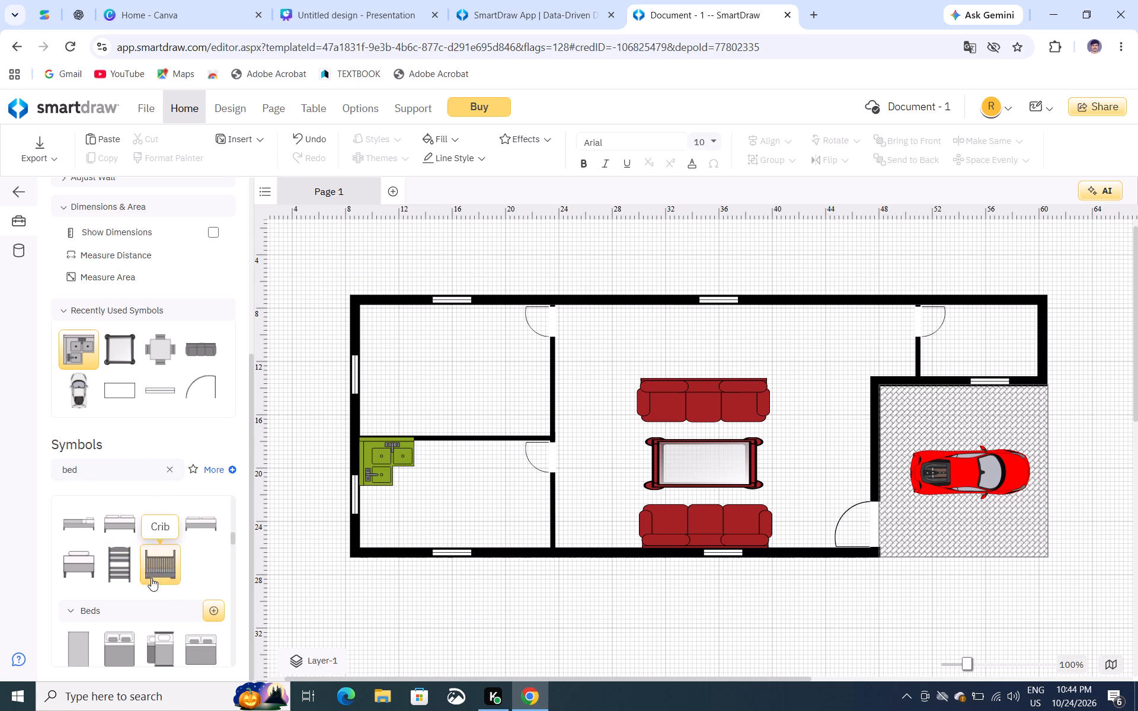
scroll(155, 577, down, 2)
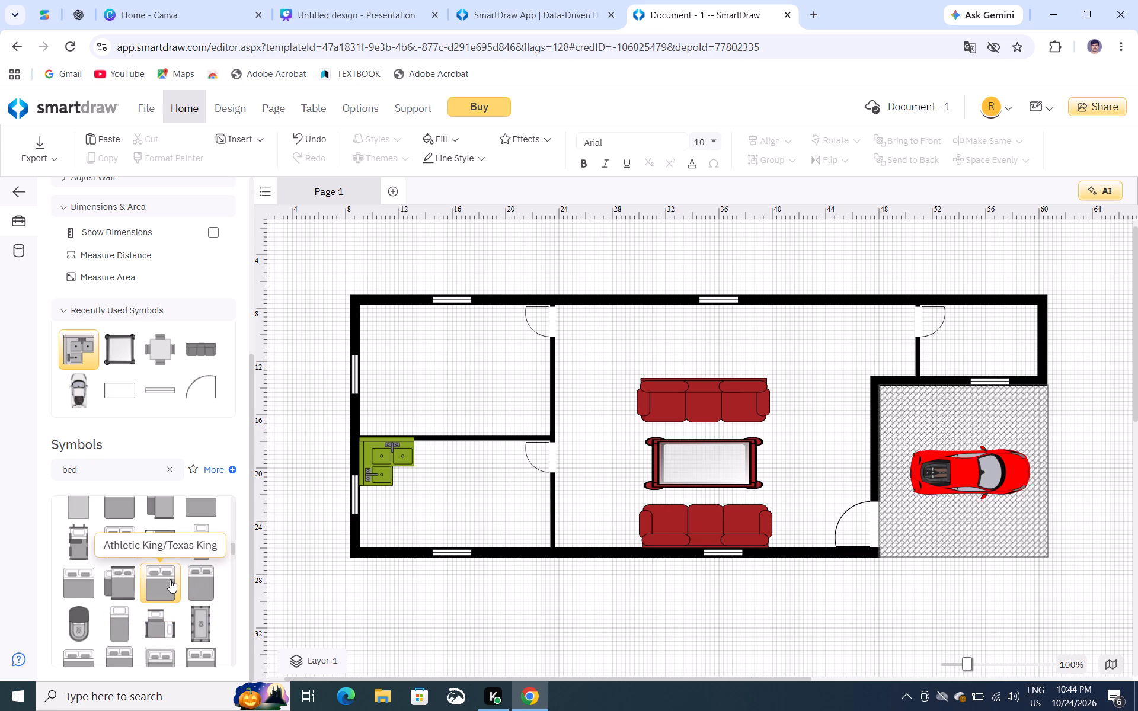
drag(170, 579, 304, 517)
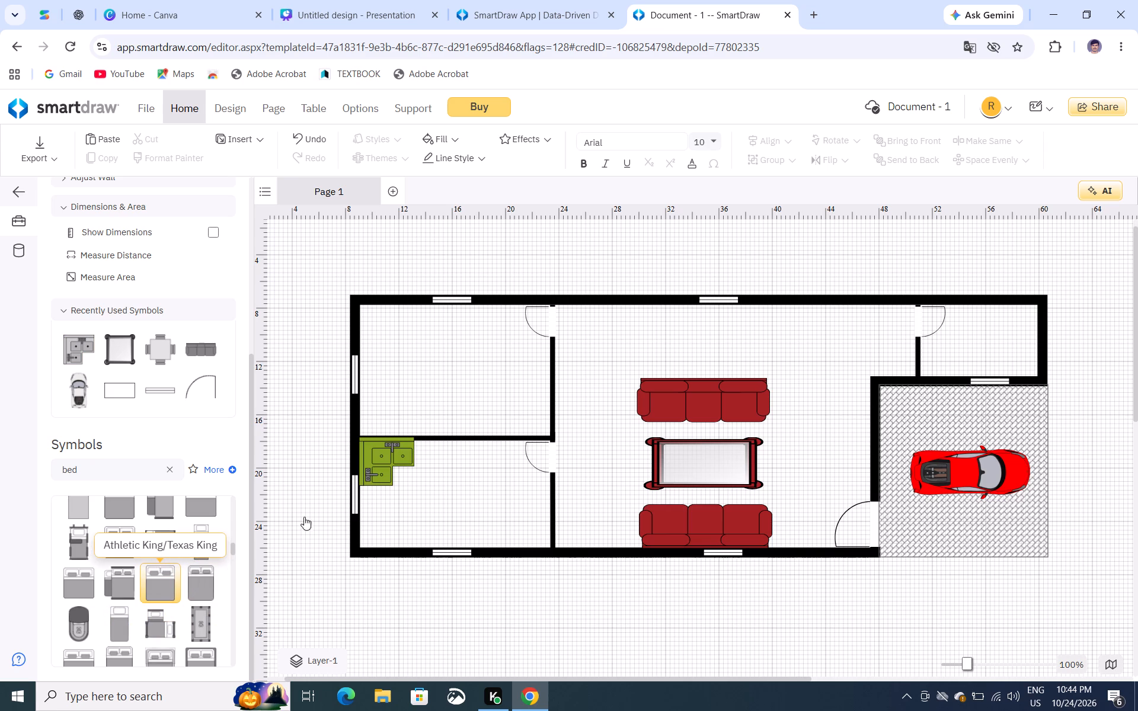
drag(304, 517, 439, 384)
Rotate the bed by 90° so the pillows face the left exterior wall and move it close to that wall.
drag(379, 314, 379, 315)
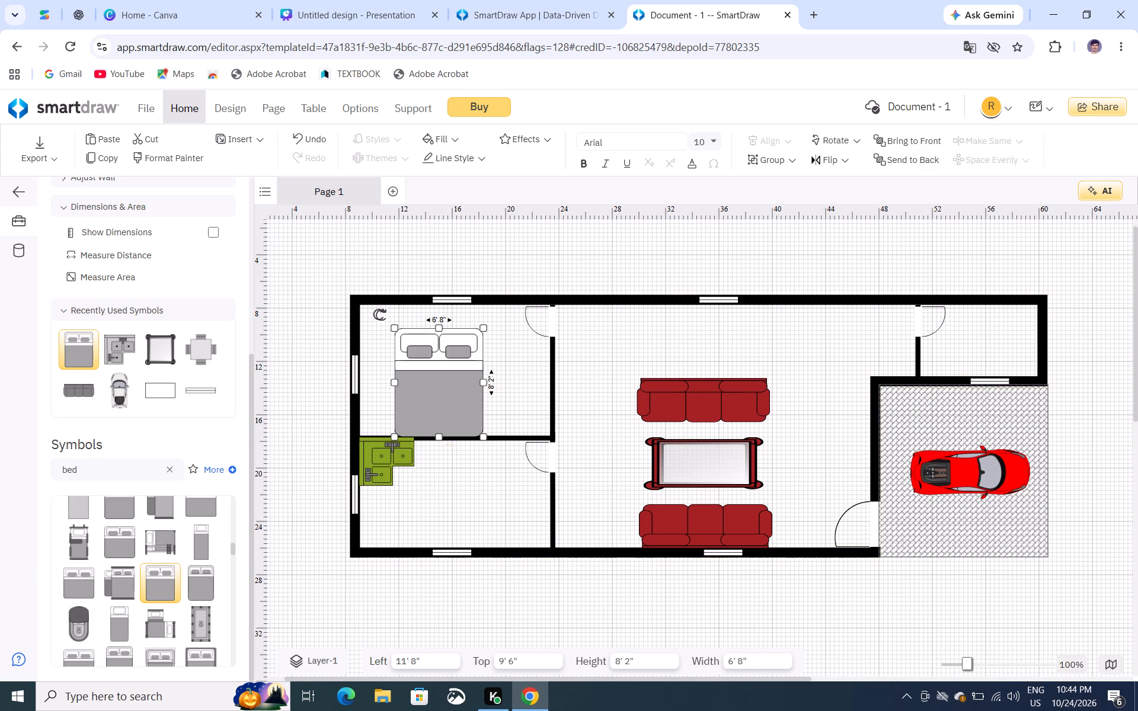
drag(379, 315, 396, 428)
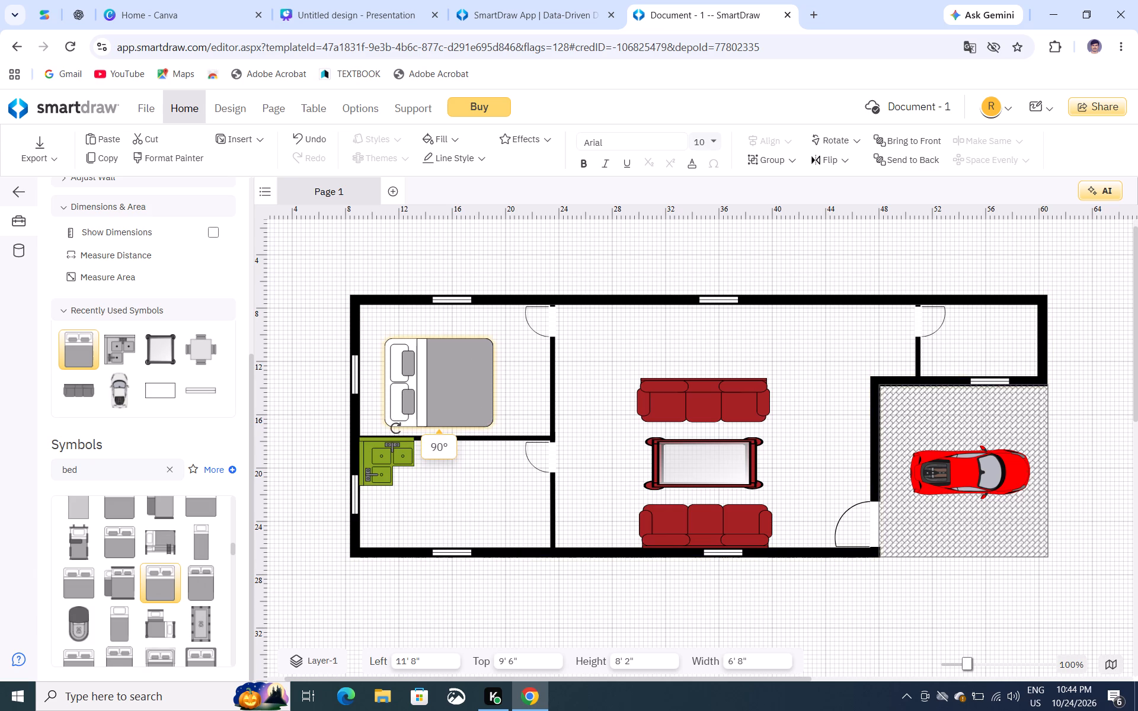
drag(396, 428, 388, 428)
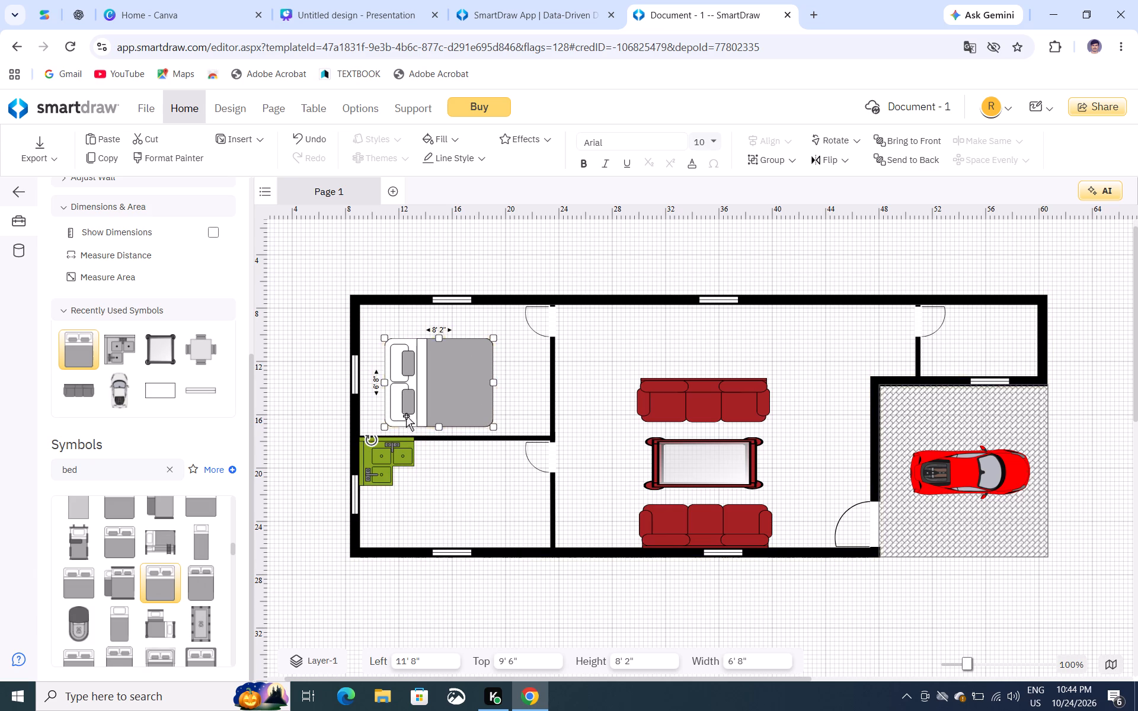
drag(448, 388, 431, 384)
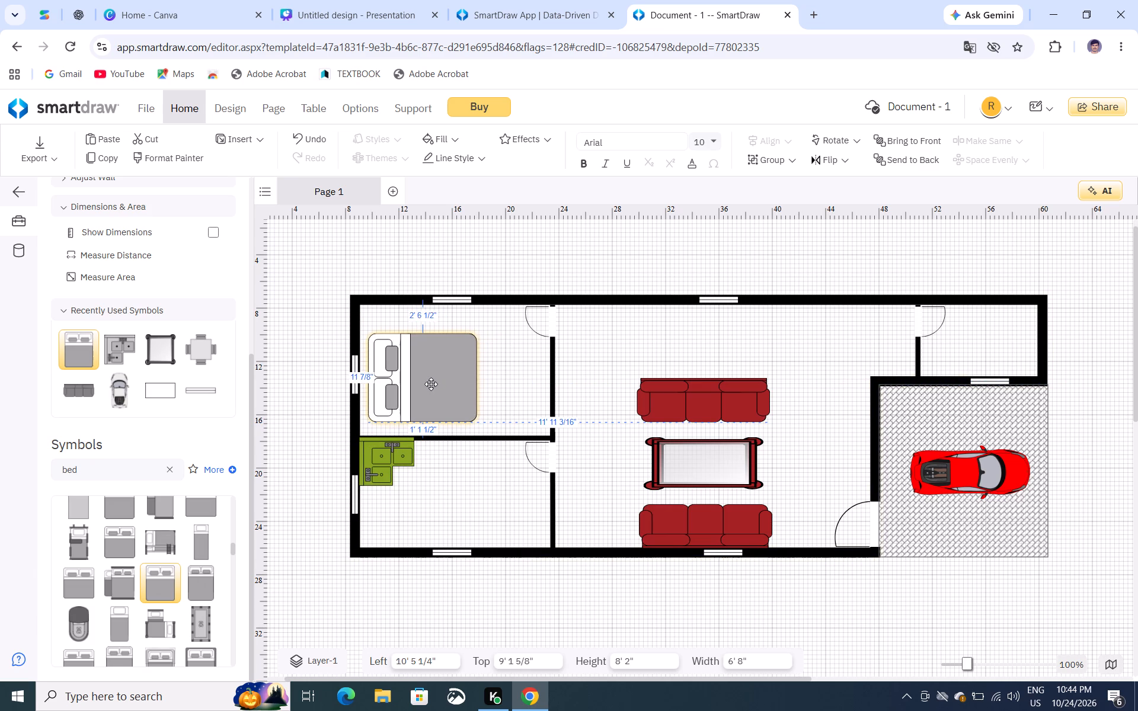
drag(431, 384, 427, 384)
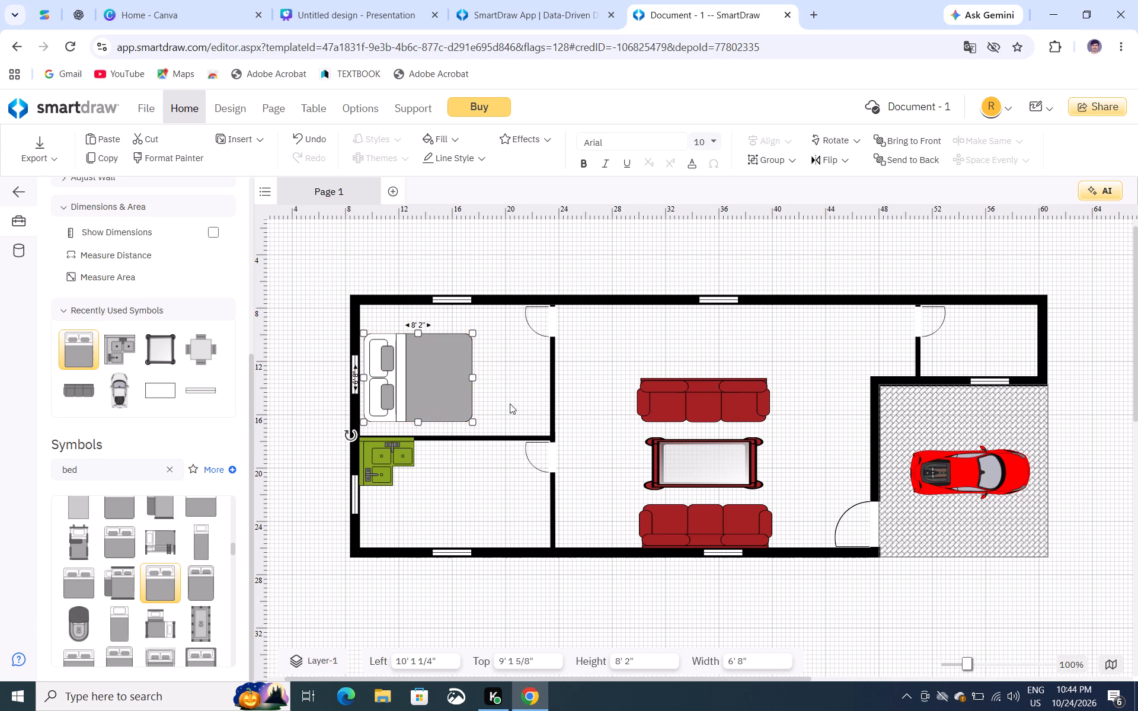
Delete the window in the left exterior wall behind the bed.
click(309, 358)
click(353, 374)
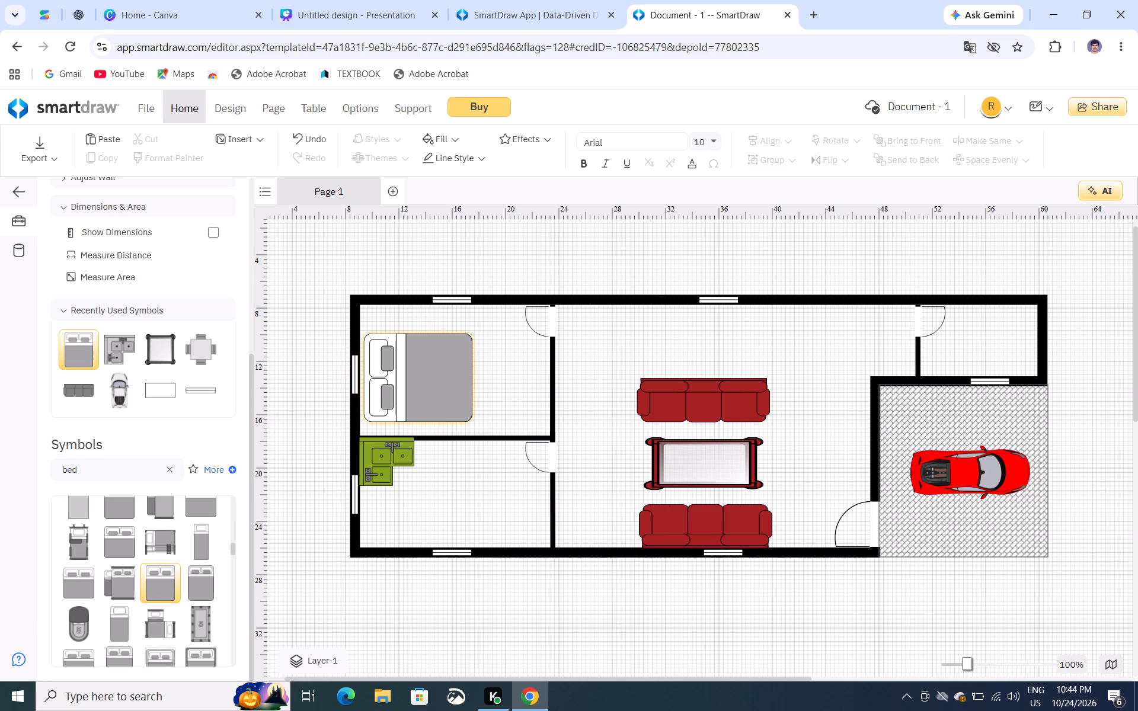
click(354, 379)
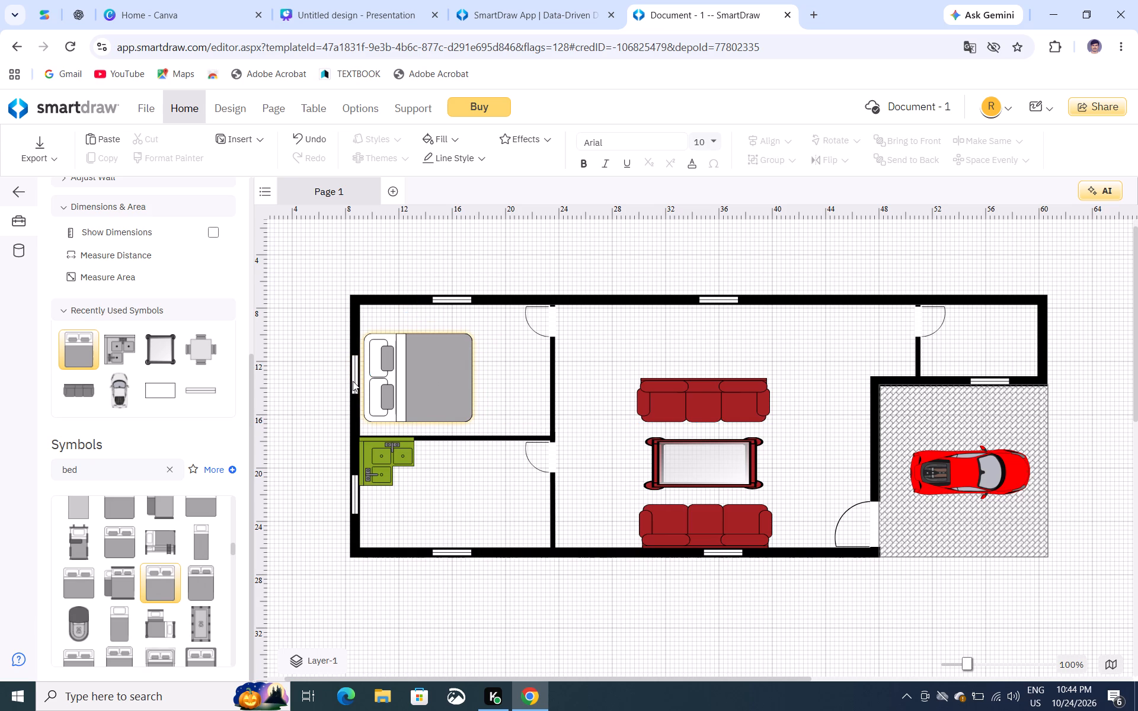
click(353, 381)
click(354, 389)
click(354, 393)
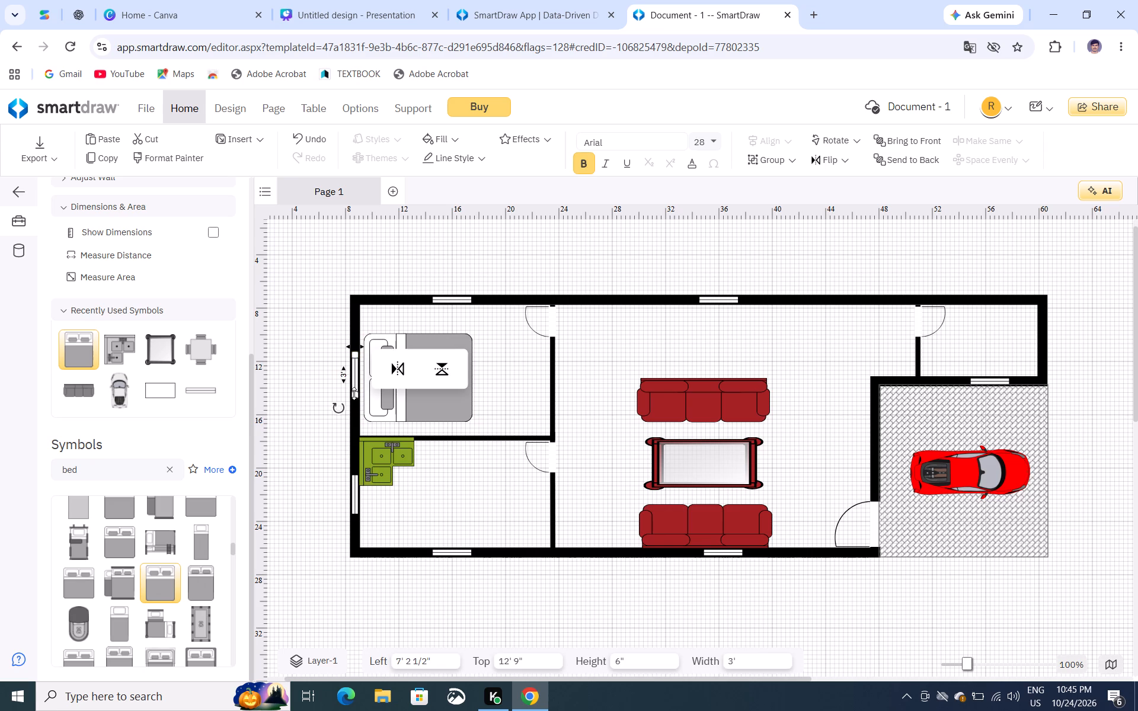
key(Delete)
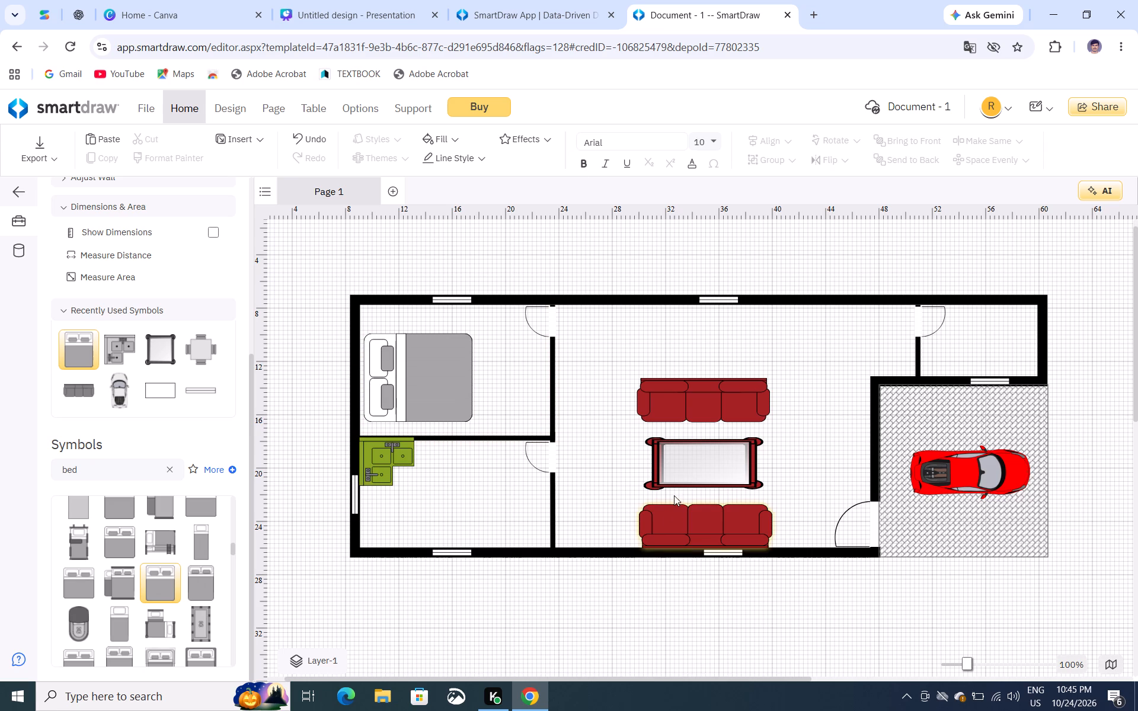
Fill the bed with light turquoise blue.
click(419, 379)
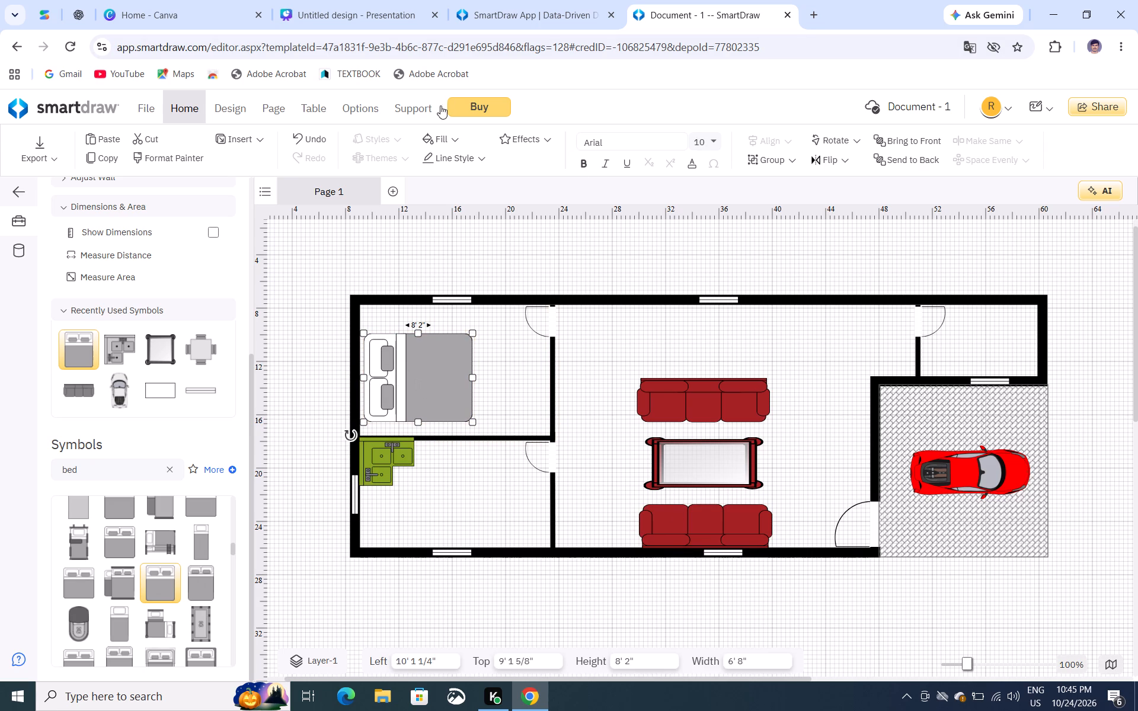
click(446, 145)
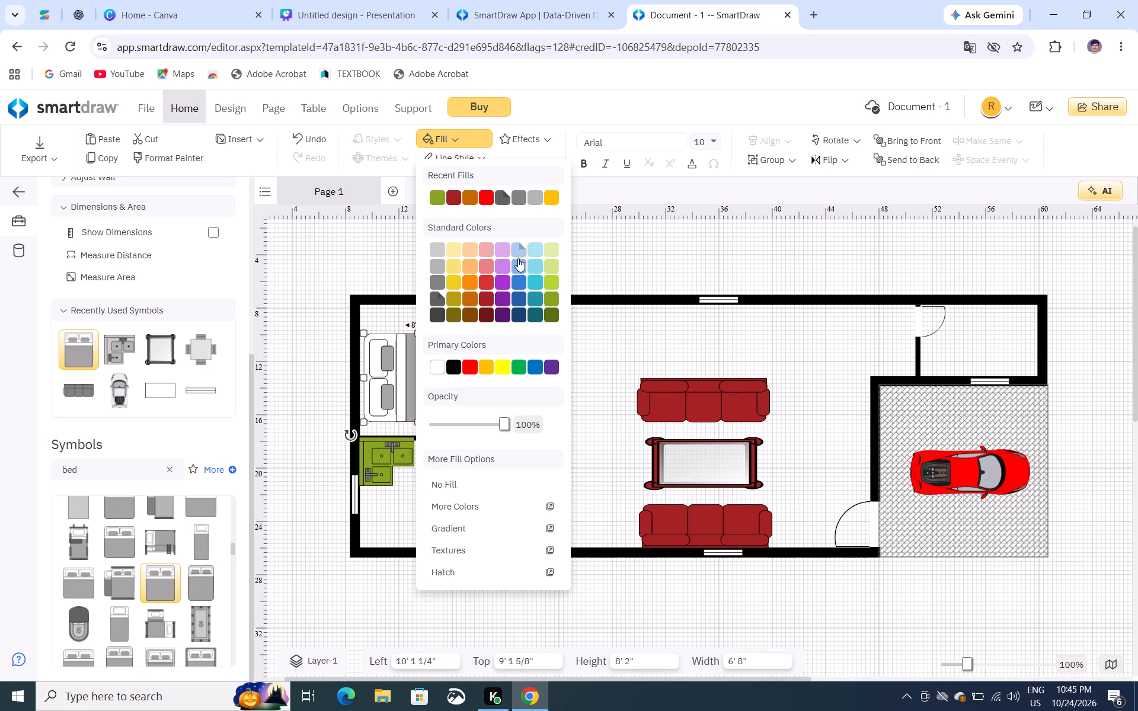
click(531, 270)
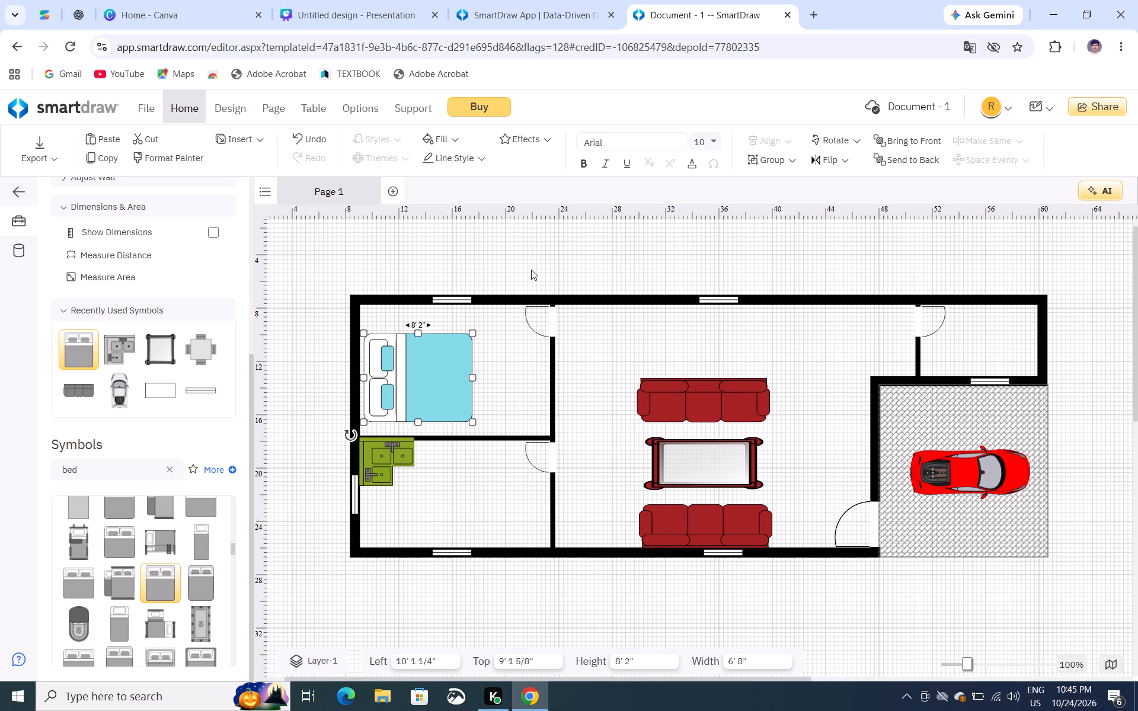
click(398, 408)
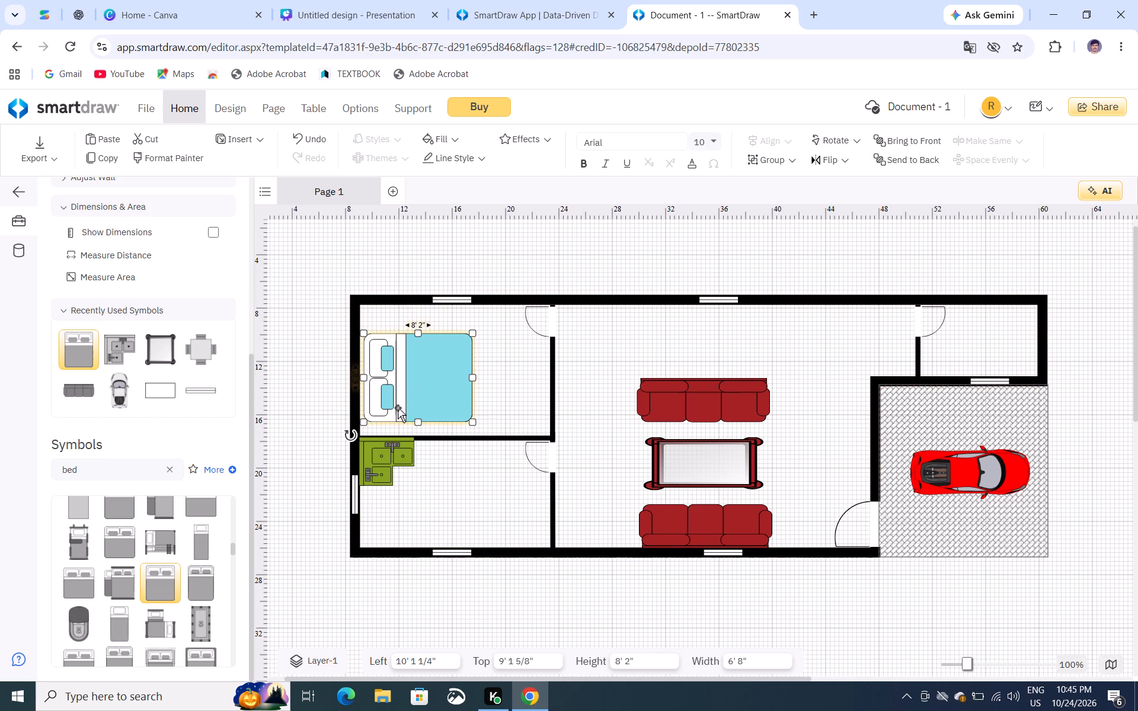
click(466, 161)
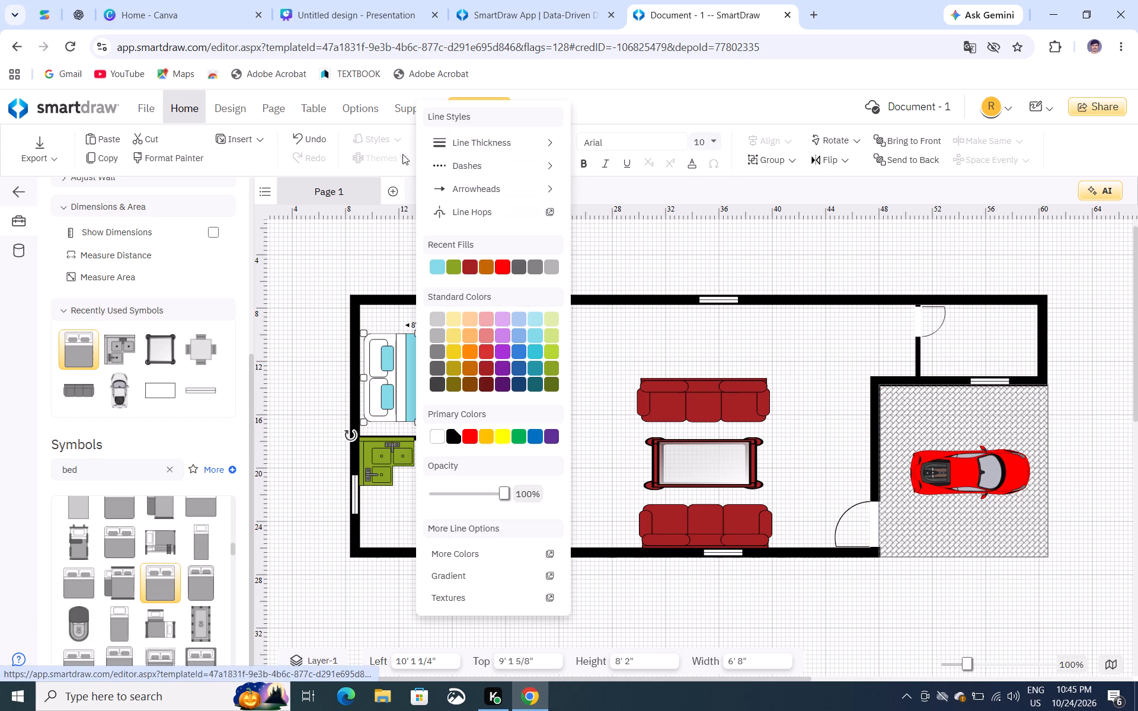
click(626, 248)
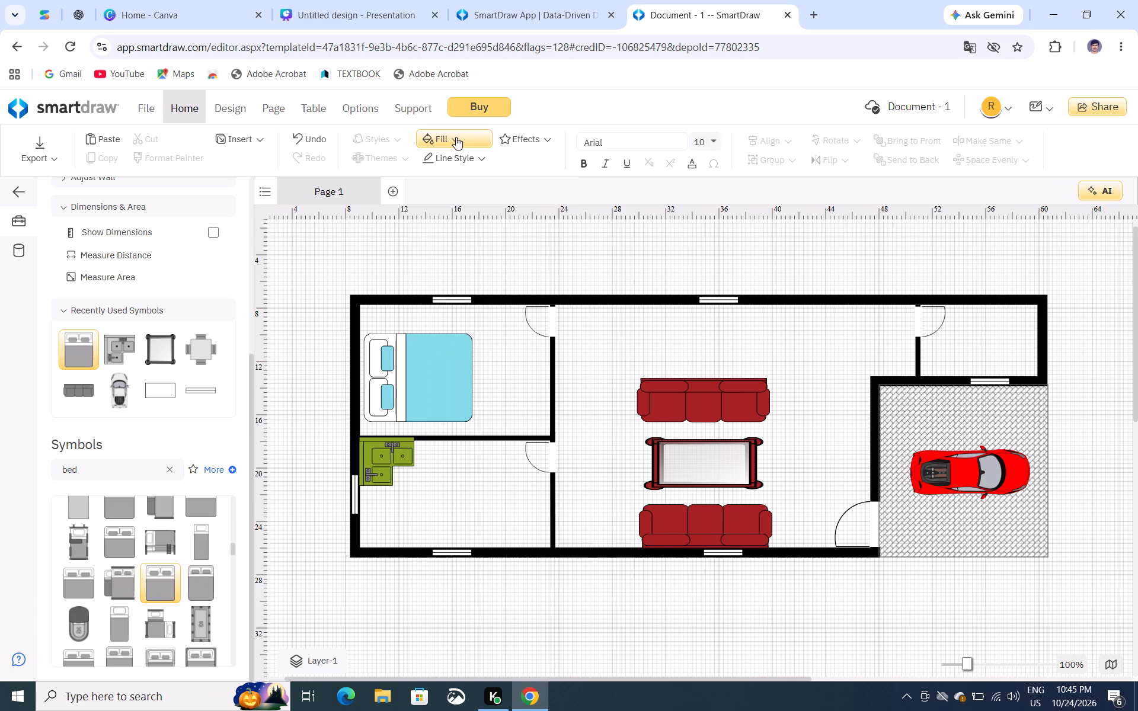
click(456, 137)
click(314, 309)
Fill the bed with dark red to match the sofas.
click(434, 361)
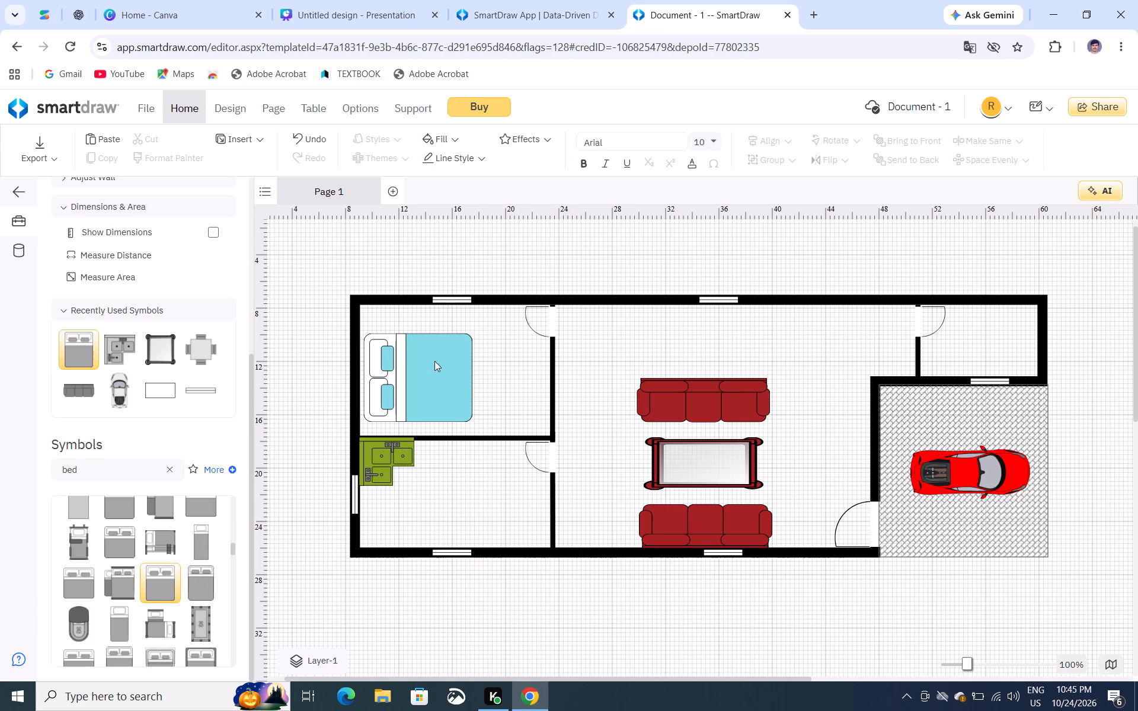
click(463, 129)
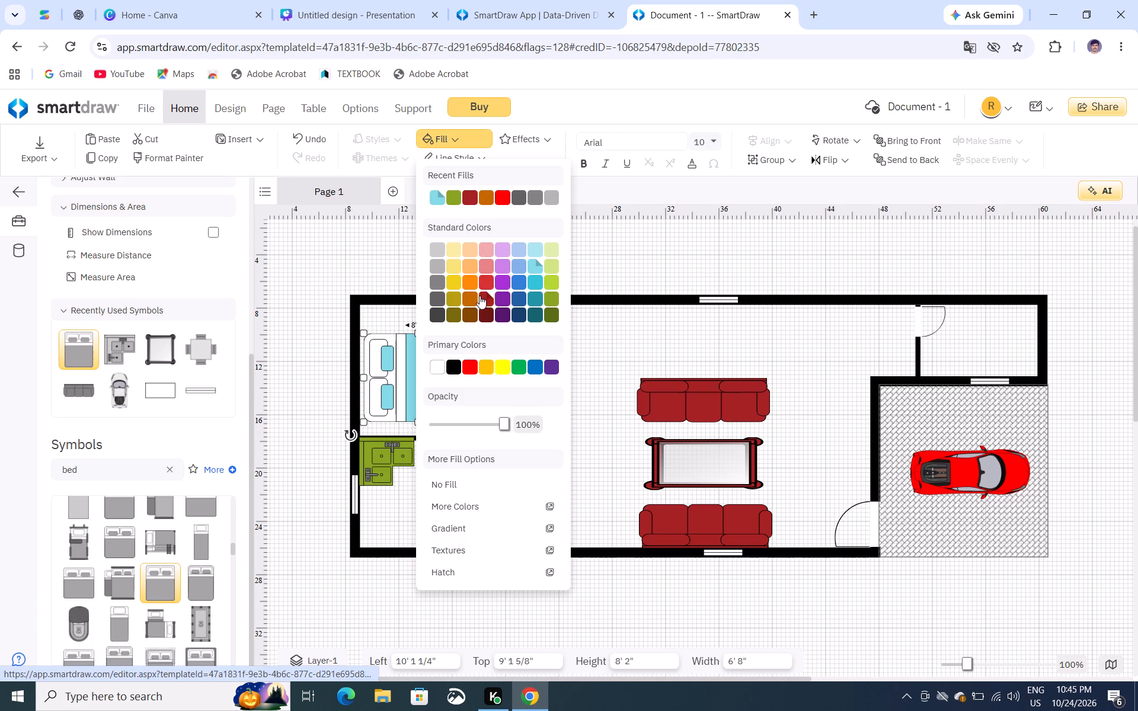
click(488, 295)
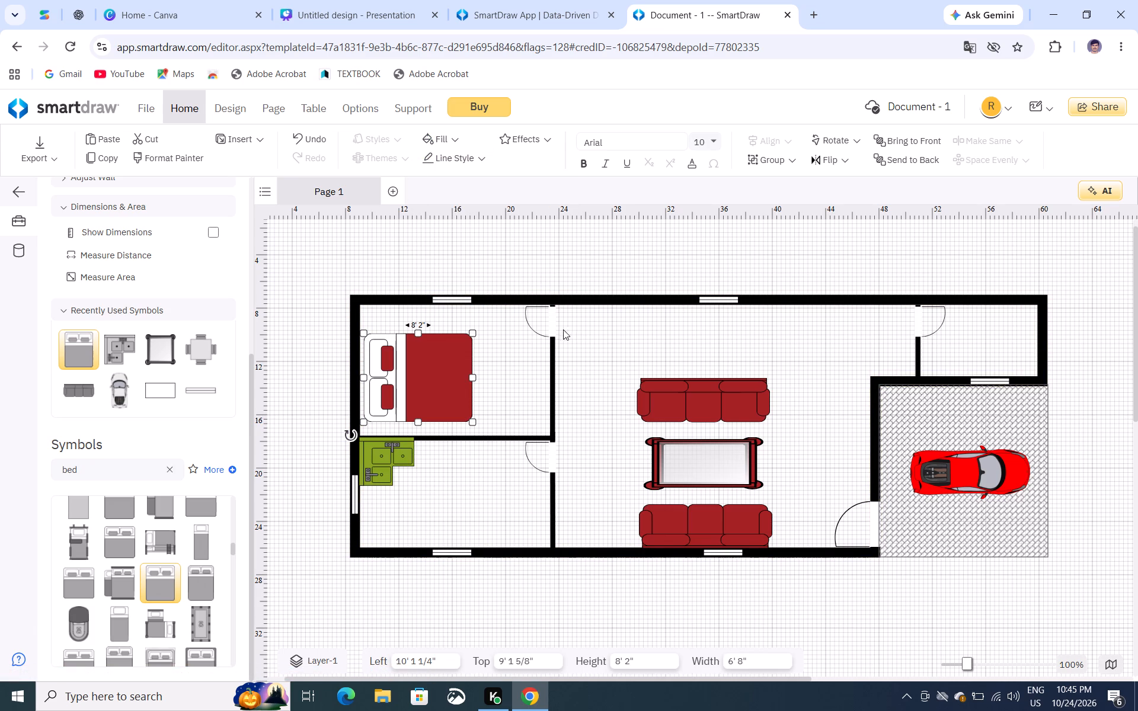
Fill the bed with medium blue from the standard colours and deselect it.
click(433, 387)
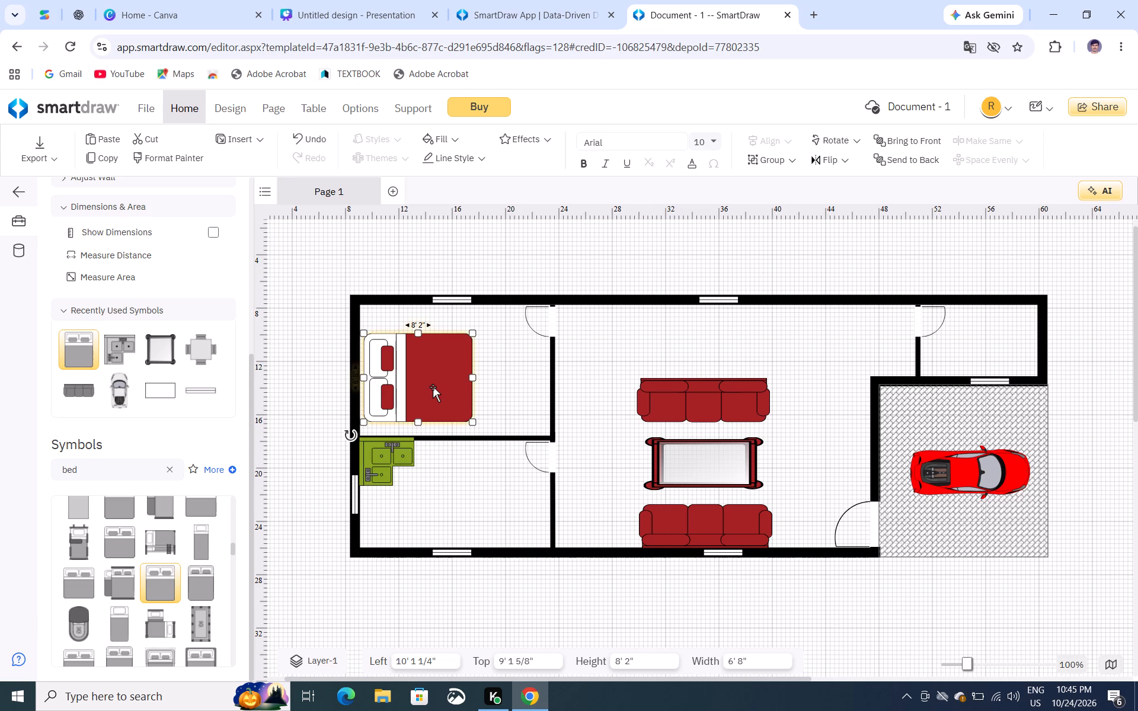
click(434, 132)
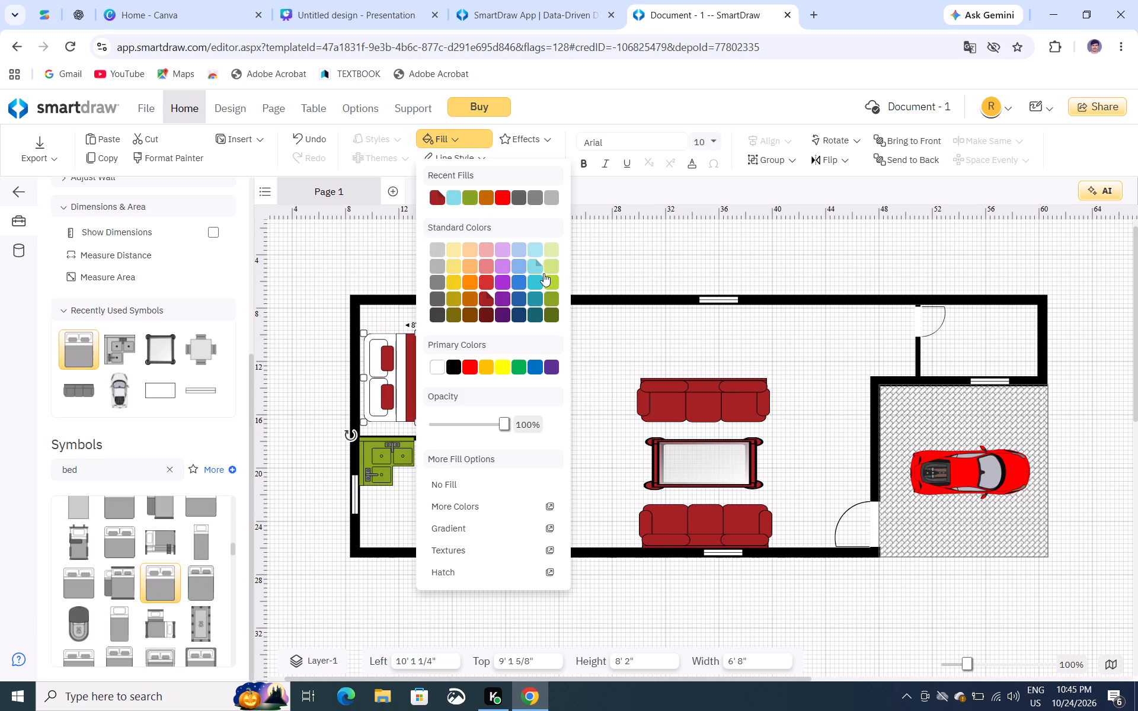
click(520, 280)
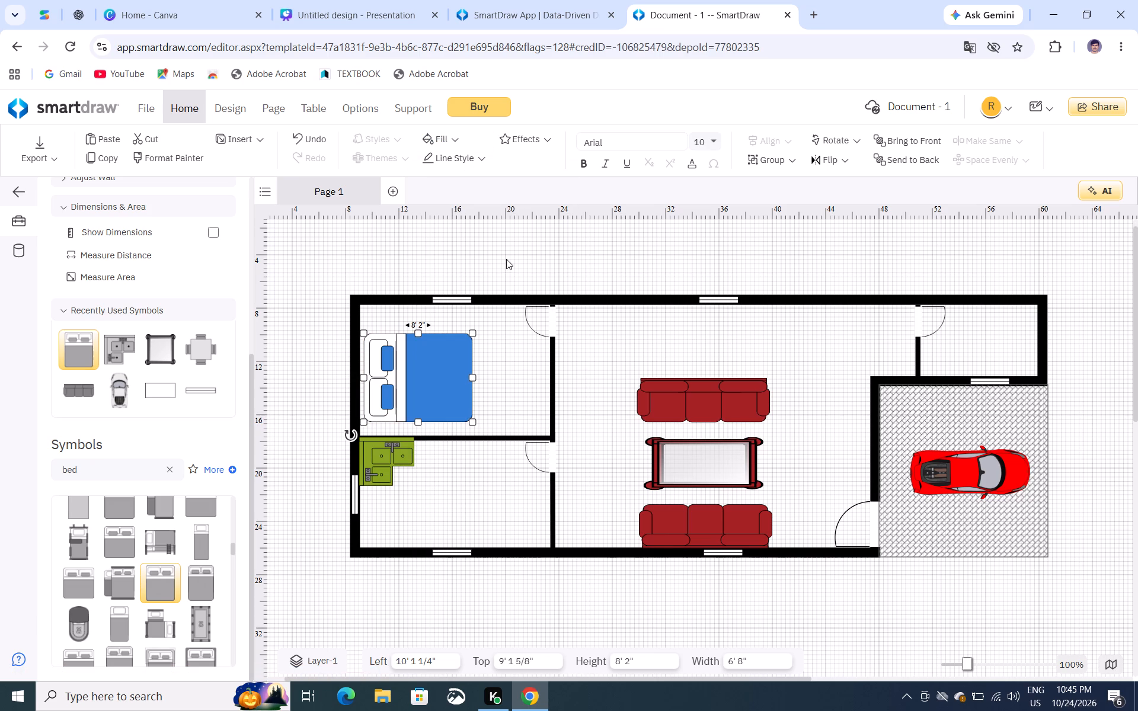
click(506, 254)
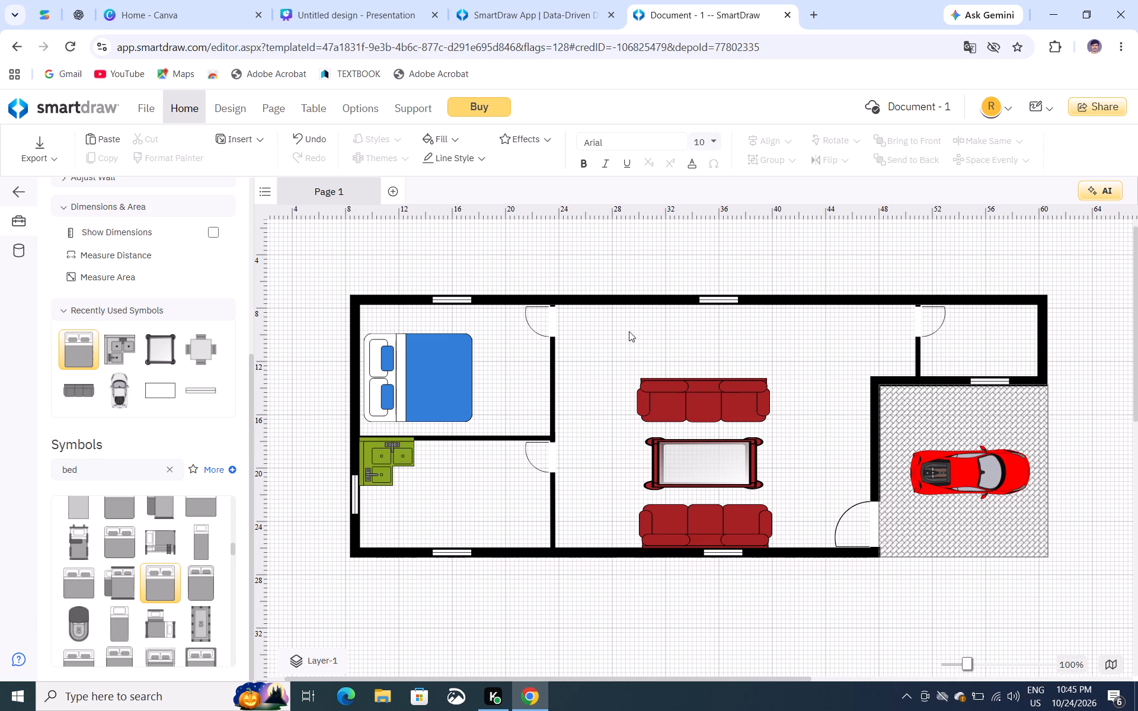
click(512, 367)
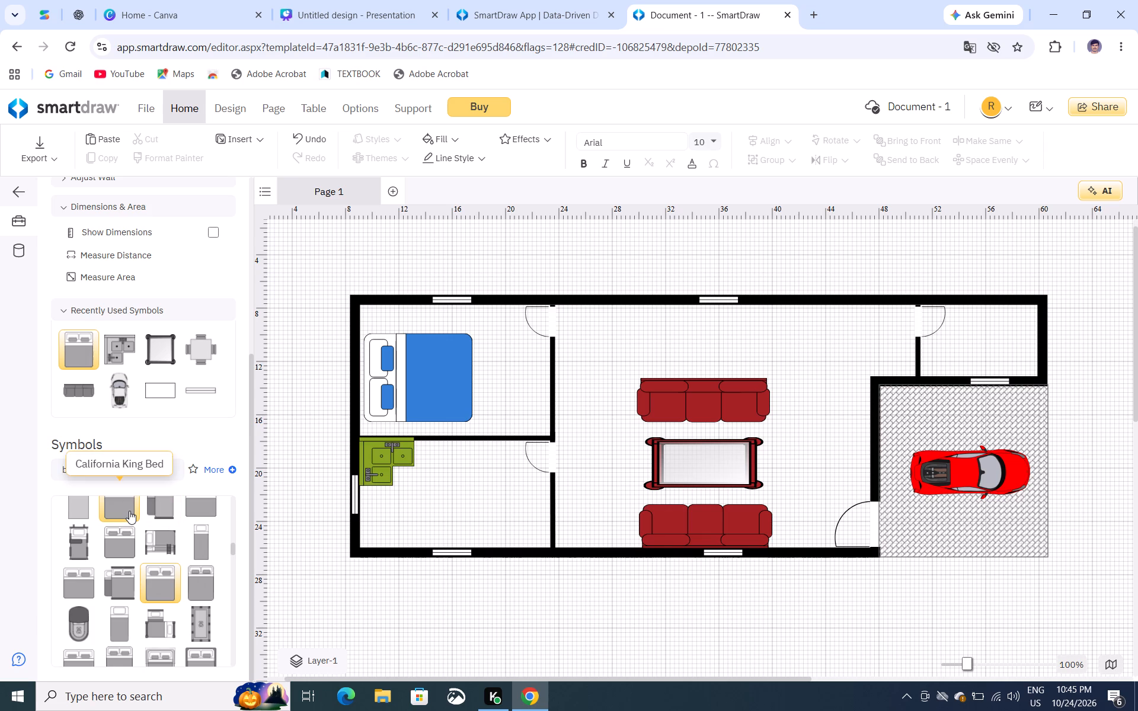
Search the symbol library for kitchen.
click(165, 473)
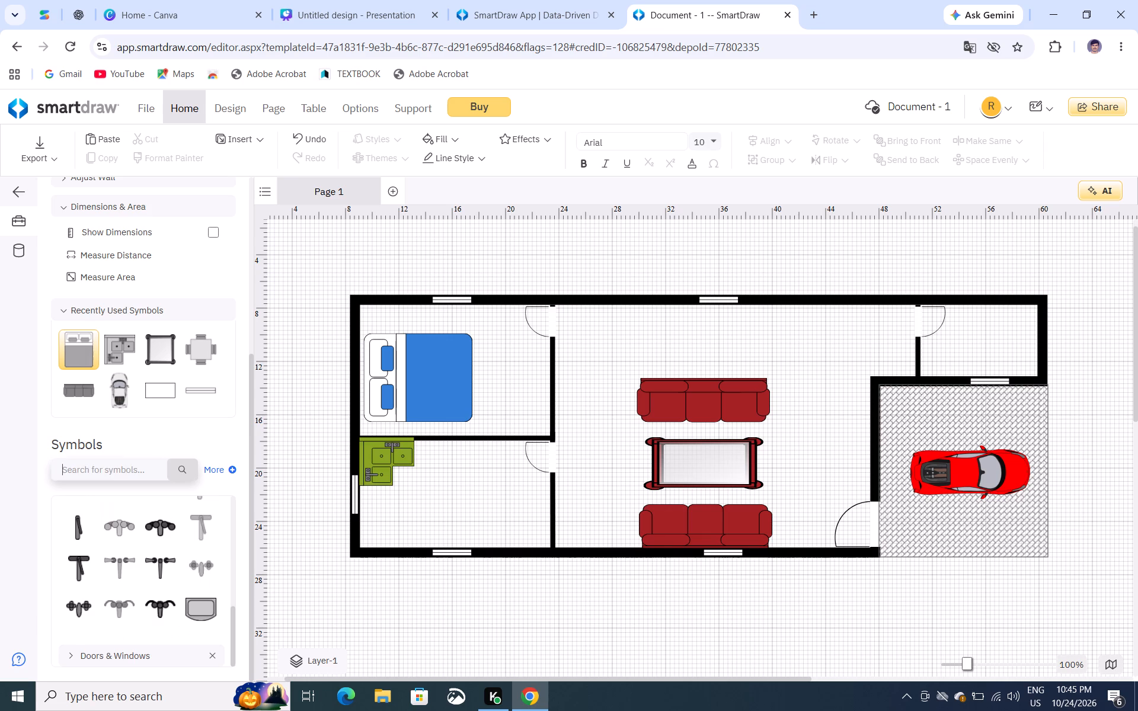
text(kit)
key(c)
key(h)
text(en)
key(Return)
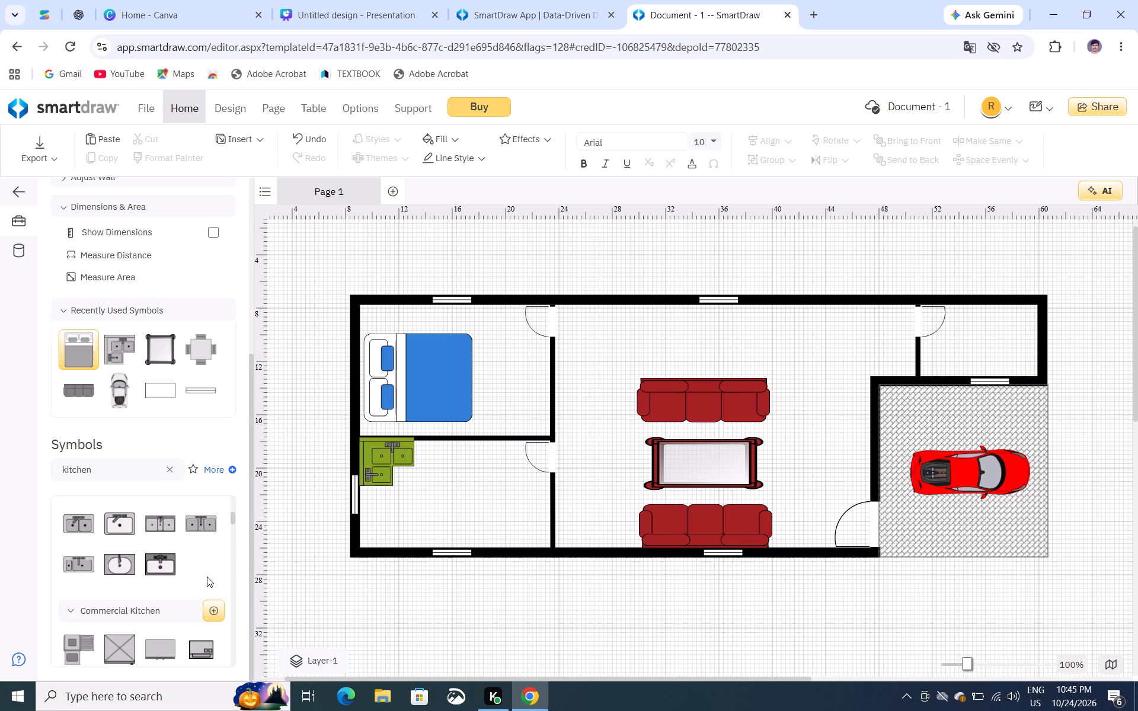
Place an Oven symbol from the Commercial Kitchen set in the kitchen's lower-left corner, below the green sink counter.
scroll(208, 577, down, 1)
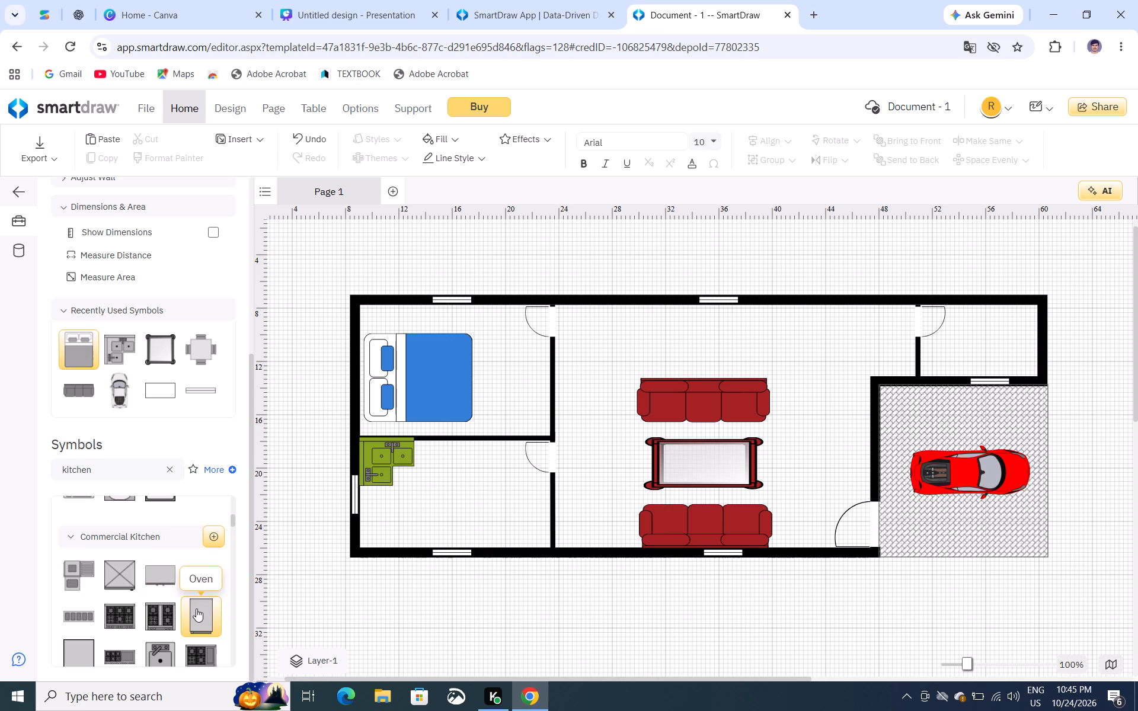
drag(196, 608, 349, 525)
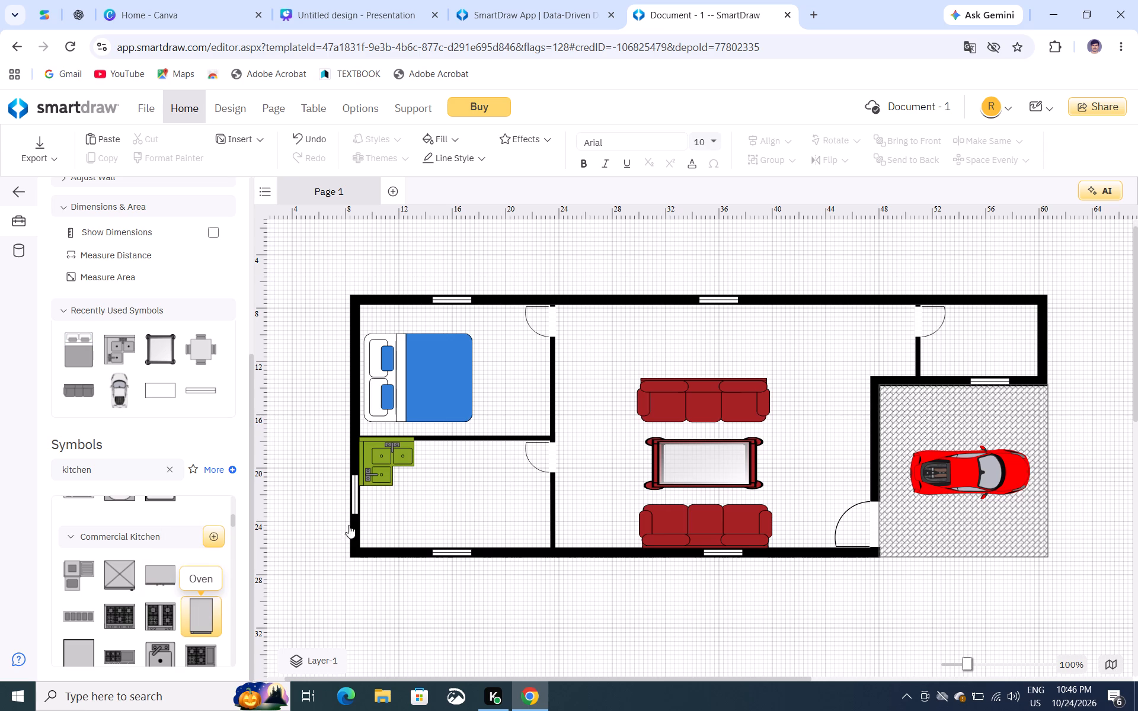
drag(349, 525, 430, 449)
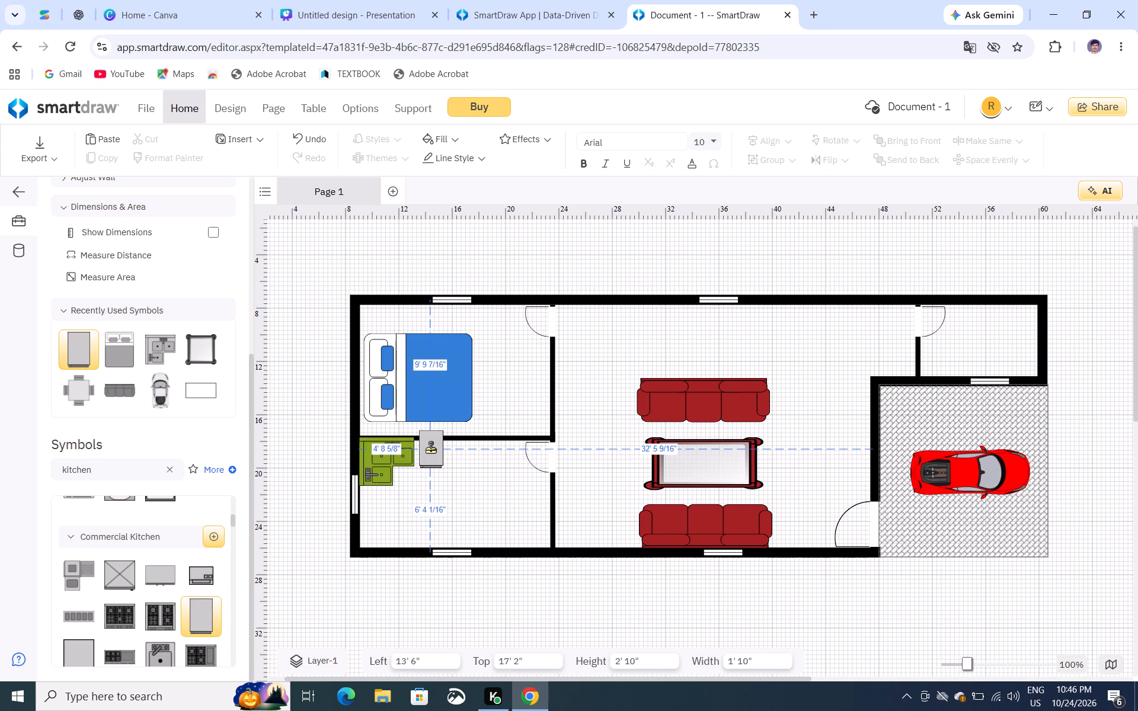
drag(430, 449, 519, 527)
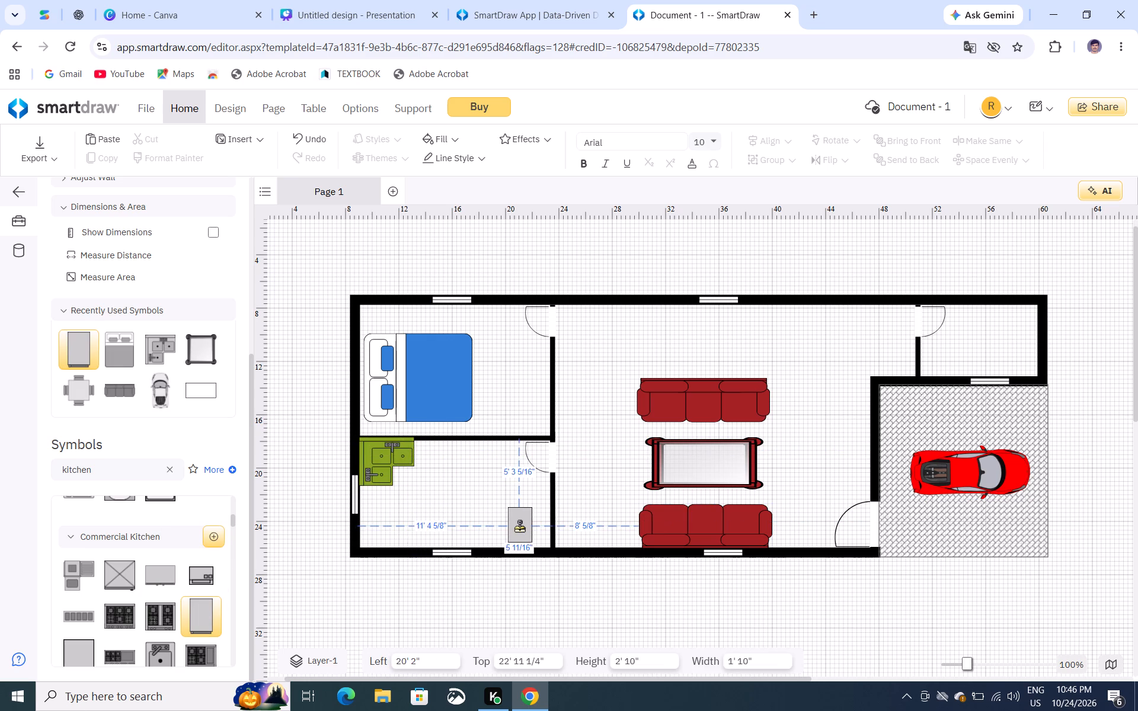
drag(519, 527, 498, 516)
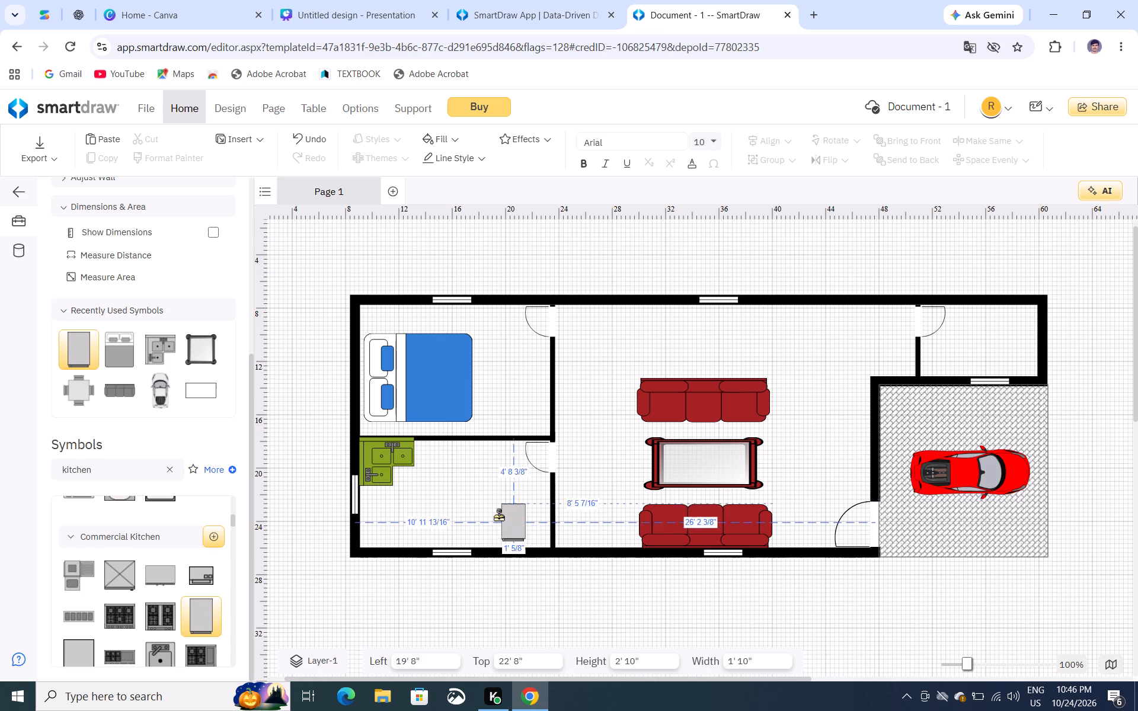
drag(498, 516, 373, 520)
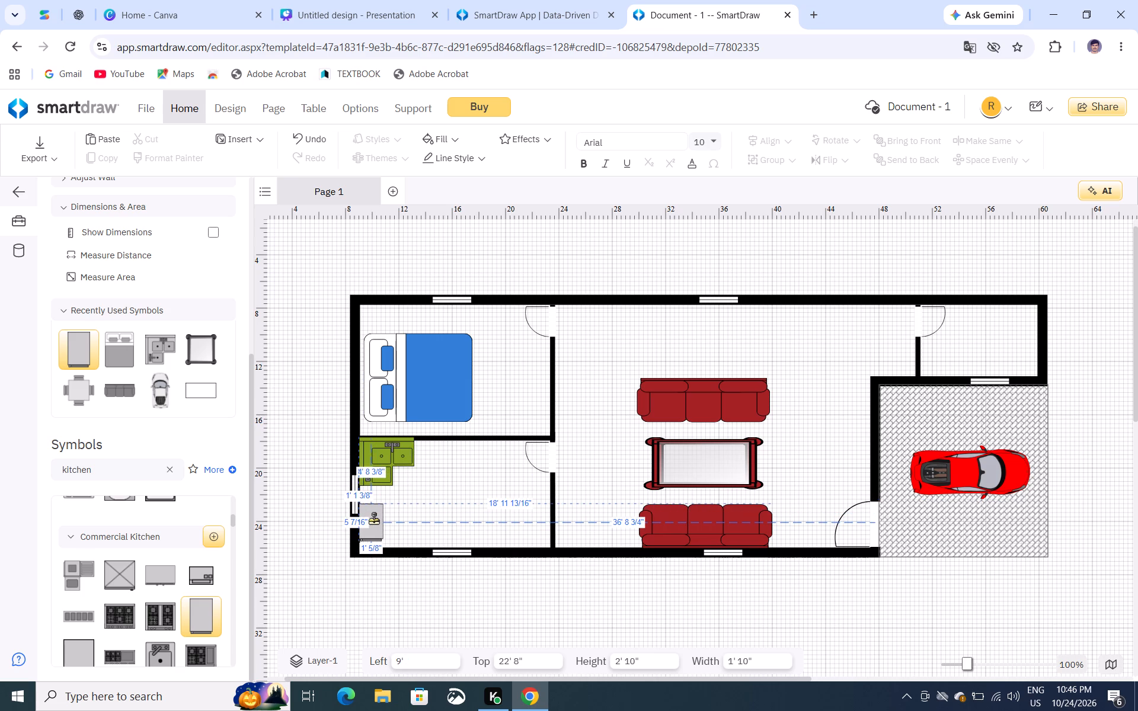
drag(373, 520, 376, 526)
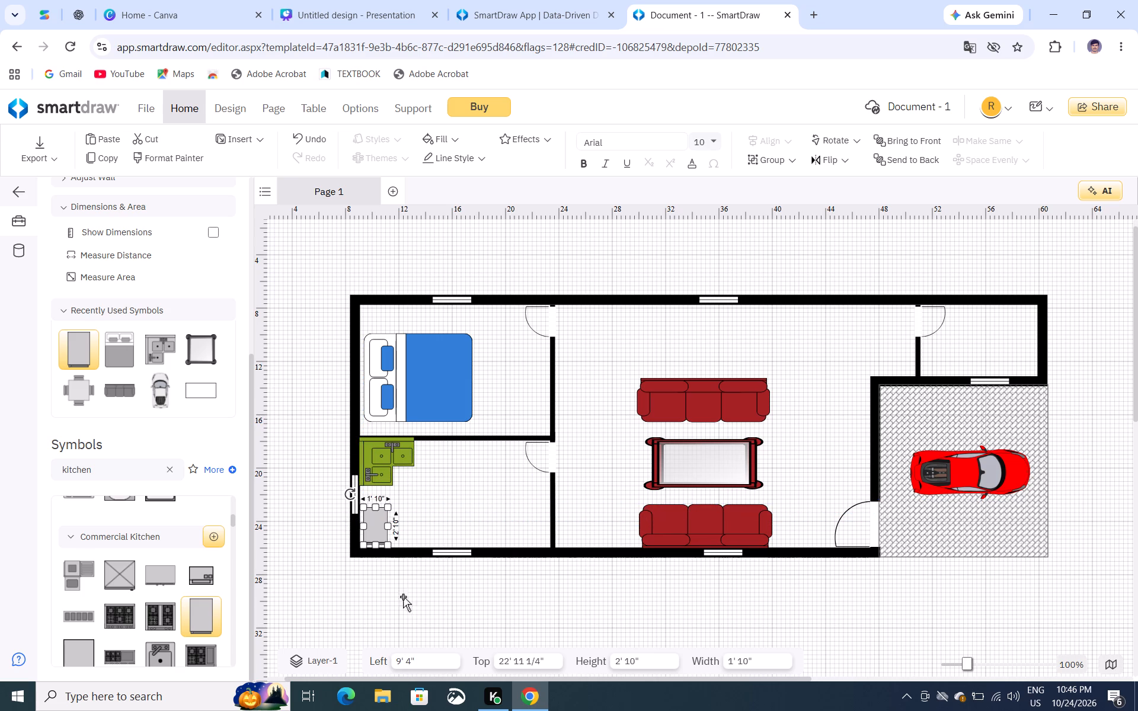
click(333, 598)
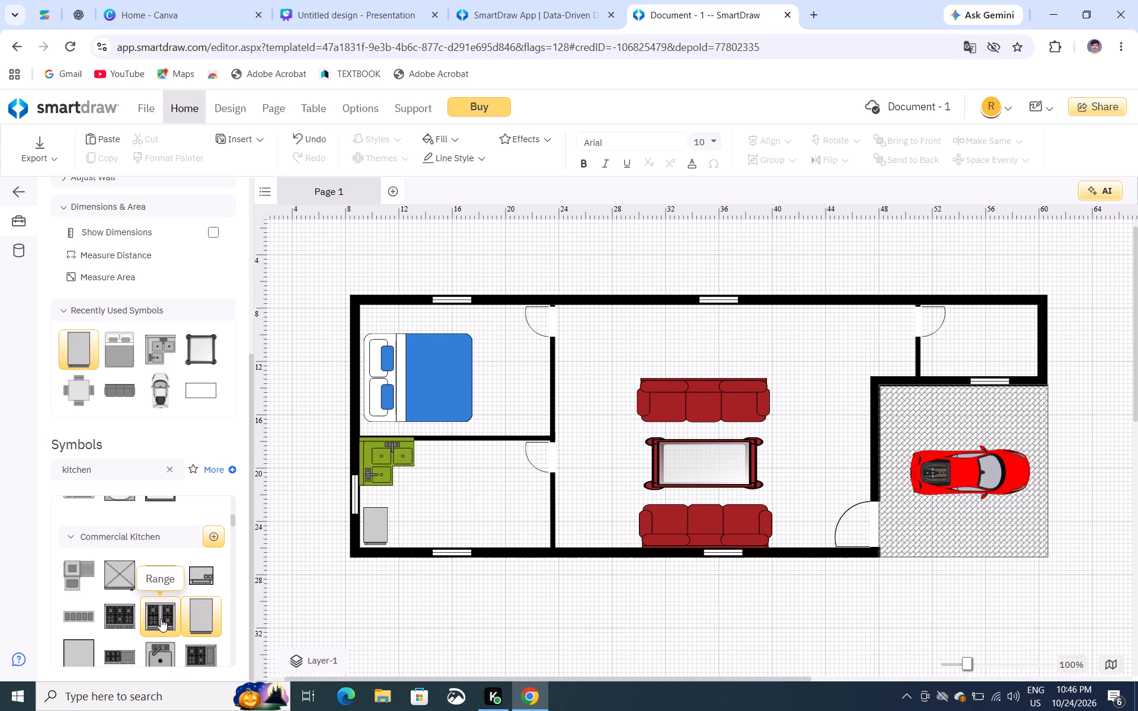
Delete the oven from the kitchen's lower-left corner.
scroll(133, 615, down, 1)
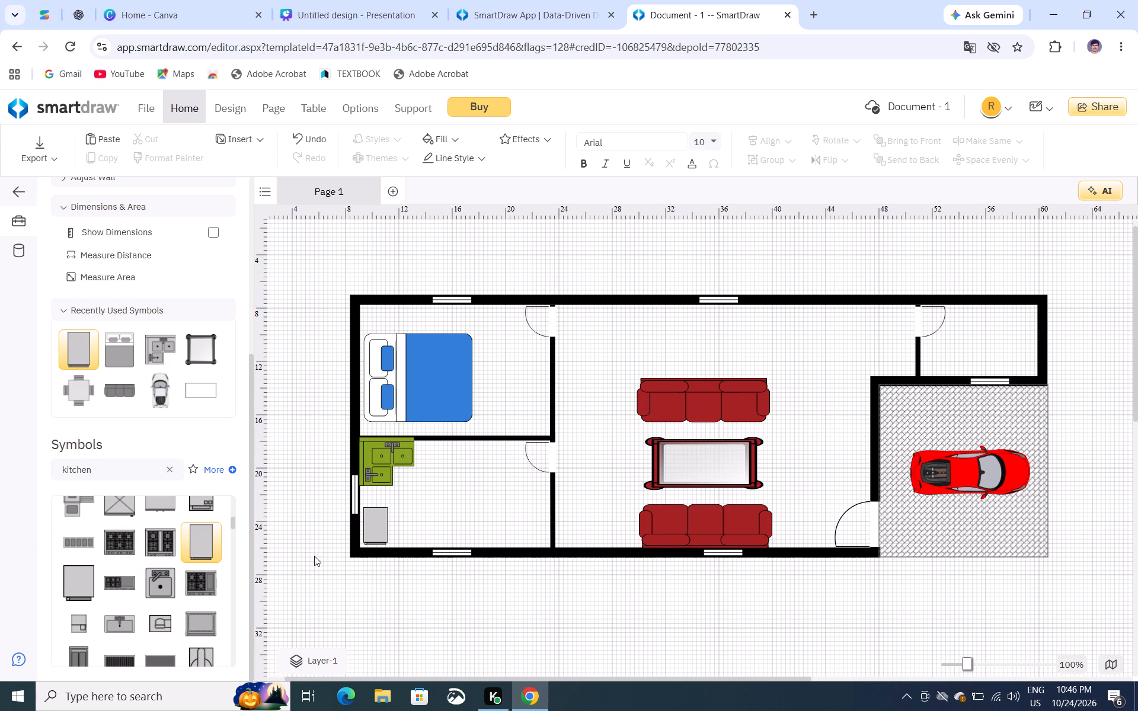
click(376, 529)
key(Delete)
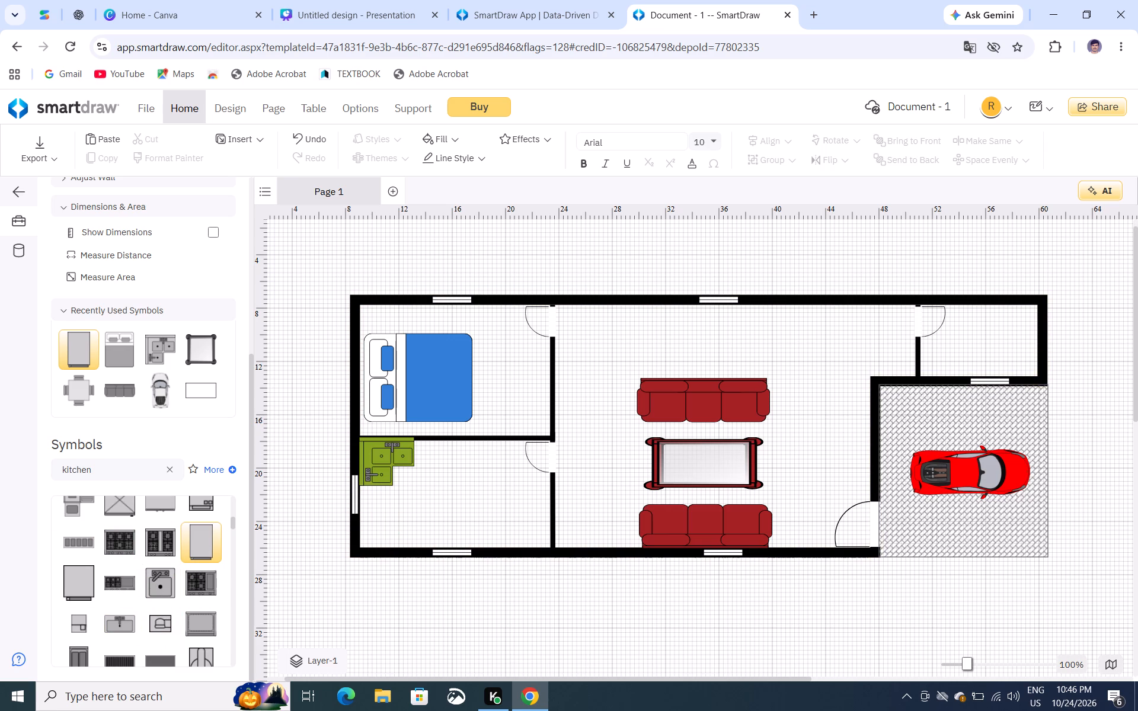
Place a Range - 6 Burners with Griddle in the kitchen, rotate it vertical, and move it against the left wall below the sink counter.
click(123, 578)
drag(123, 578, 195, 574)
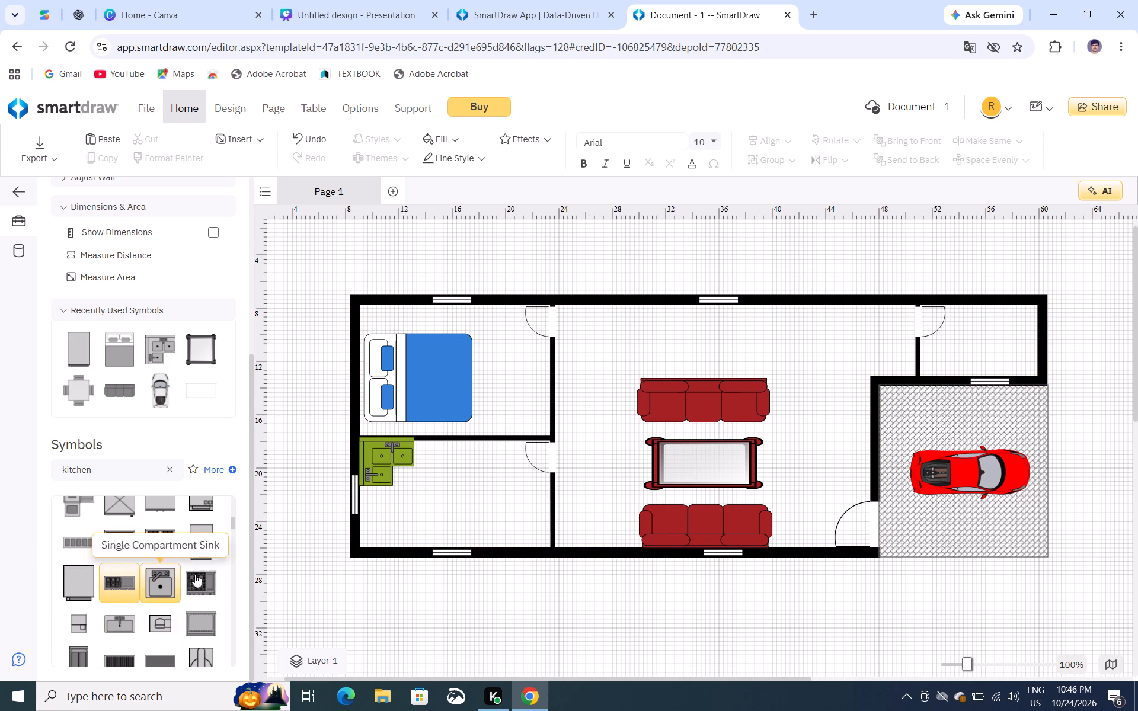
drag(195, 574, 388, 510)
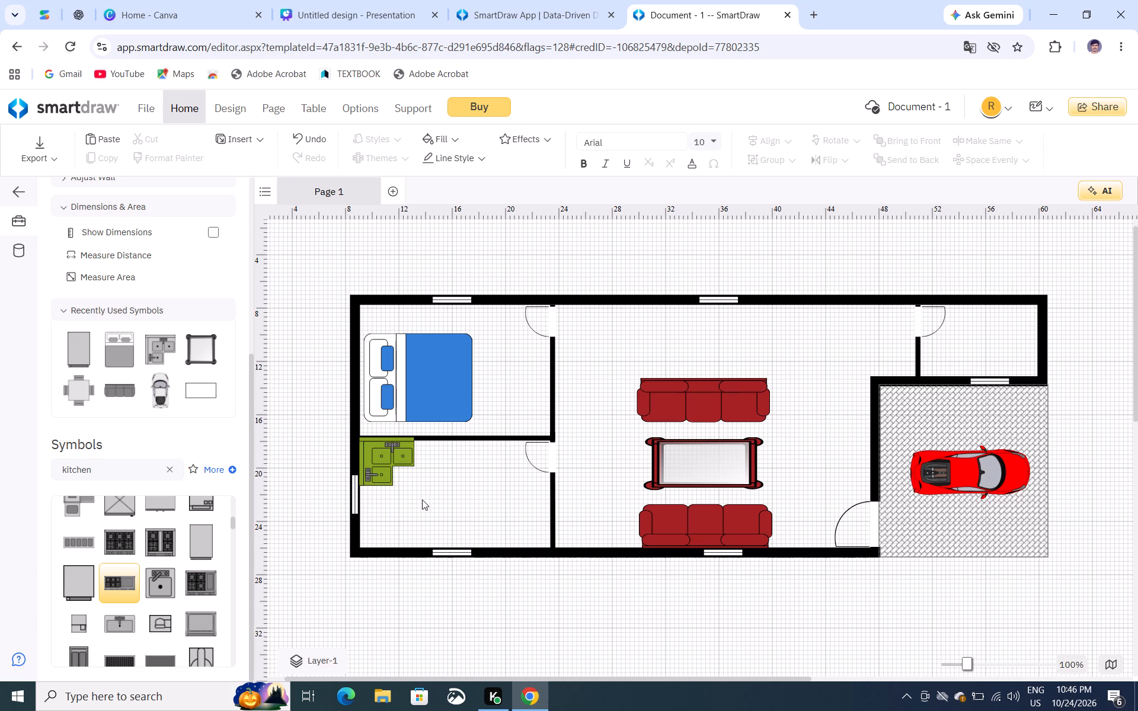
drag(122, 588, 407, 502)
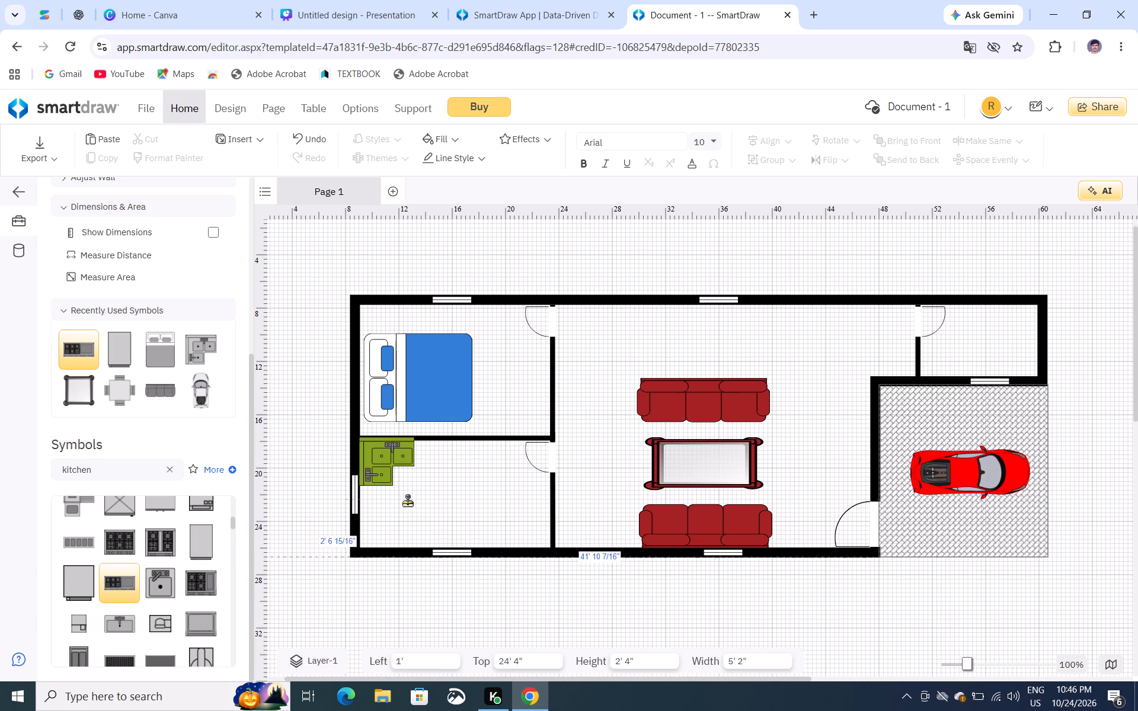
drag(407, 502, 418, 496)
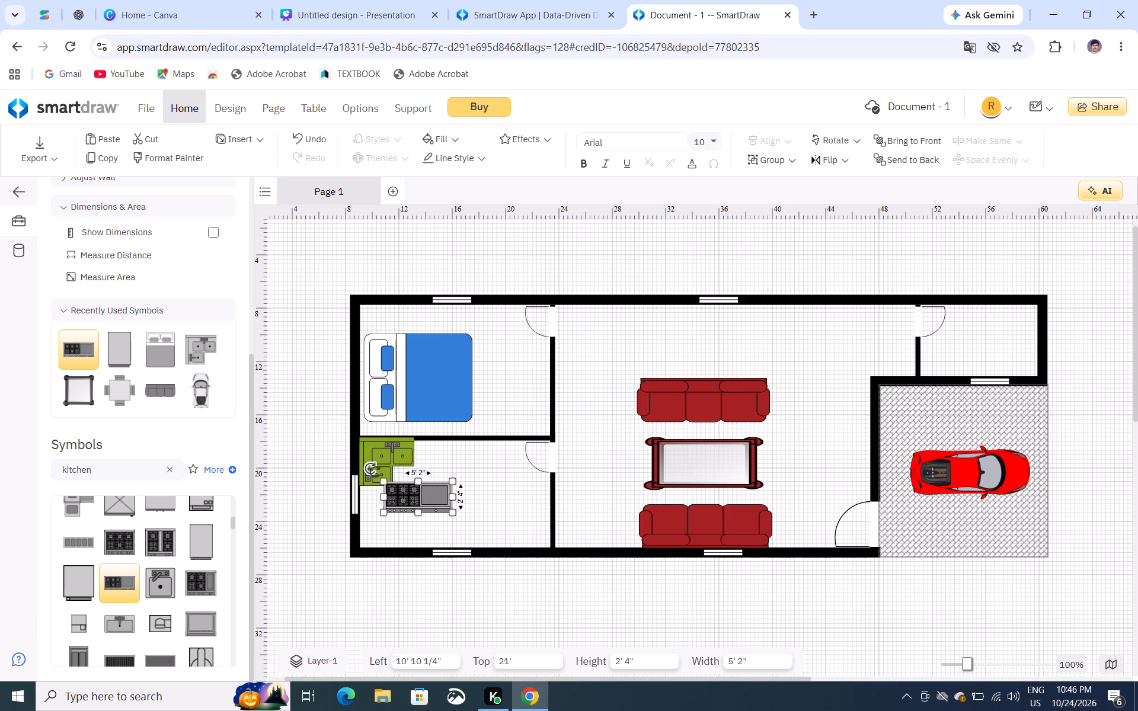
drag(375, 472, 446, 441)
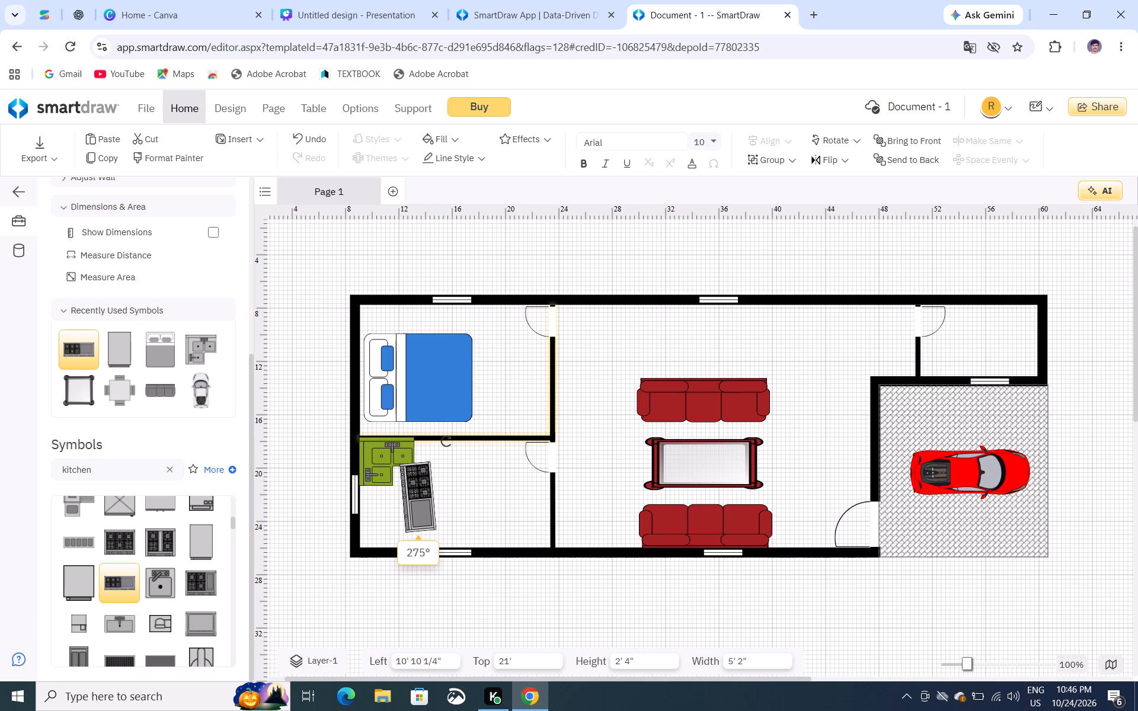
drag(446, 441, 450, 444)
drag(418, 495, 378, 510)
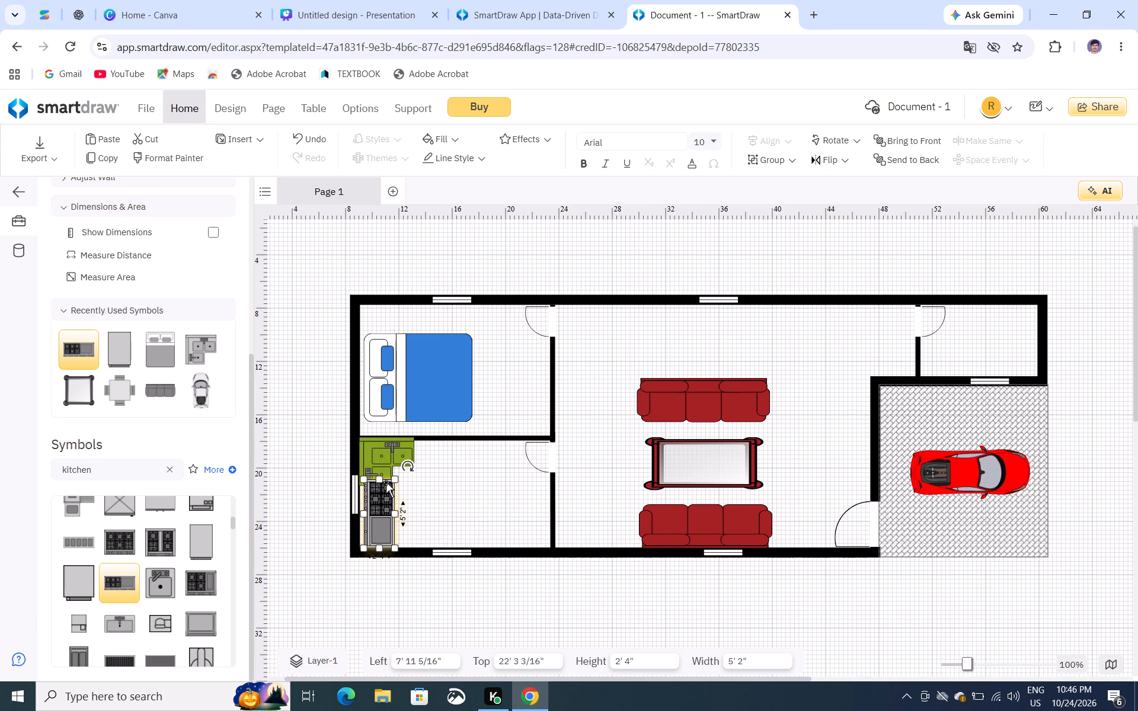
Resize the range to about 4' 8" by 2' 8" and fit it between the sink counter and the bottom wall.
drag(381, 481, 380, 490)
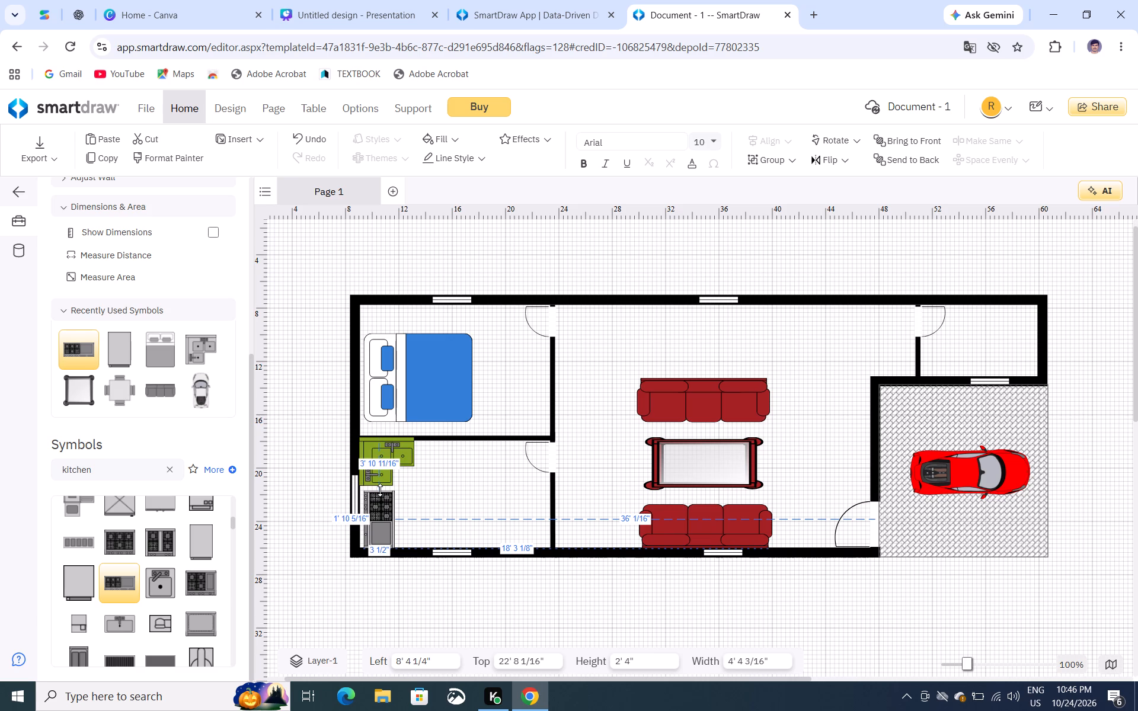
drag(380, 490, 380, 487)
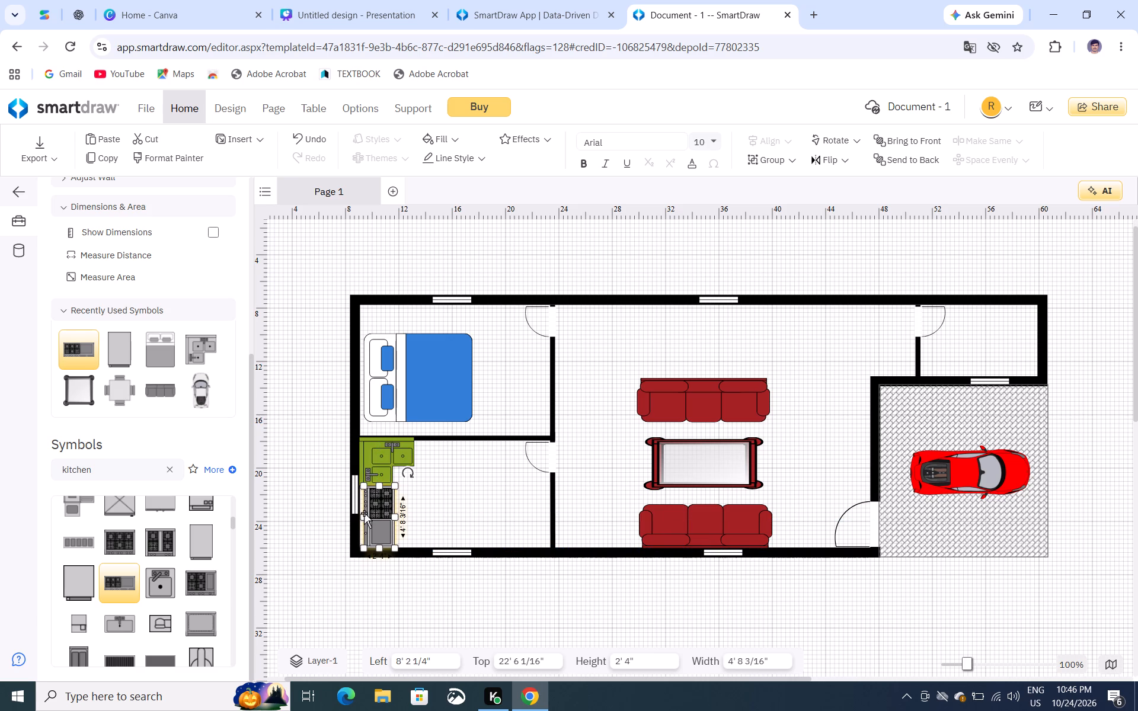
click(377, 517)
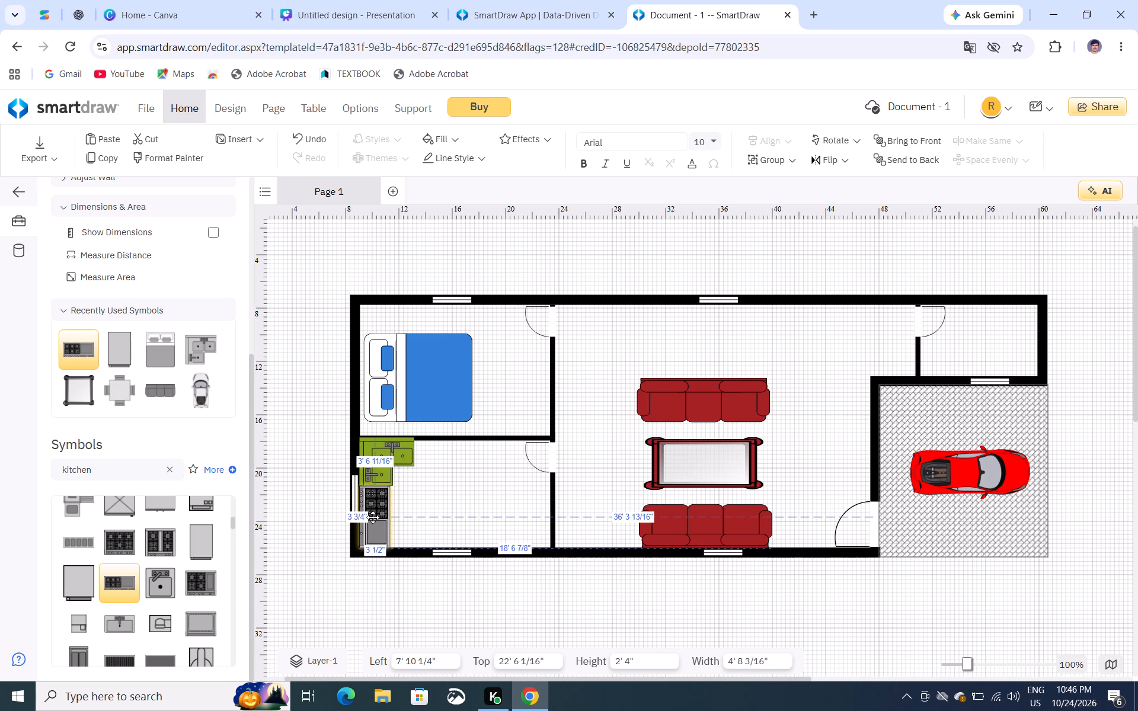
click(391, 517)
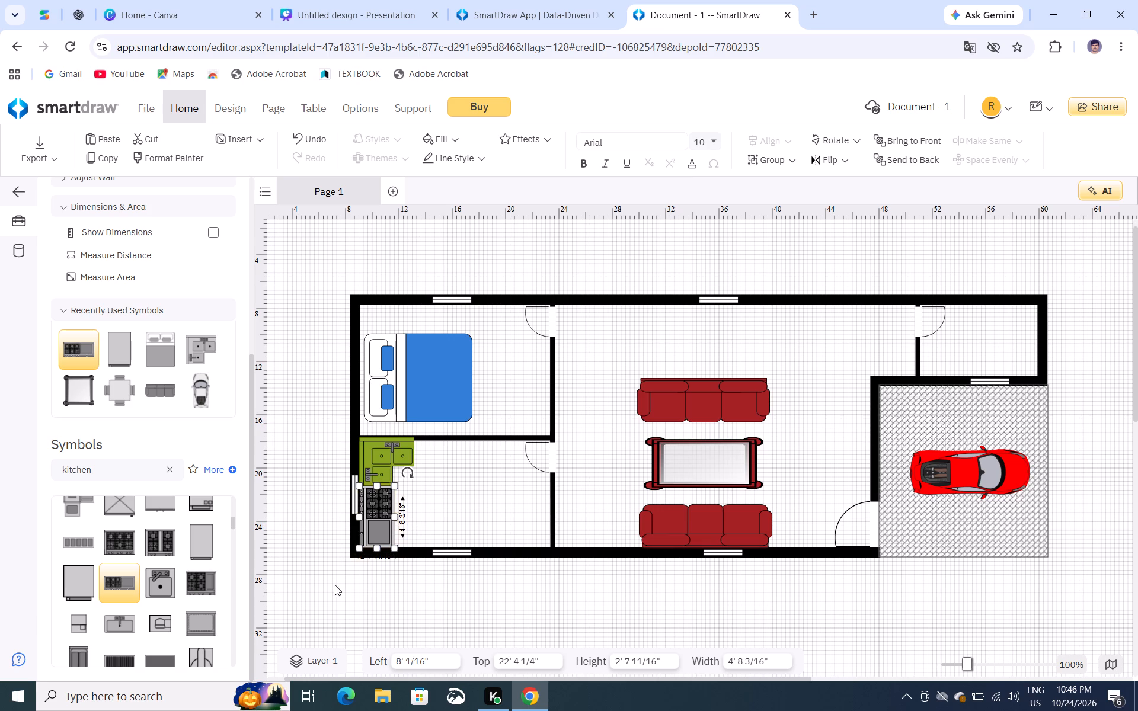
click(335, 585)
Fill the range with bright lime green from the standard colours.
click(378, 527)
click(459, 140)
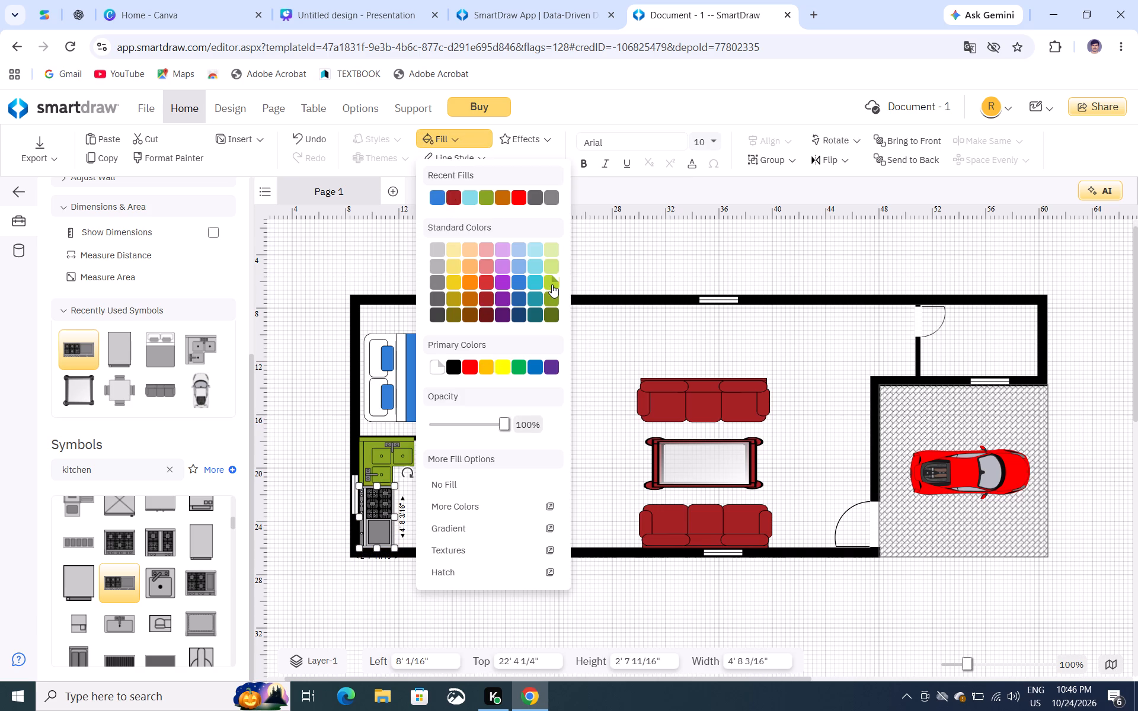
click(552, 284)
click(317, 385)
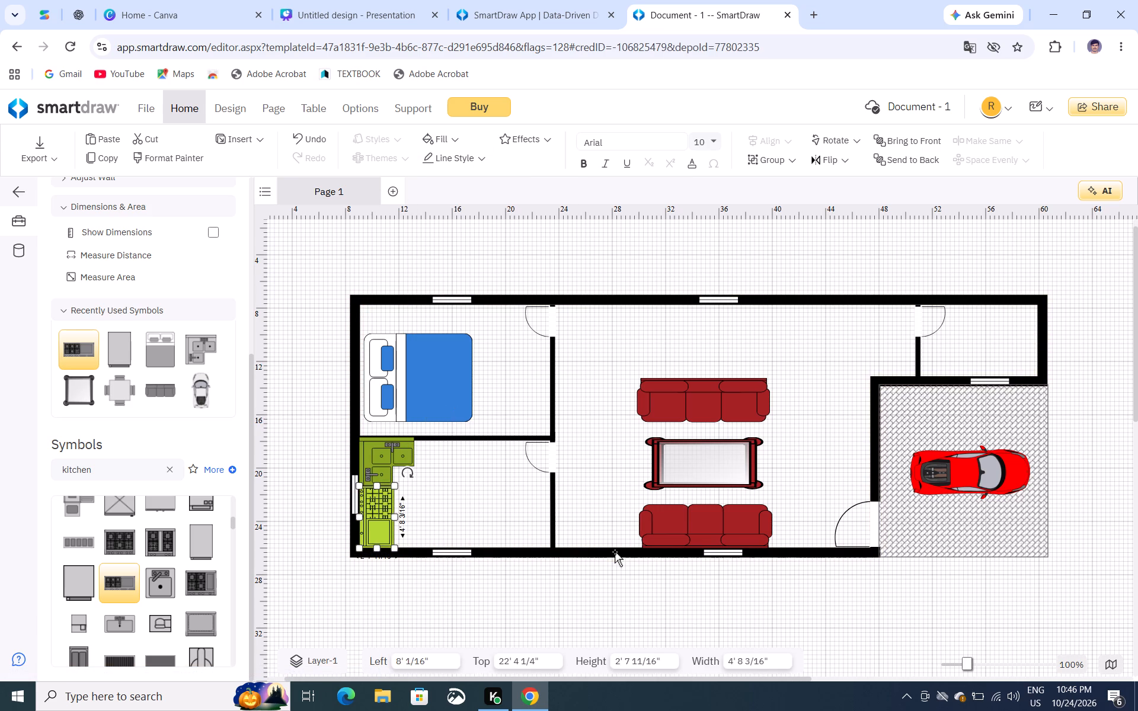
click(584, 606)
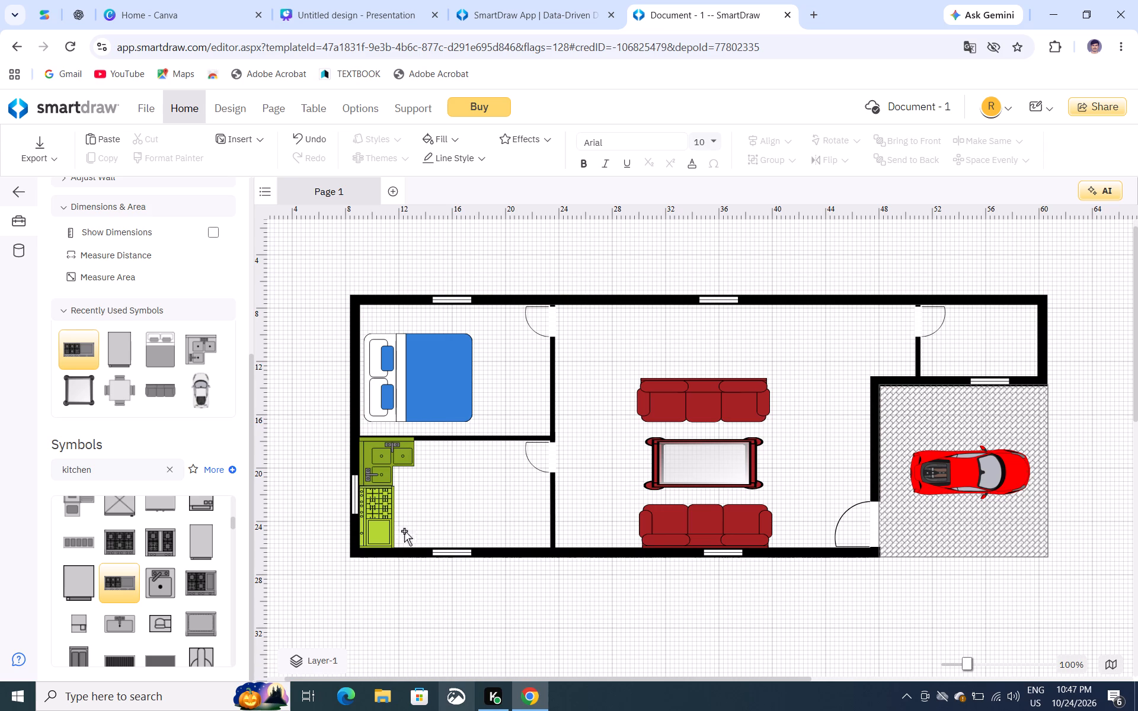
Fill the range with the darker olive green that matches the sink counter.
click(389, 520)
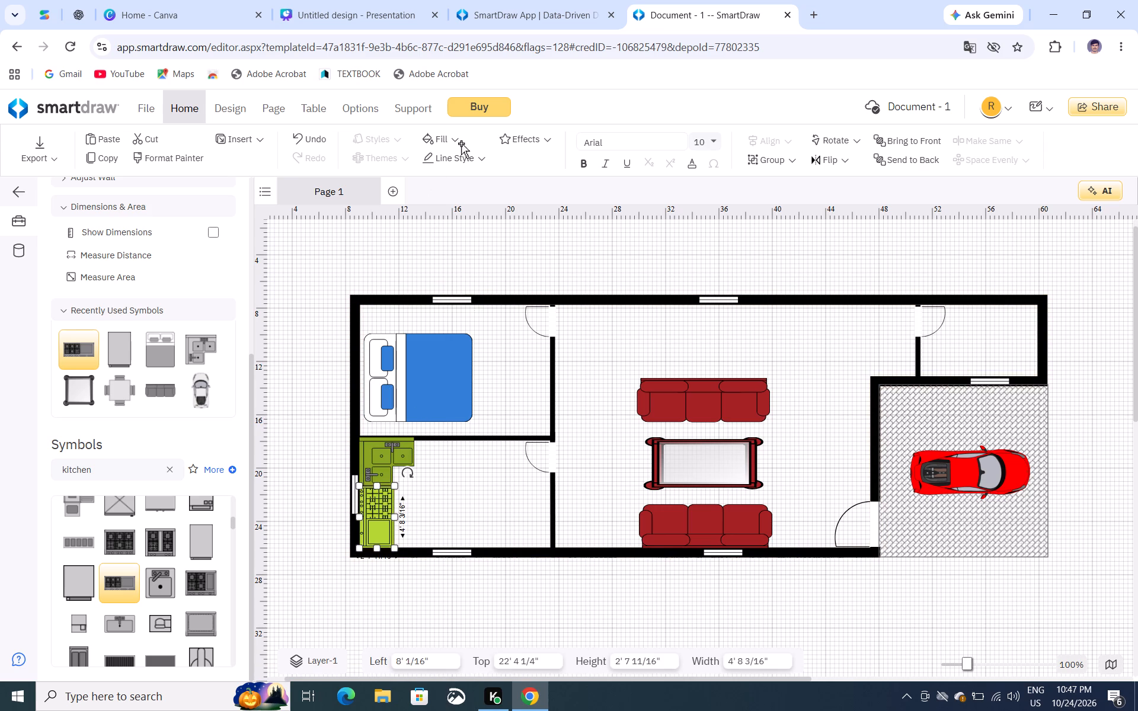
click(461, 143)
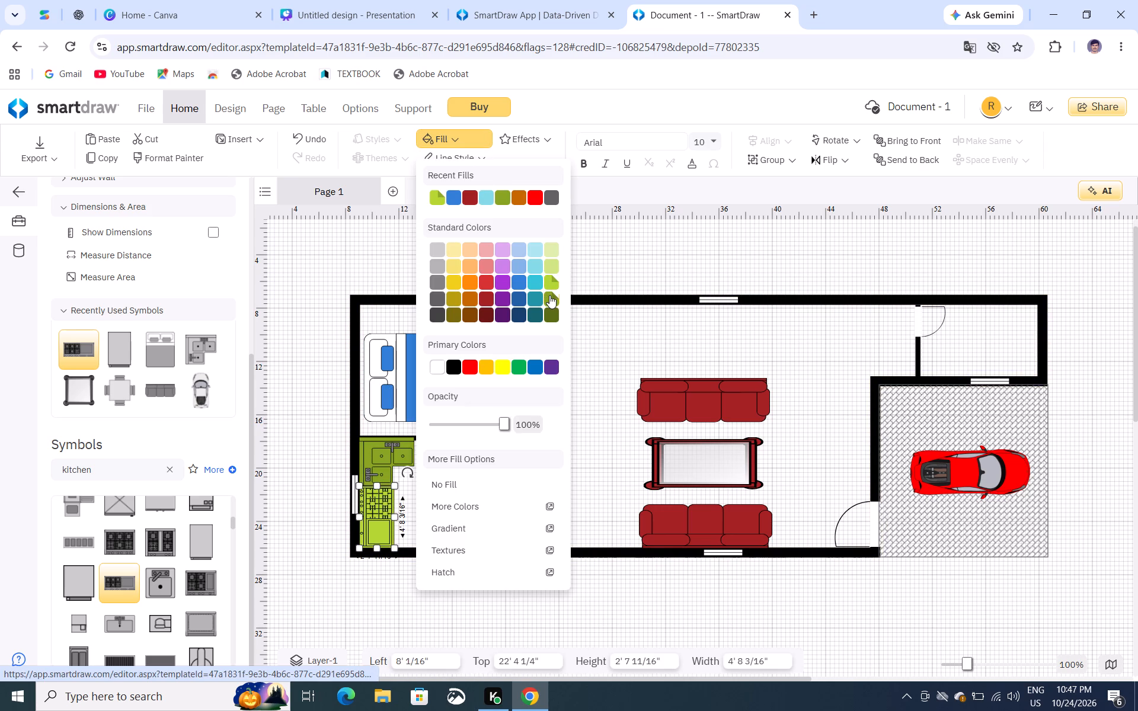
click(549, 295)
click(617, 500)
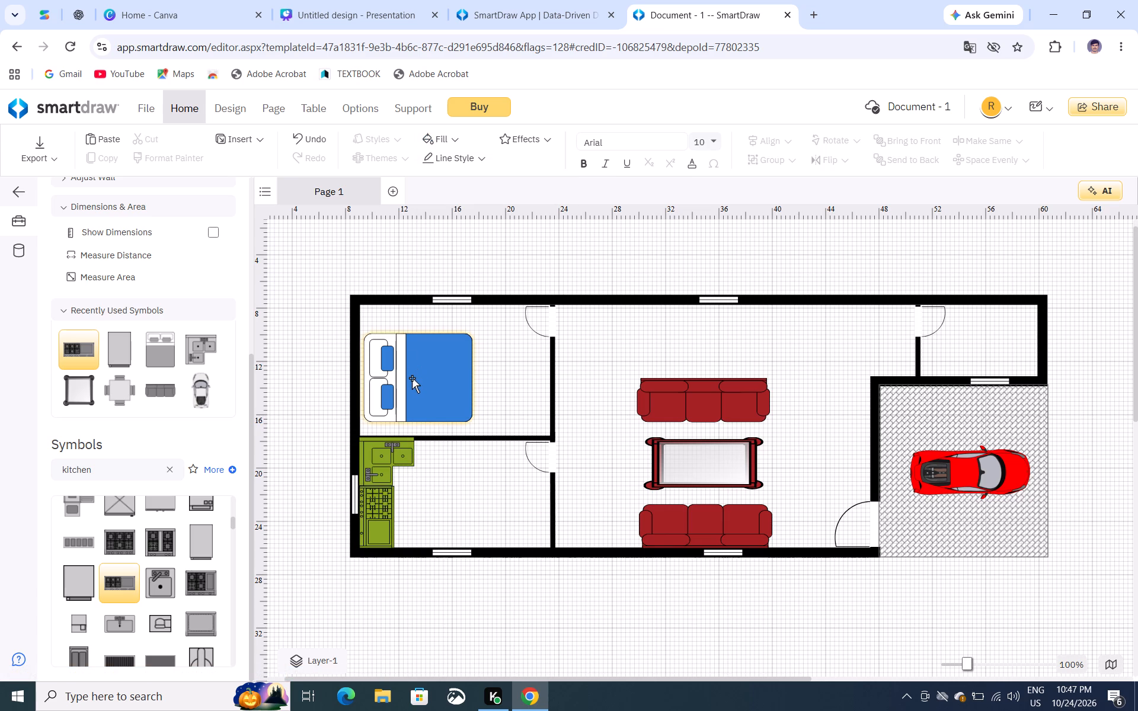
Replace the kitchen symbol search with a search for bed.
scroll(196, 553, up, 1)
scroll(196, 553, down, 1)
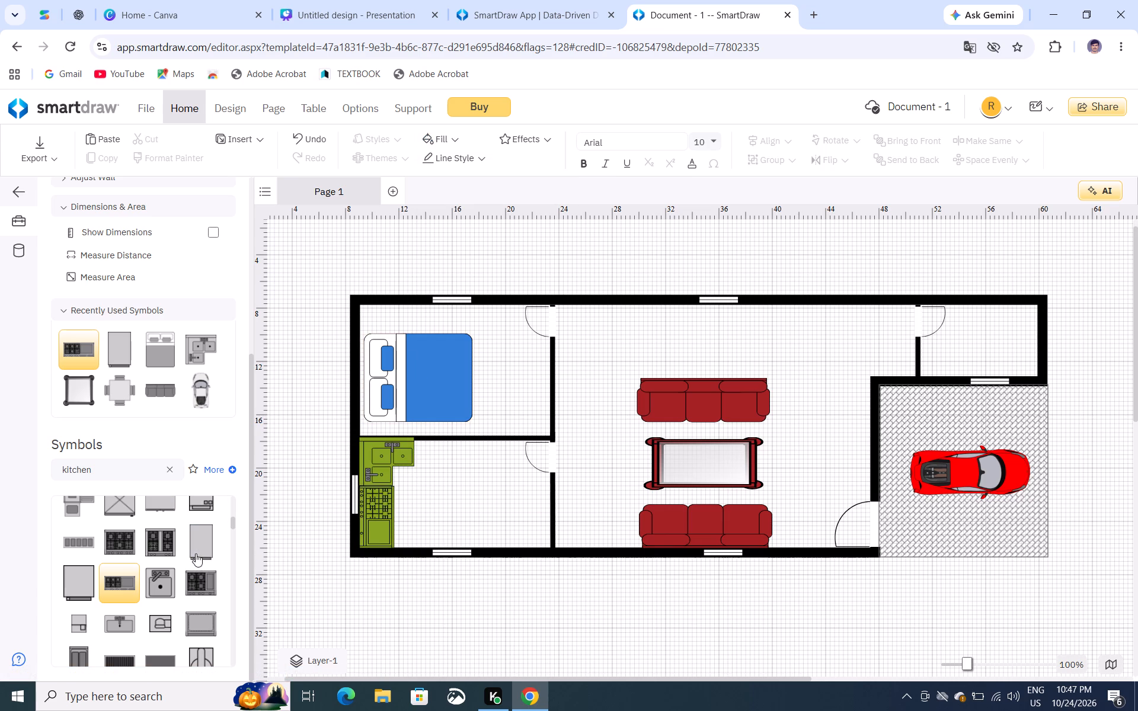
scroll(196, 553, up, 8)
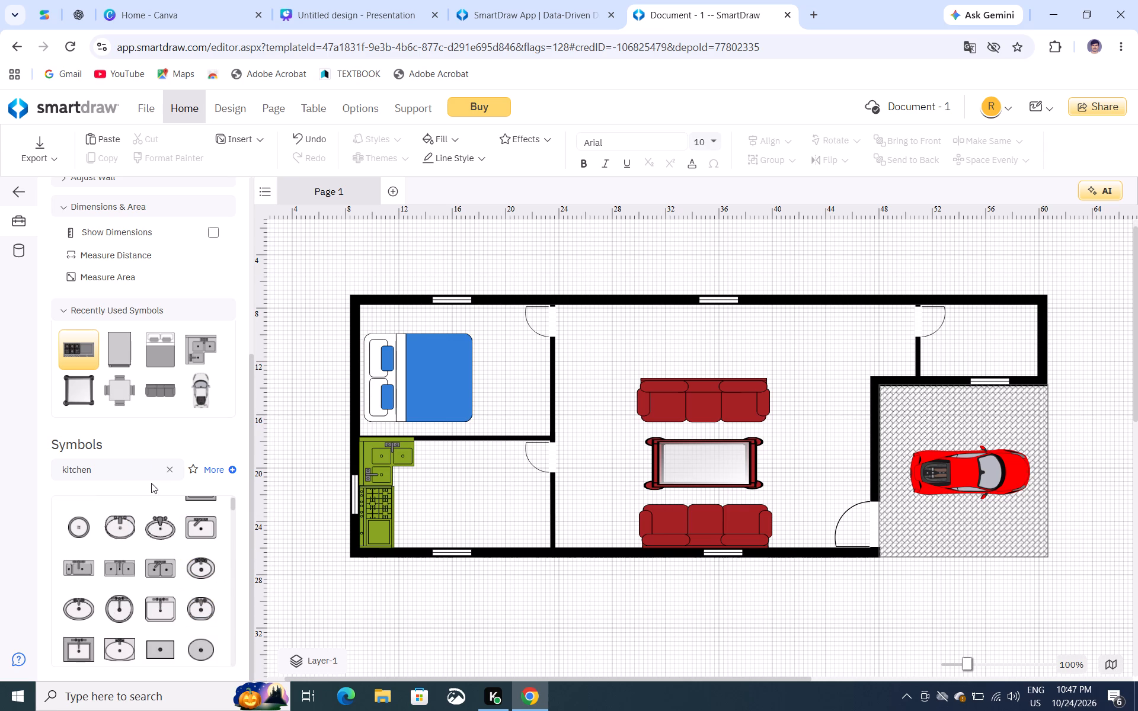
click(170, 470)
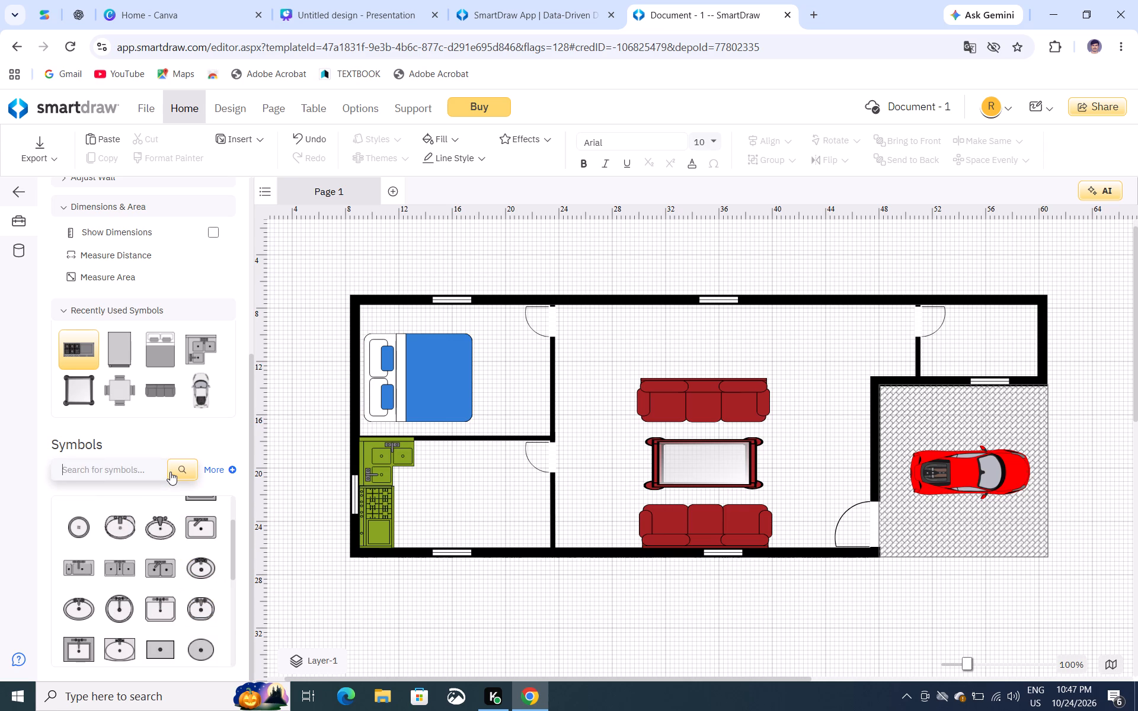
text(be)
key(d)
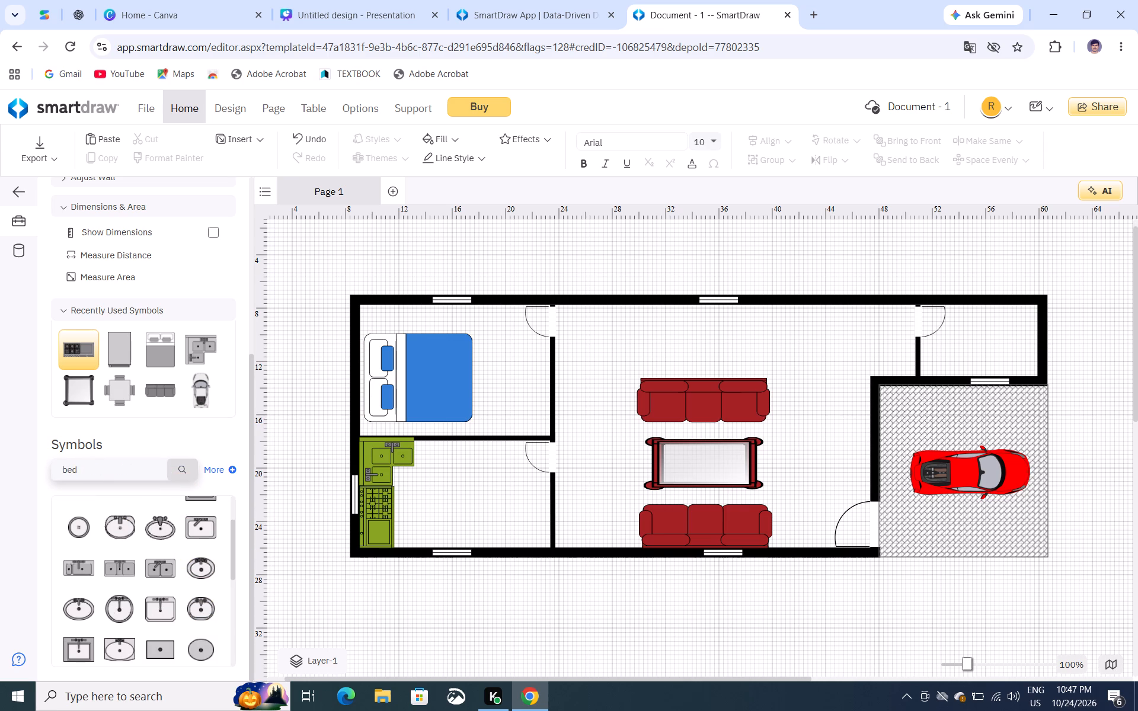
click(187, 471)
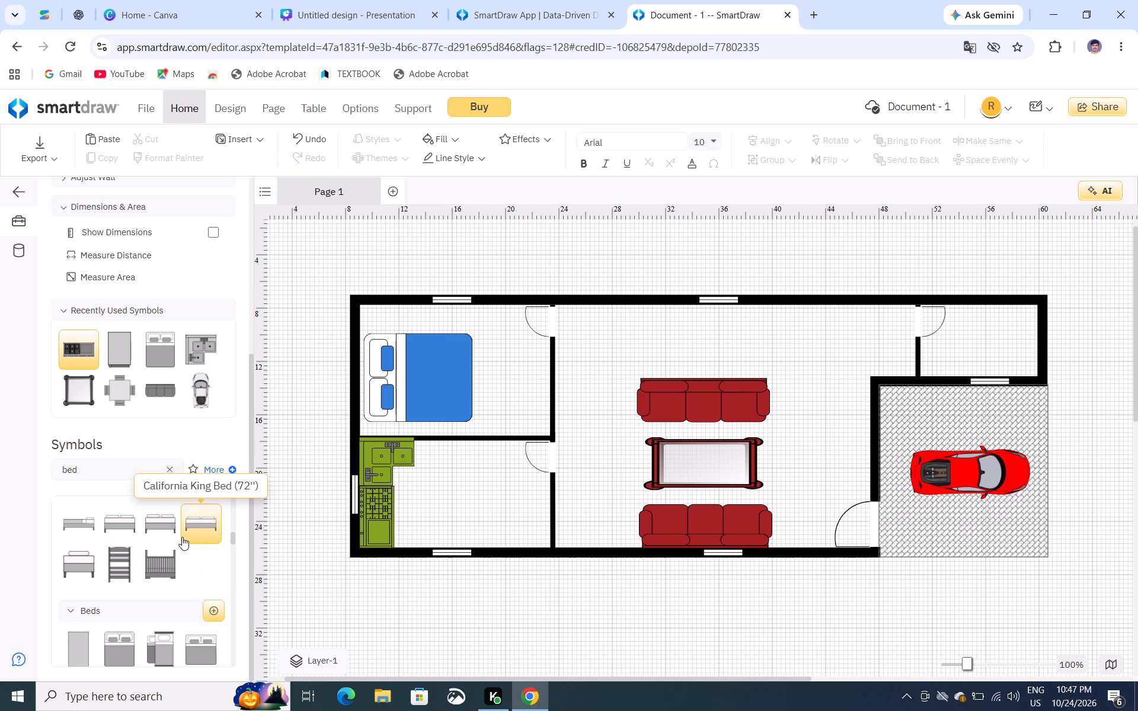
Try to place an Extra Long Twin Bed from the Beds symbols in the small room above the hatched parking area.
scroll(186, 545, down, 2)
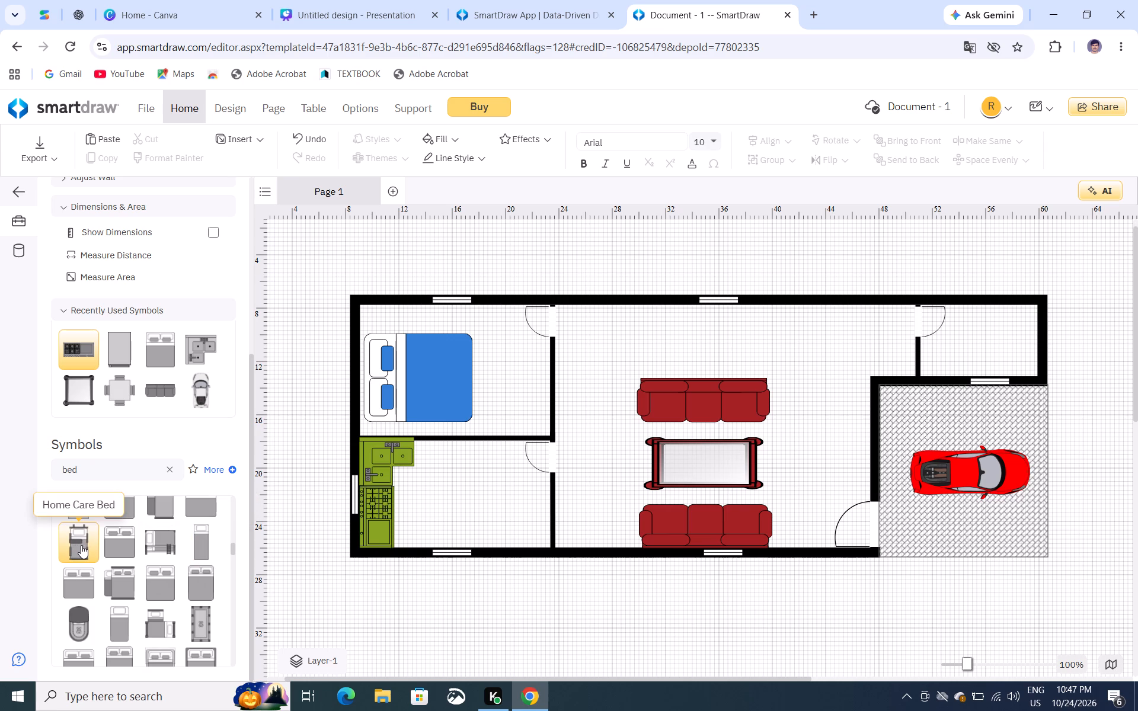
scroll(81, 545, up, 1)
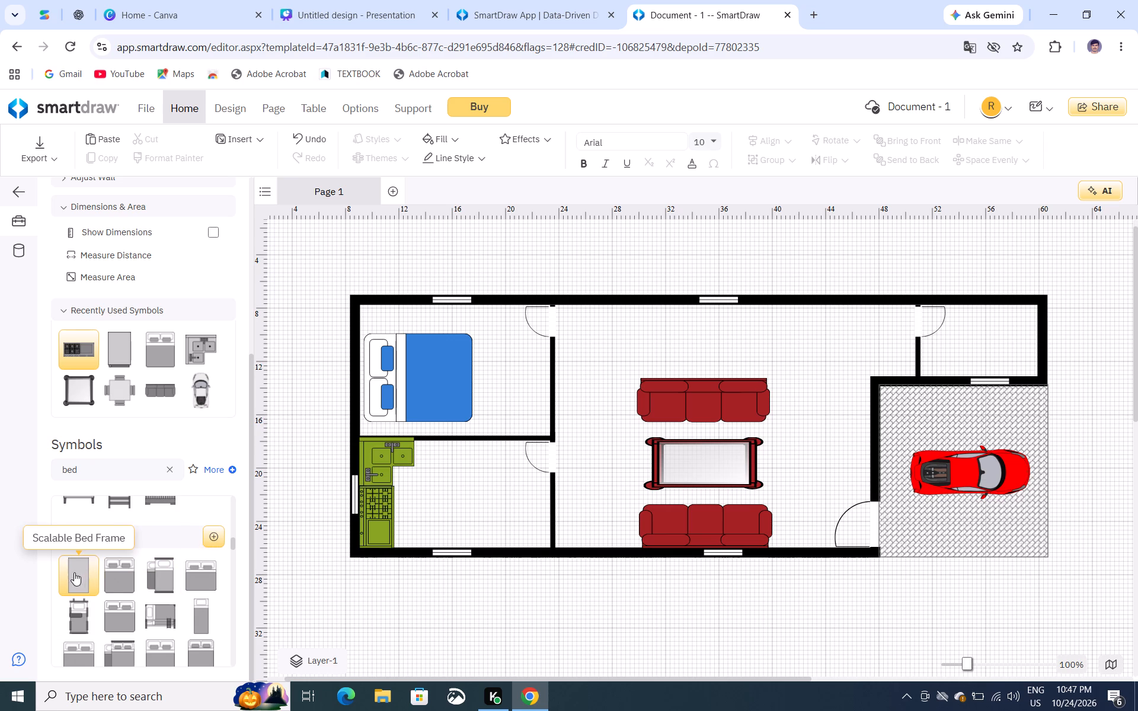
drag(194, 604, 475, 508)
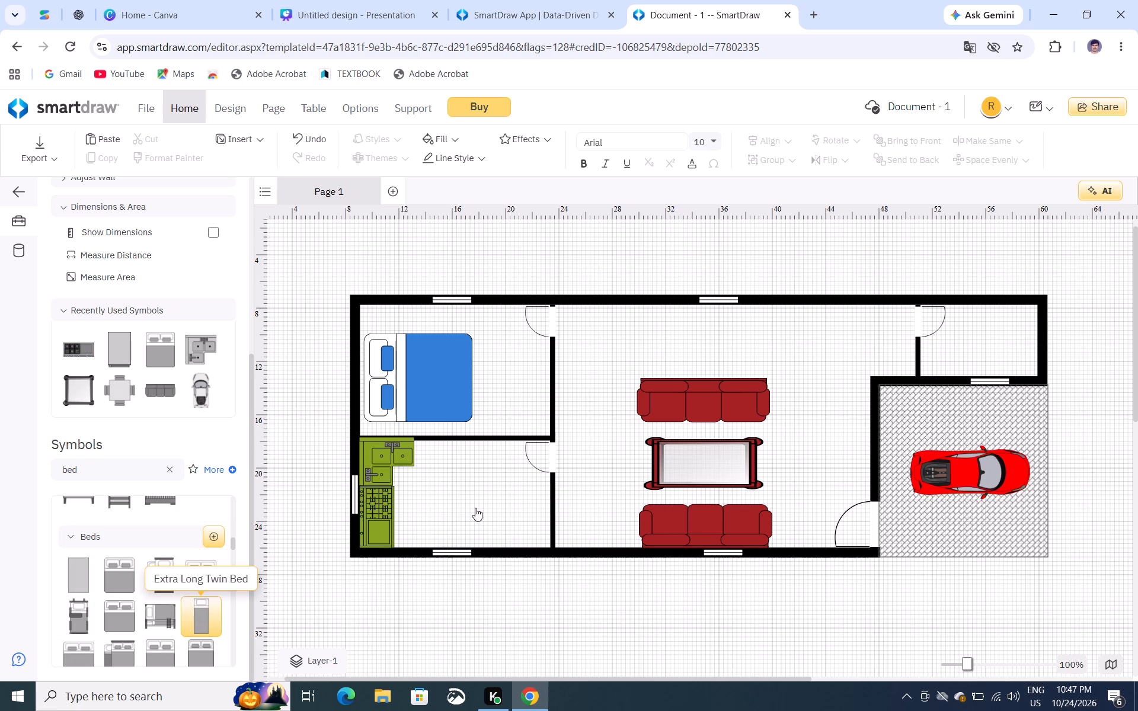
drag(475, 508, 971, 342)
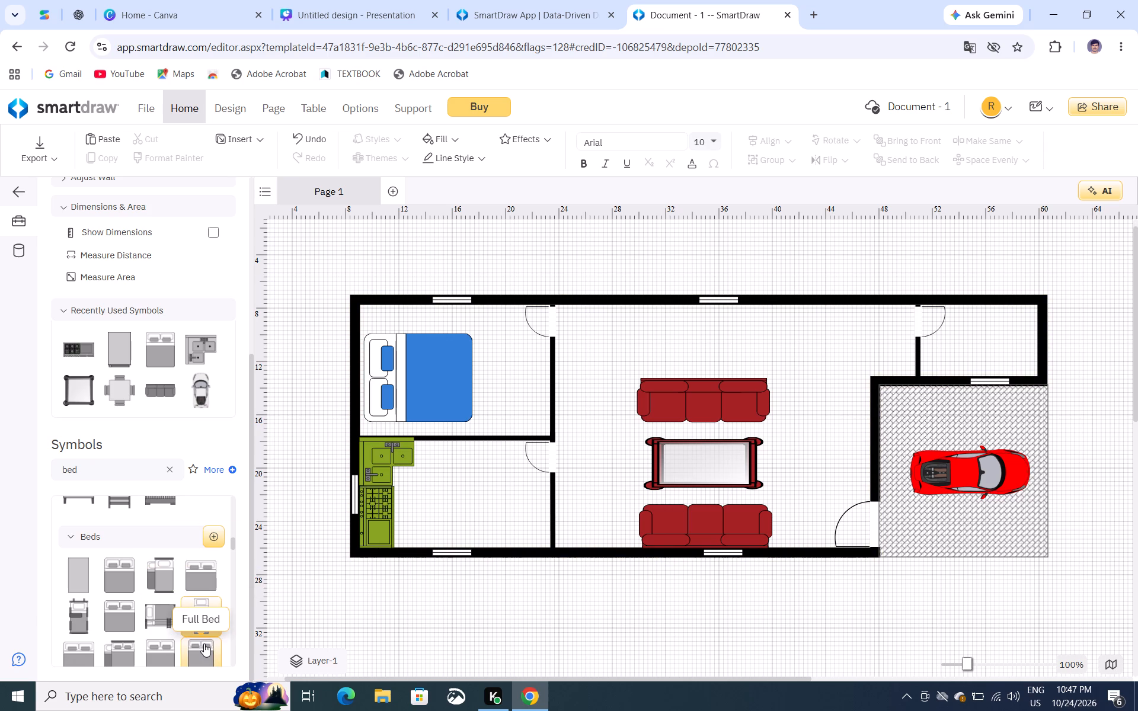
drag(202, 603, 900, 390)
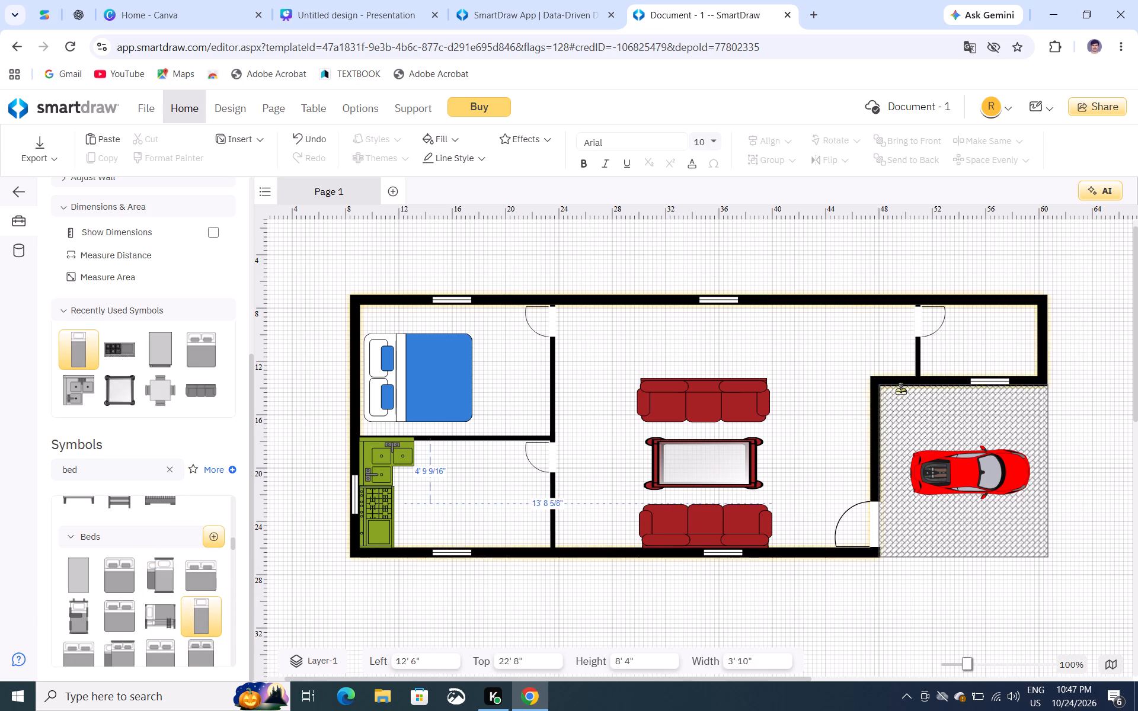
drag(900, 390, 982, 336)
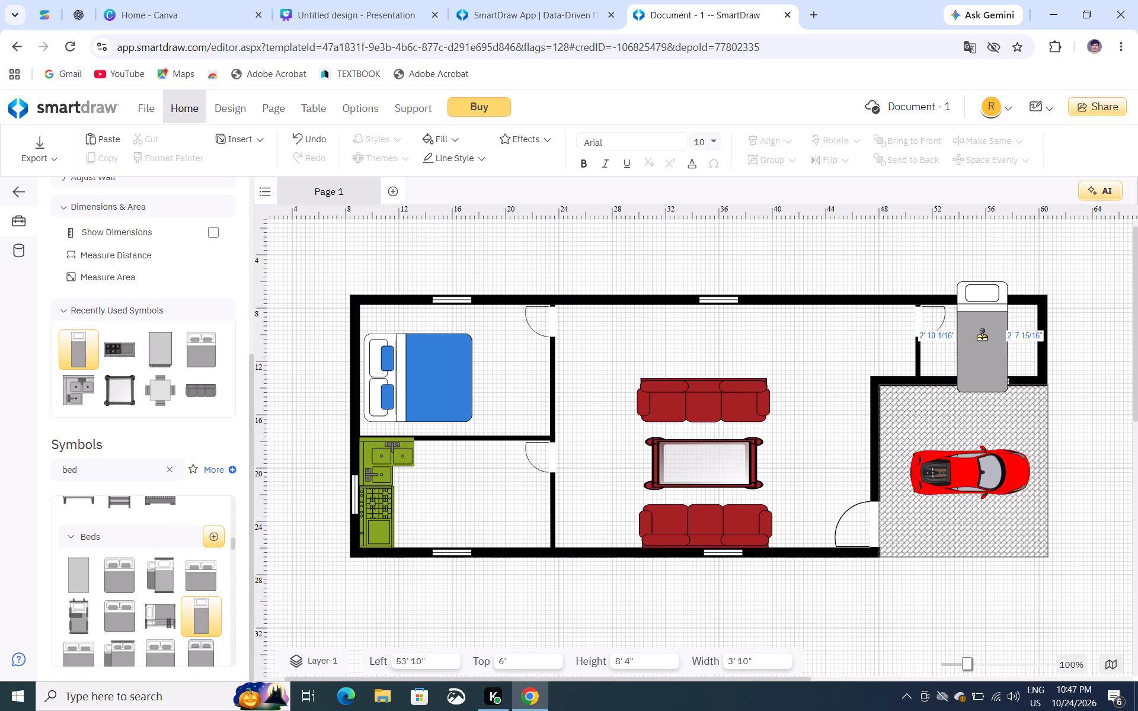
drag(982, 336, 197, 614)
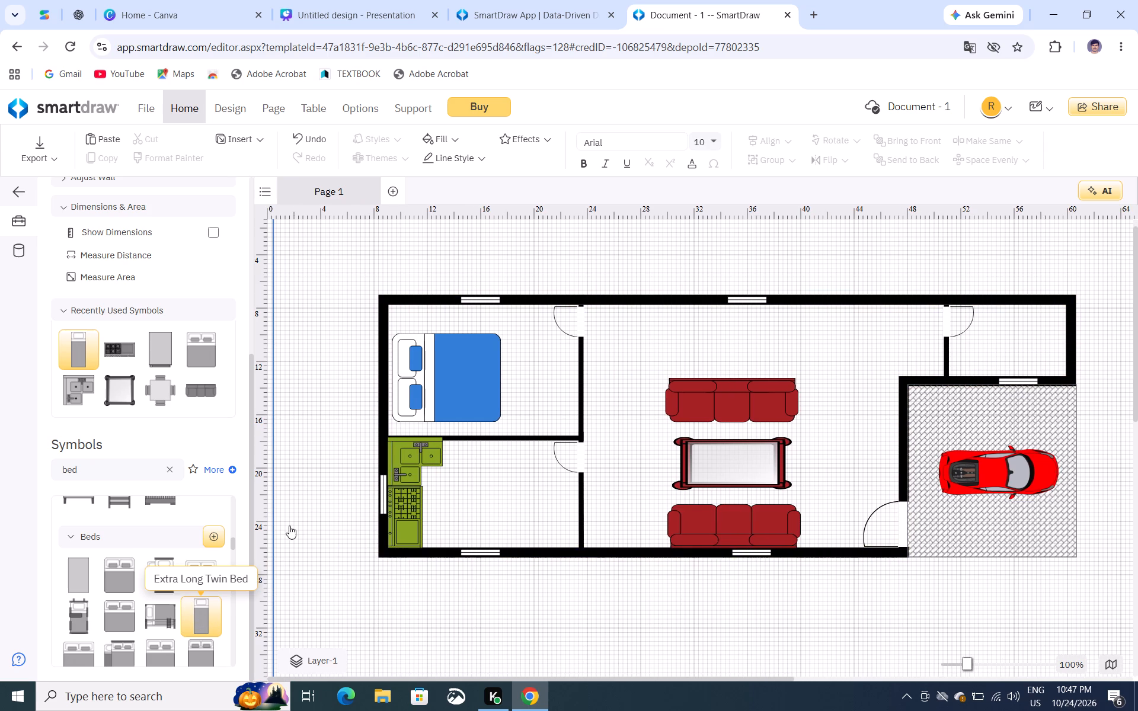
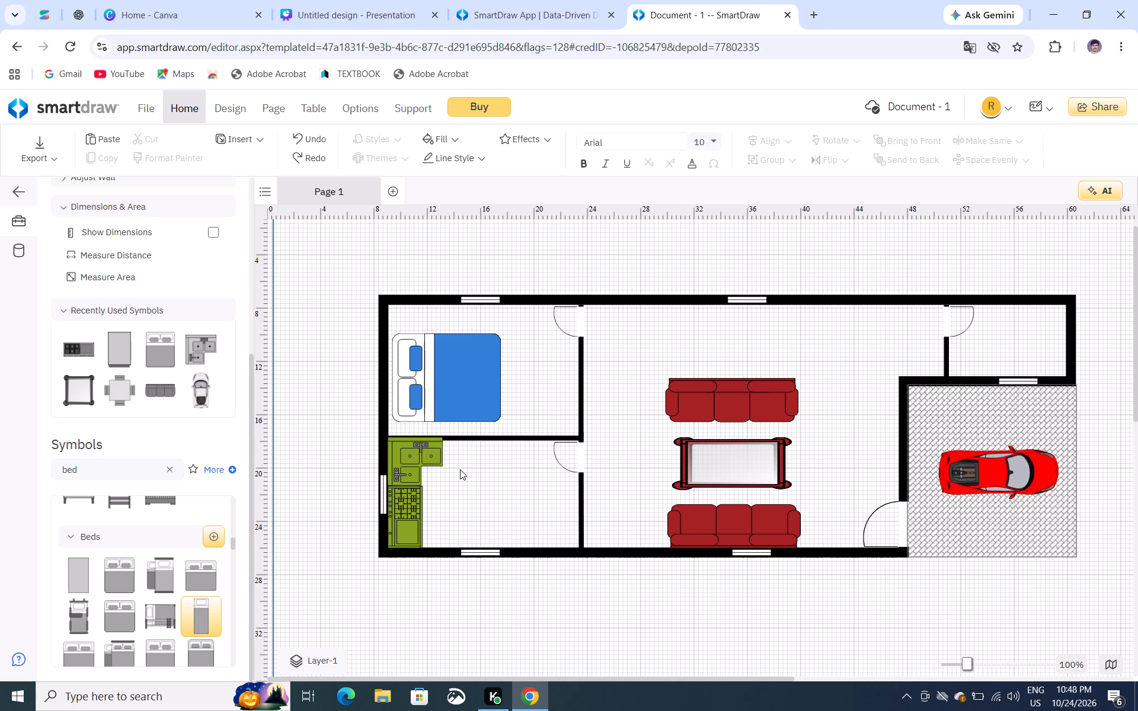
Clear the bed search from the symbol library.
click(747, 403)
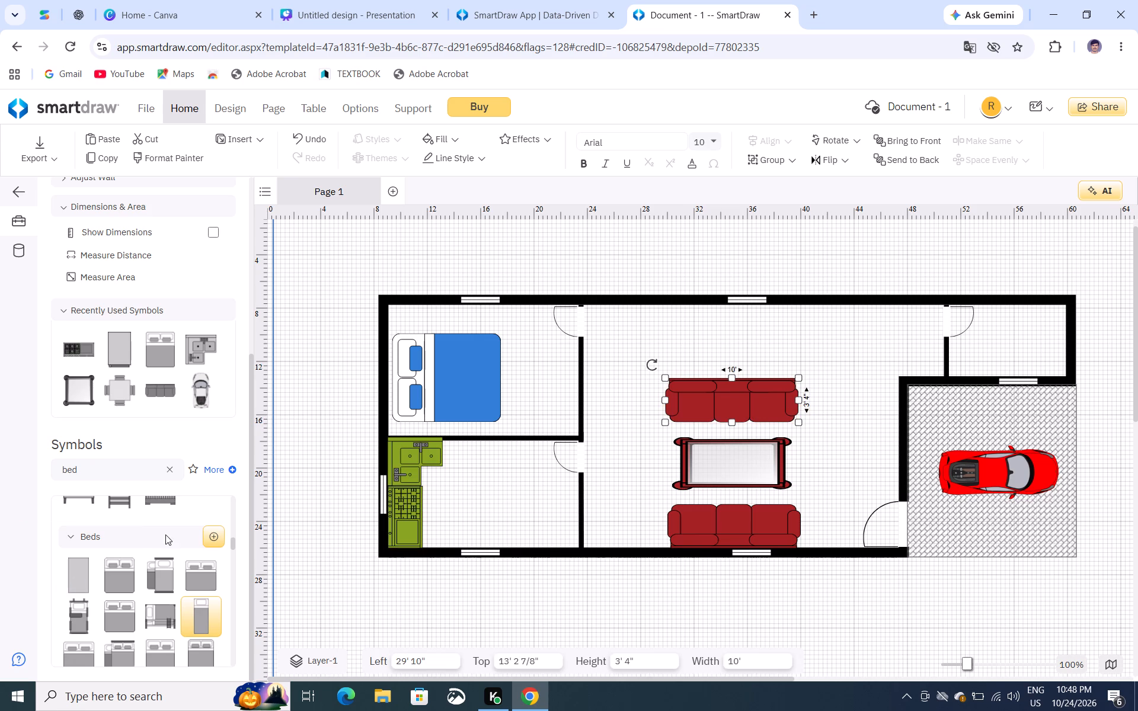
click(146, 539)
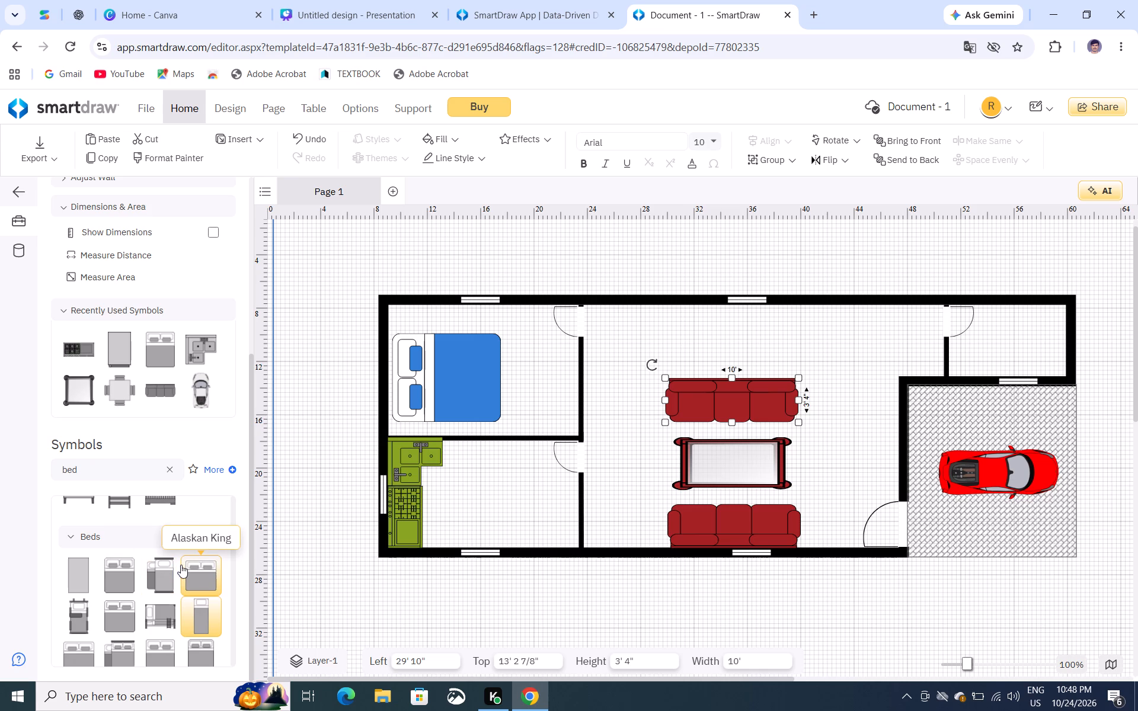
scroll(151, 565, down, 4)
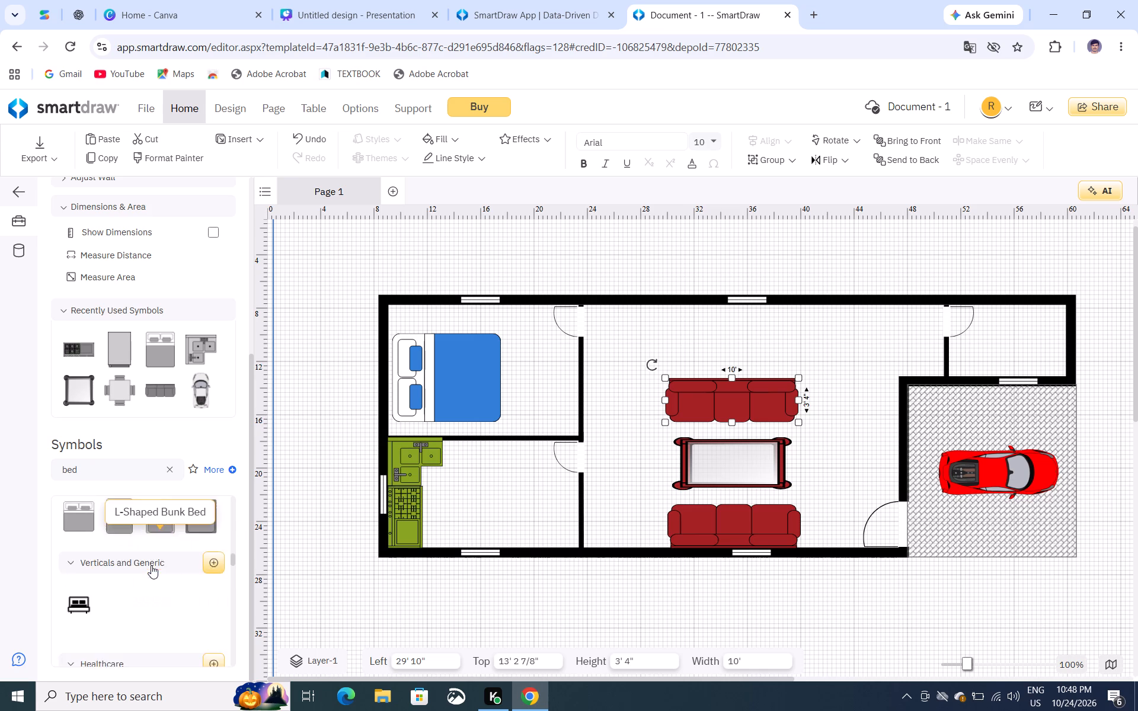
scroll(151, 565, up, 2)
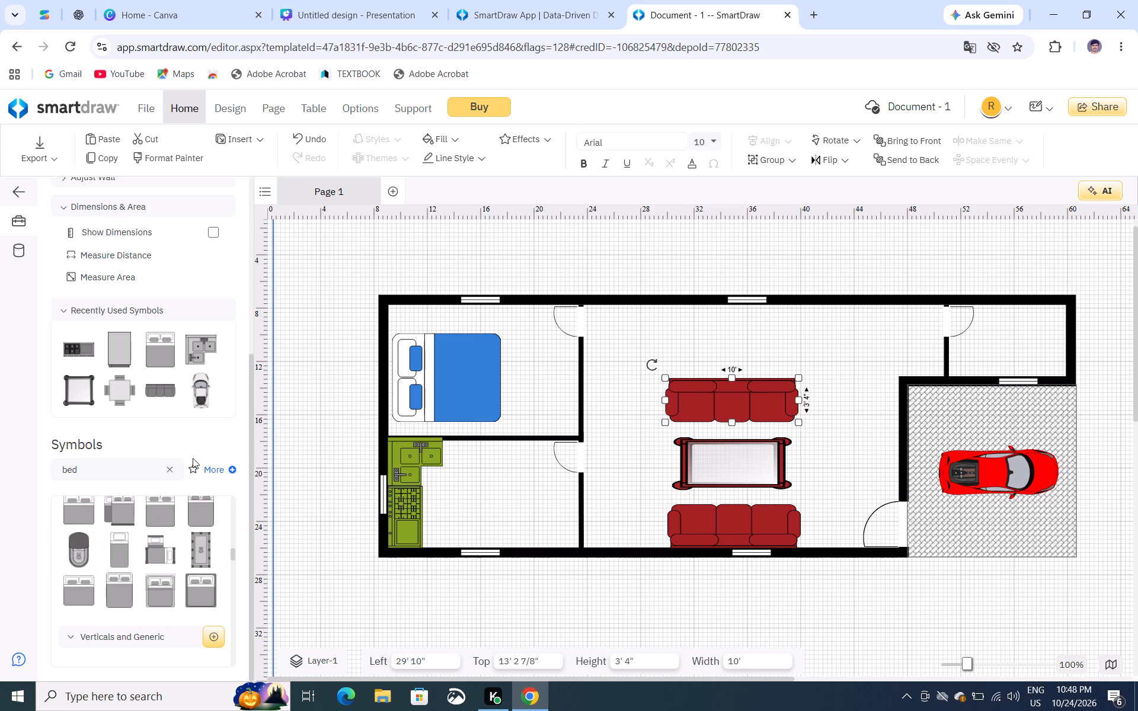
click(172, 474)
Place a recently used Square Table for 4 in the kitchen beside the green fixtures, at about Left 14' 4", Top 19'.
scroll(161, 563, down, 2)
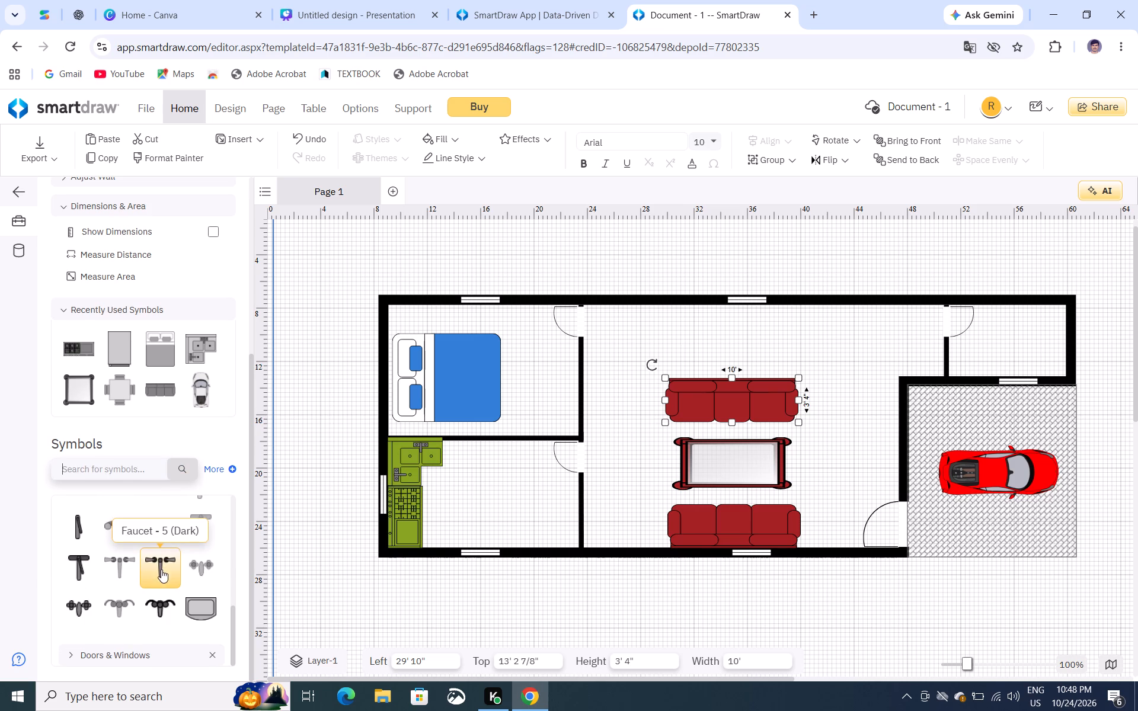
scroll(166, 582, down, 2)
scroll(166, 588, up, 5)
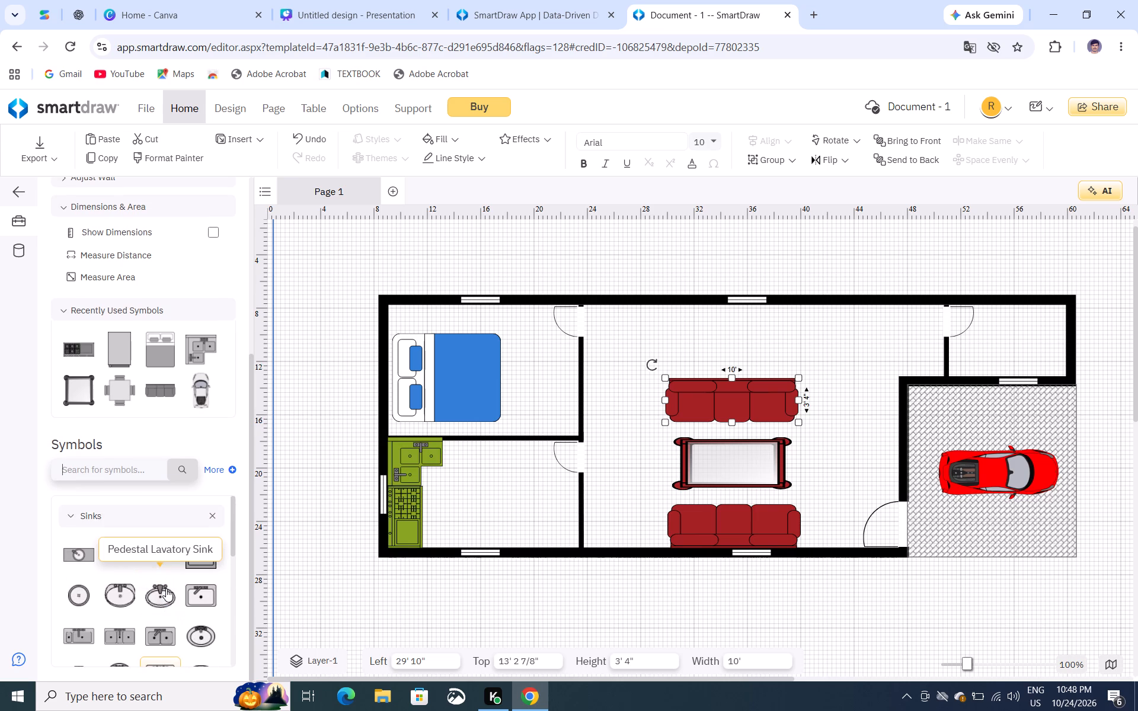
scroll(166, 588, up, 3)
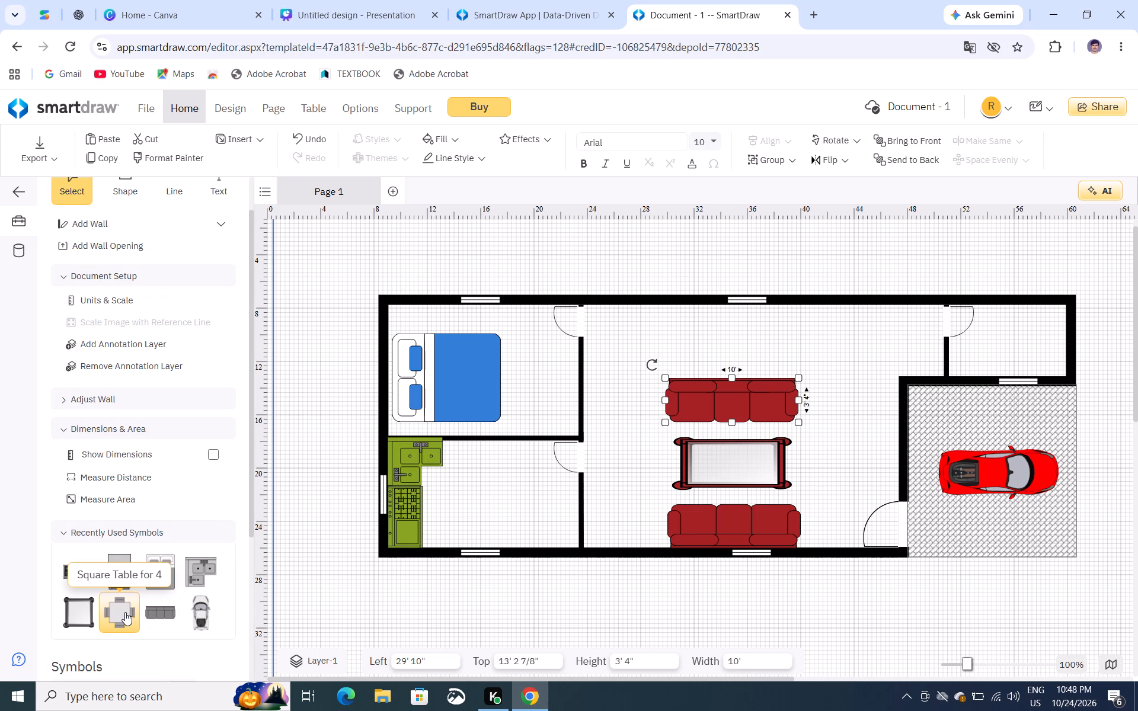
drag(125, 612, 833, 357)
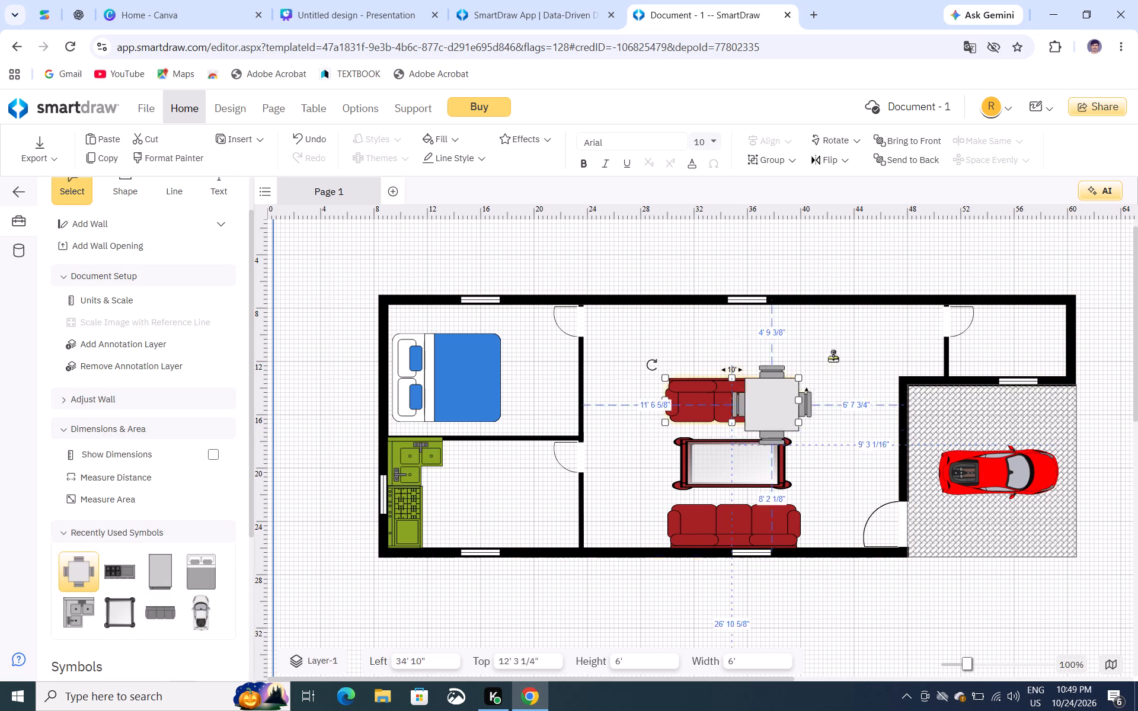
drag(833, 357, 858, 345)
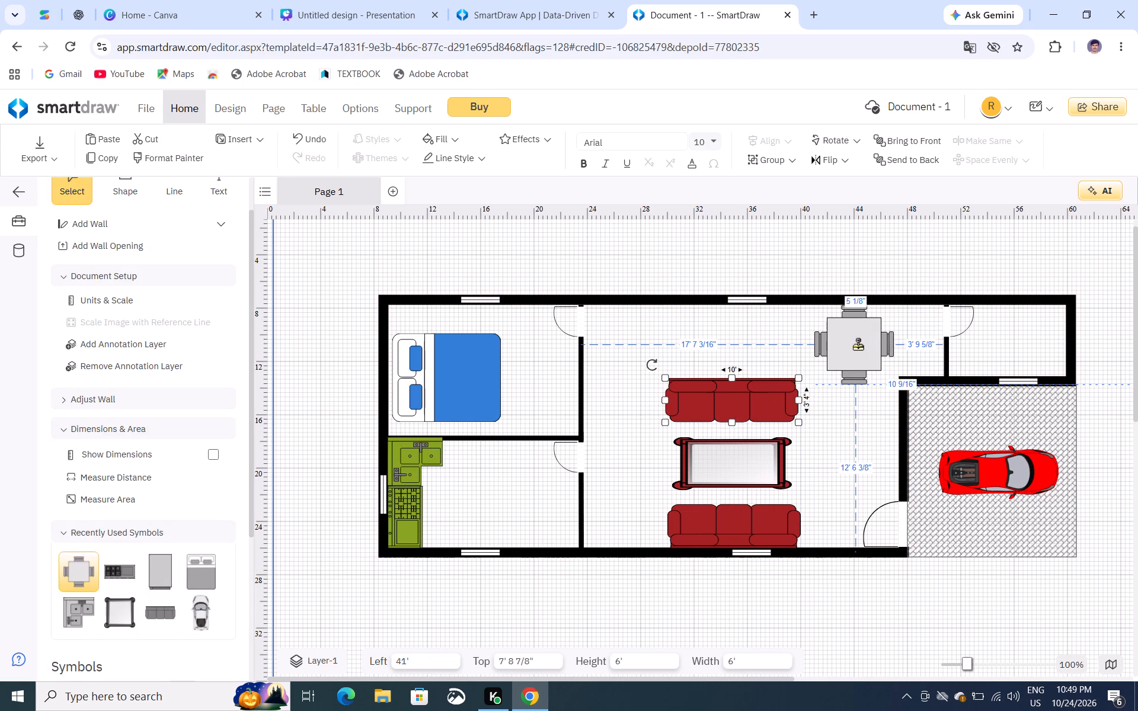
drag(858, 345, 858, 346)
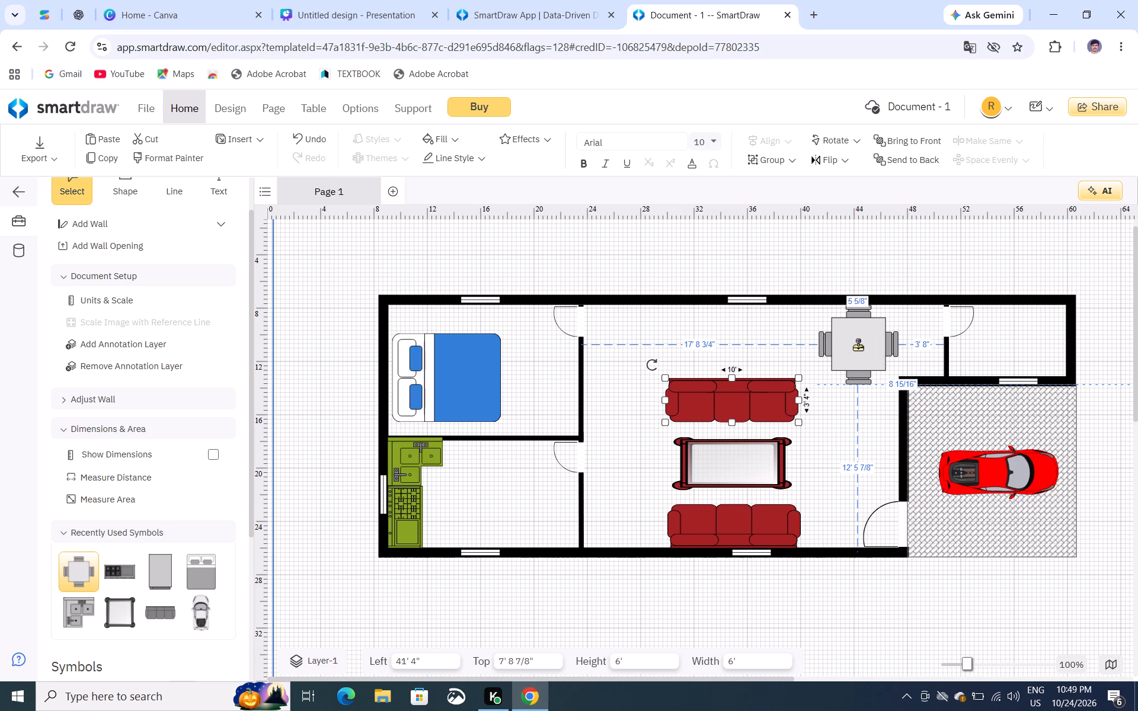
drag(858, 346, 514, 479)
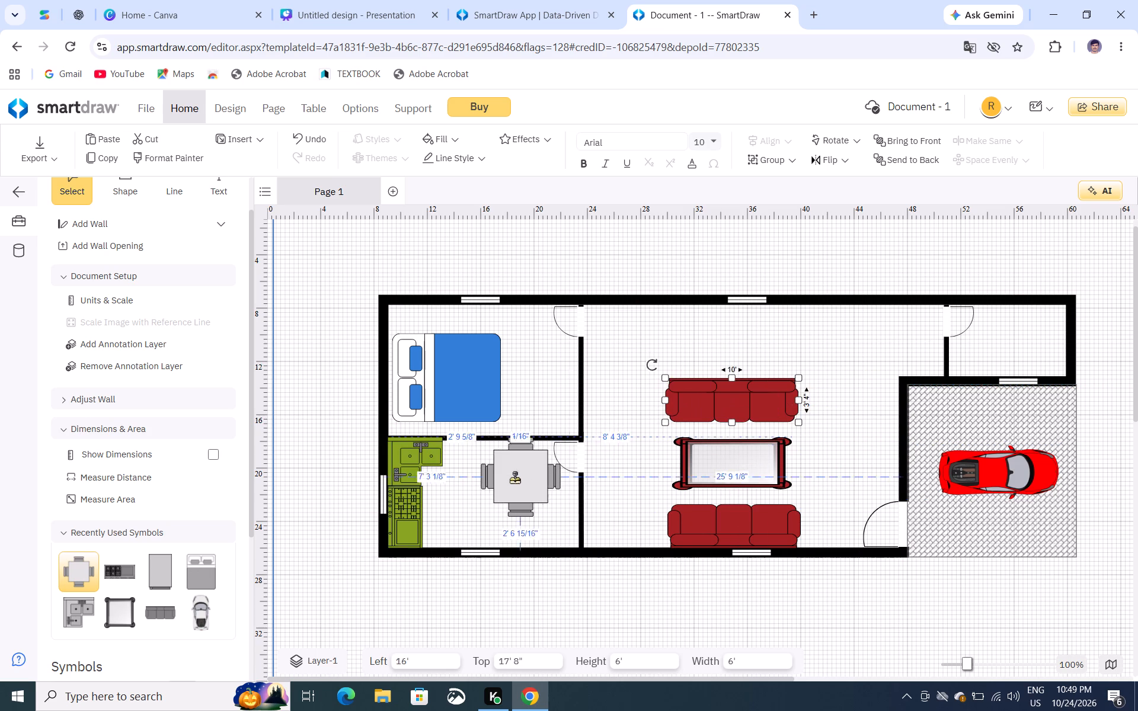
drag(514, 479, 498, 494)
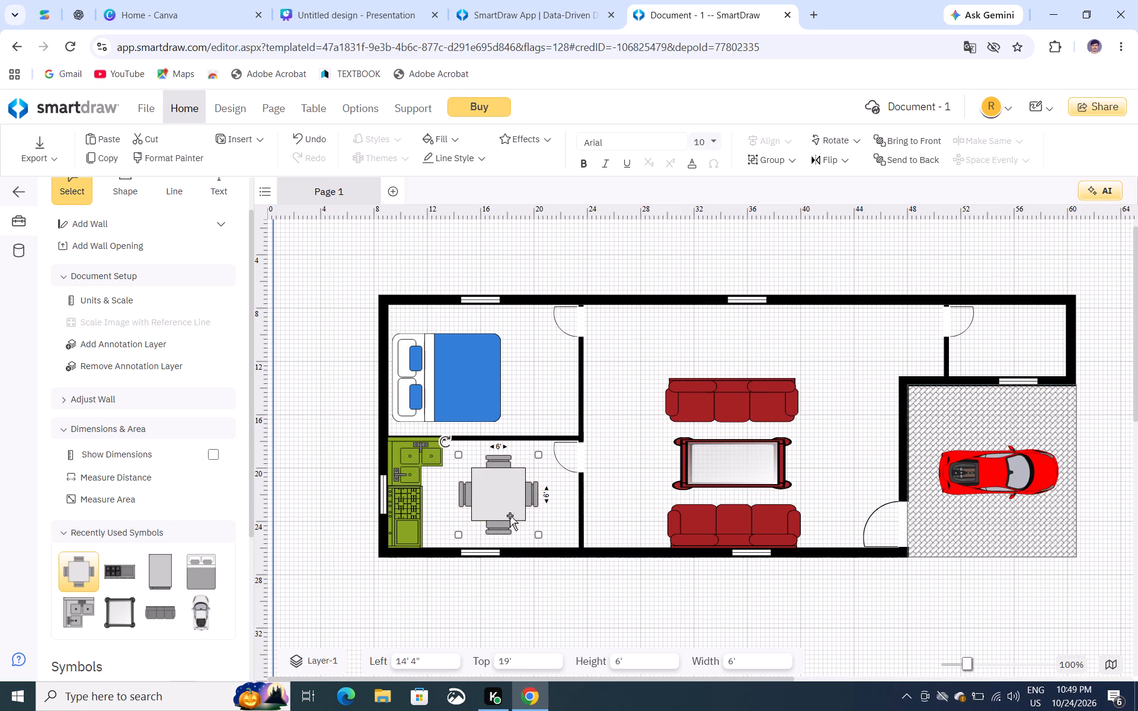
Fill the kitchen's square table and its four chairs with the dark orange from the standard colours.
click(502, 504)
click(463, 137)
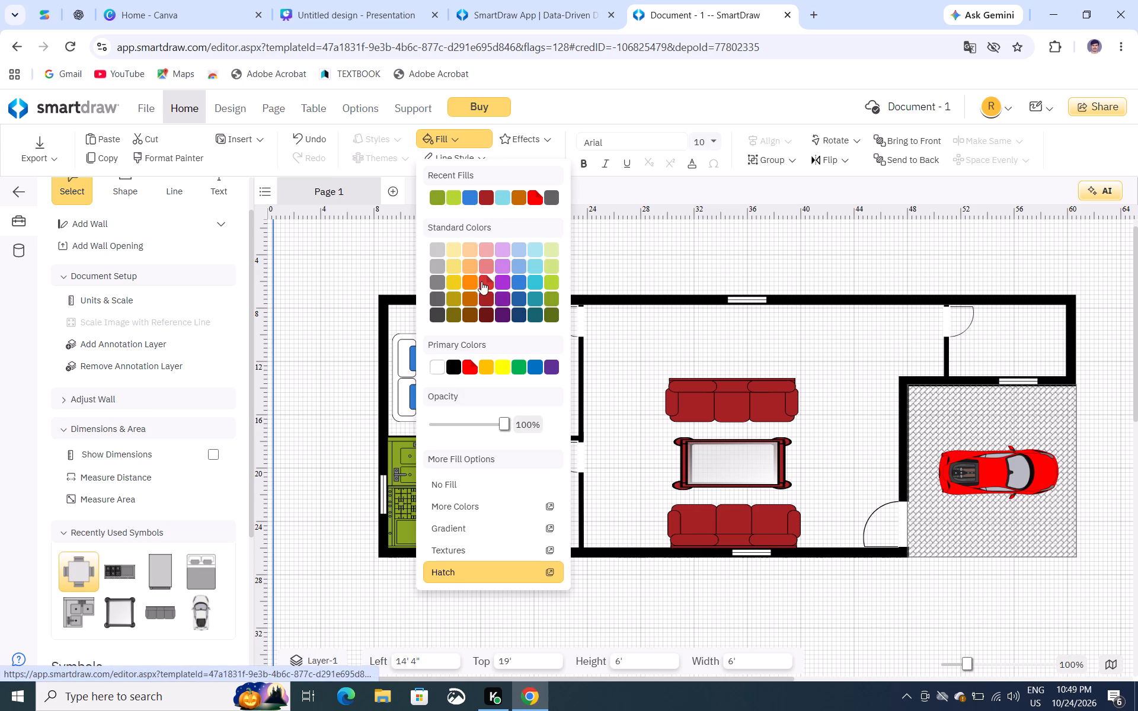
click(469, 295)
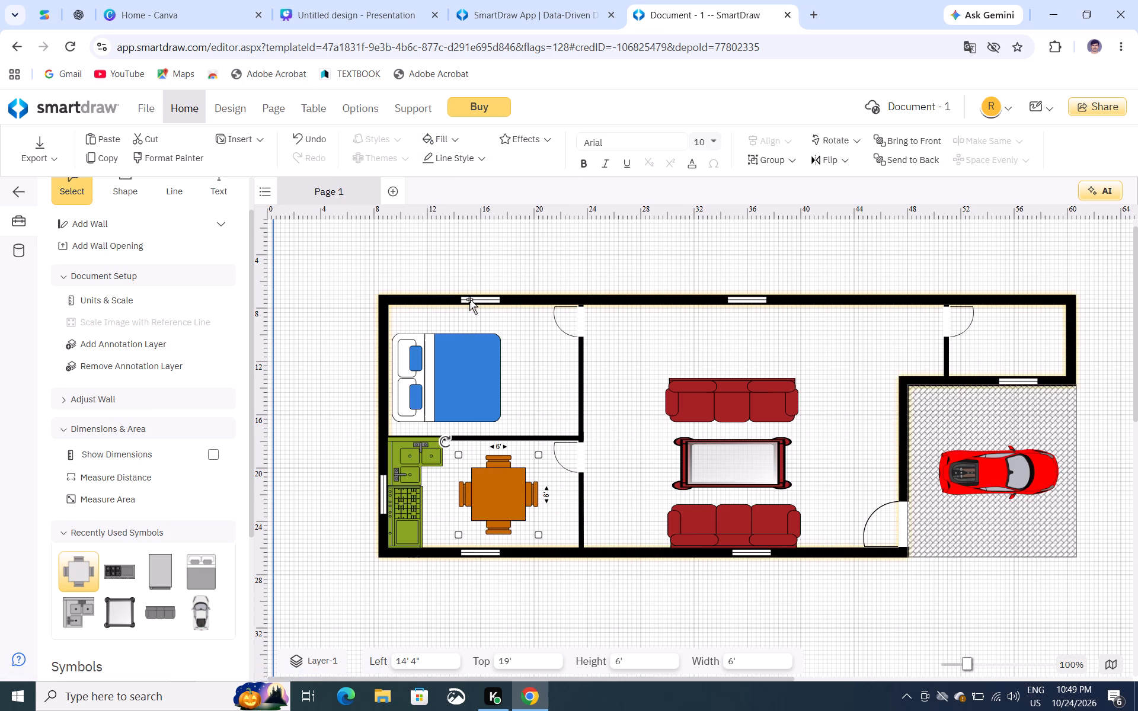
click(391, 630)
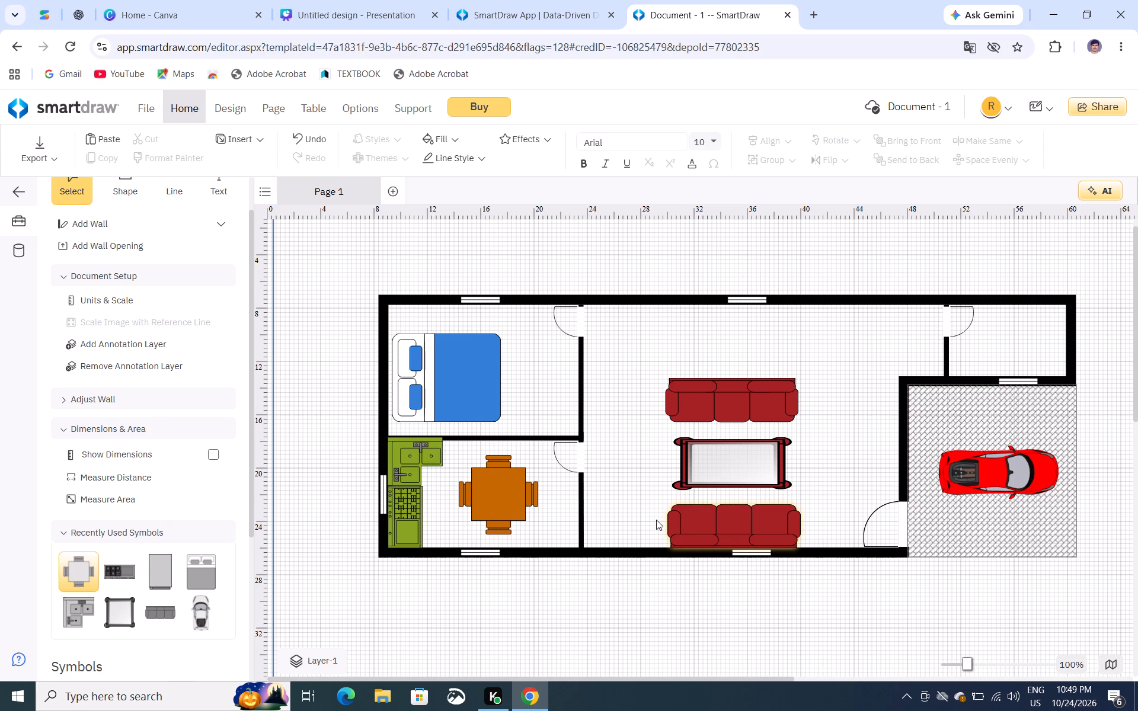
Set the blue bed's outline to the dark grey from the recent colours.
click(435, 367)
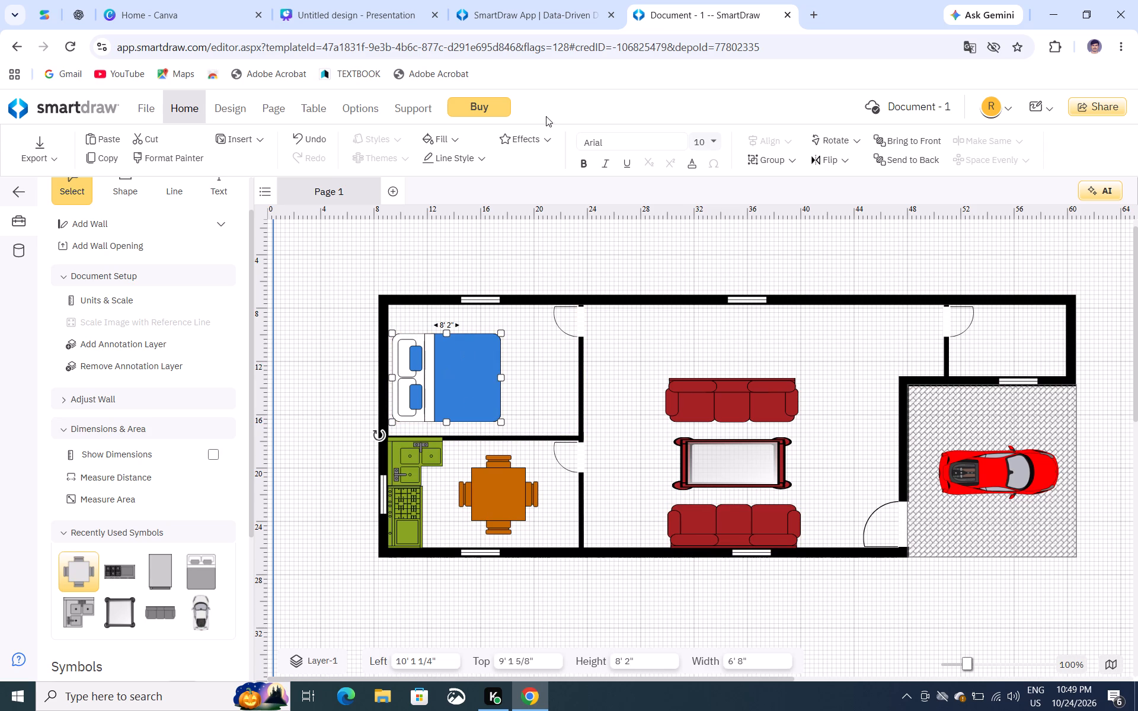
click(462, 152)
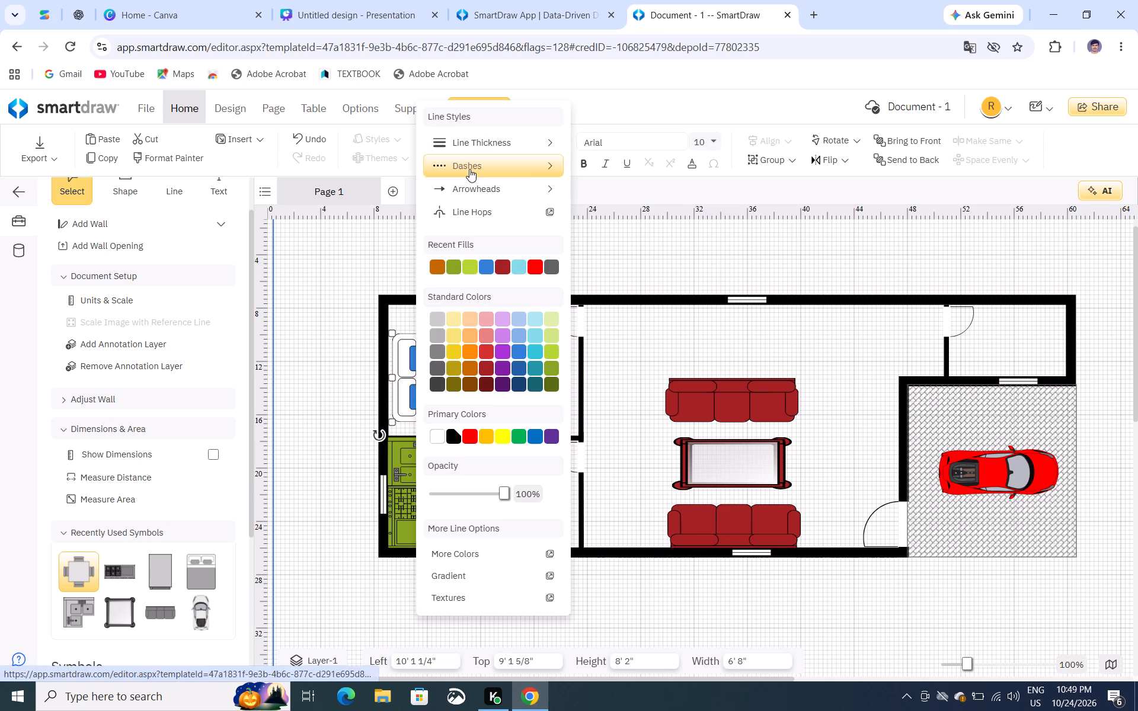
click(551, 272)
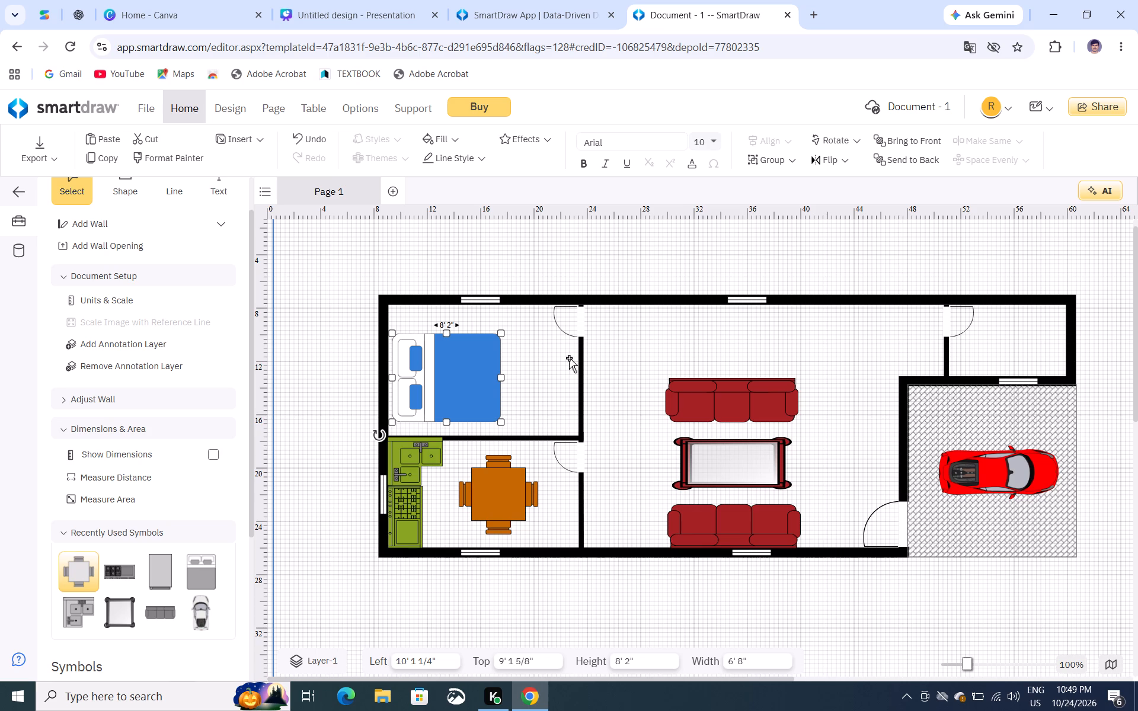
Change the line thickness of the blue bed's outline.
click(472, 159)
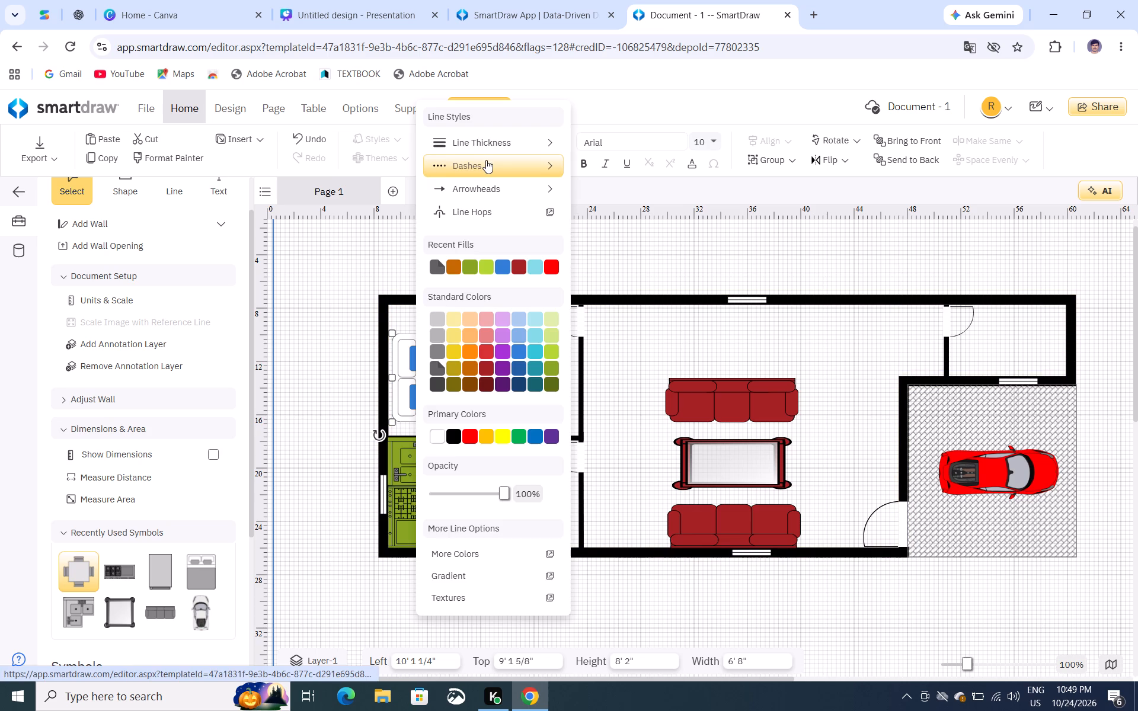
click(486, 142)
click(589, 210)
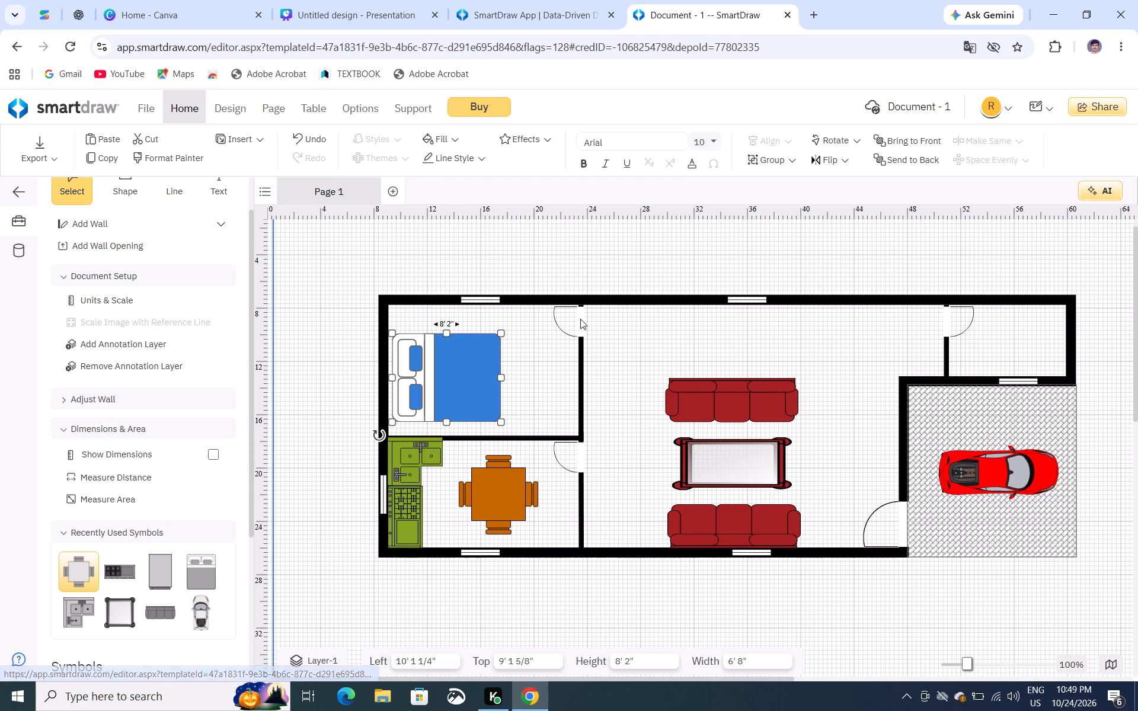
click(331, 431)
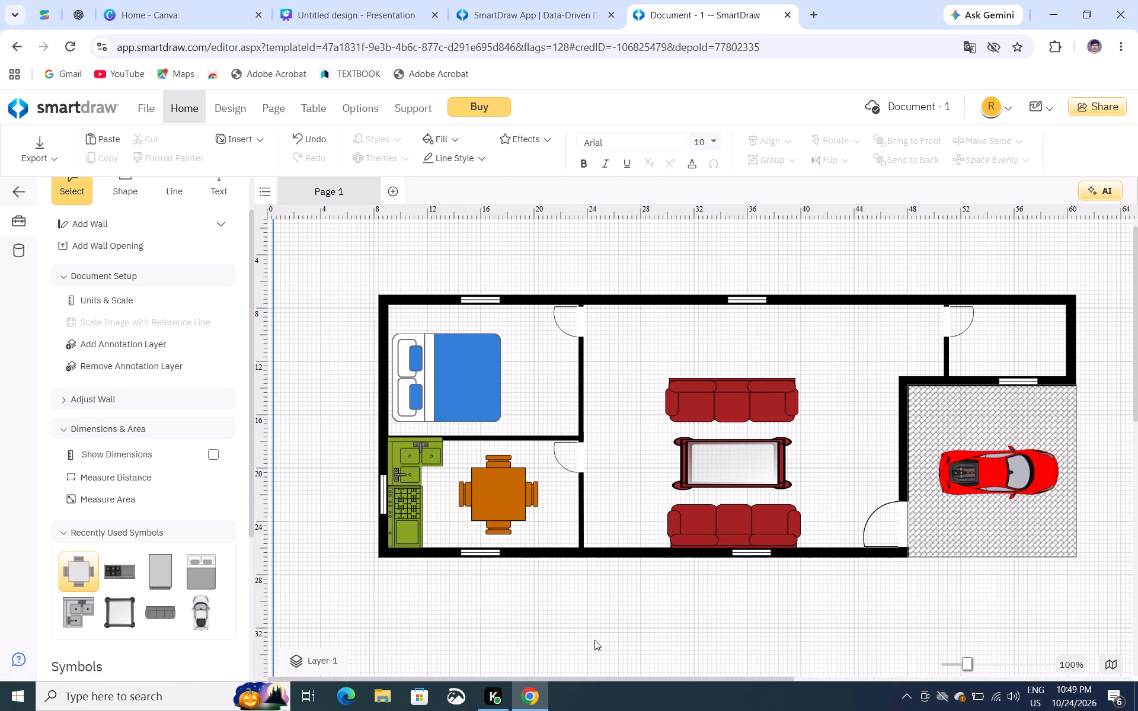
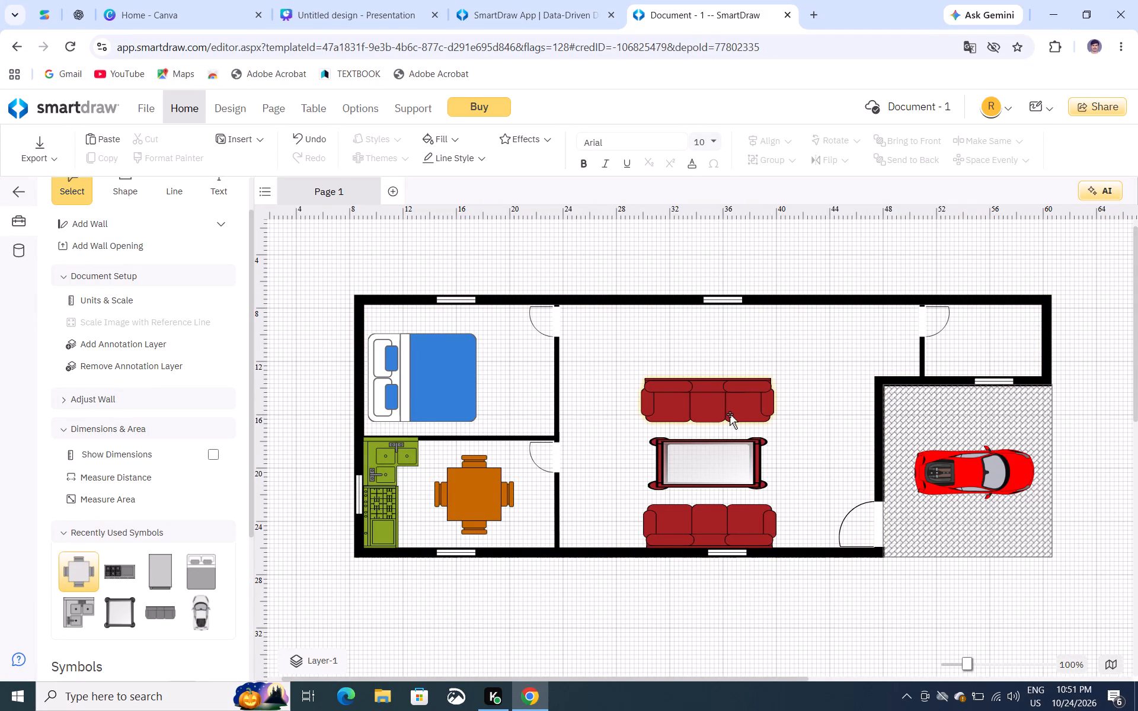
Look through the symbol libraries, including Sinks and its faucets, for further fixtures or furniture.
scroll(167, 431, down, 1)
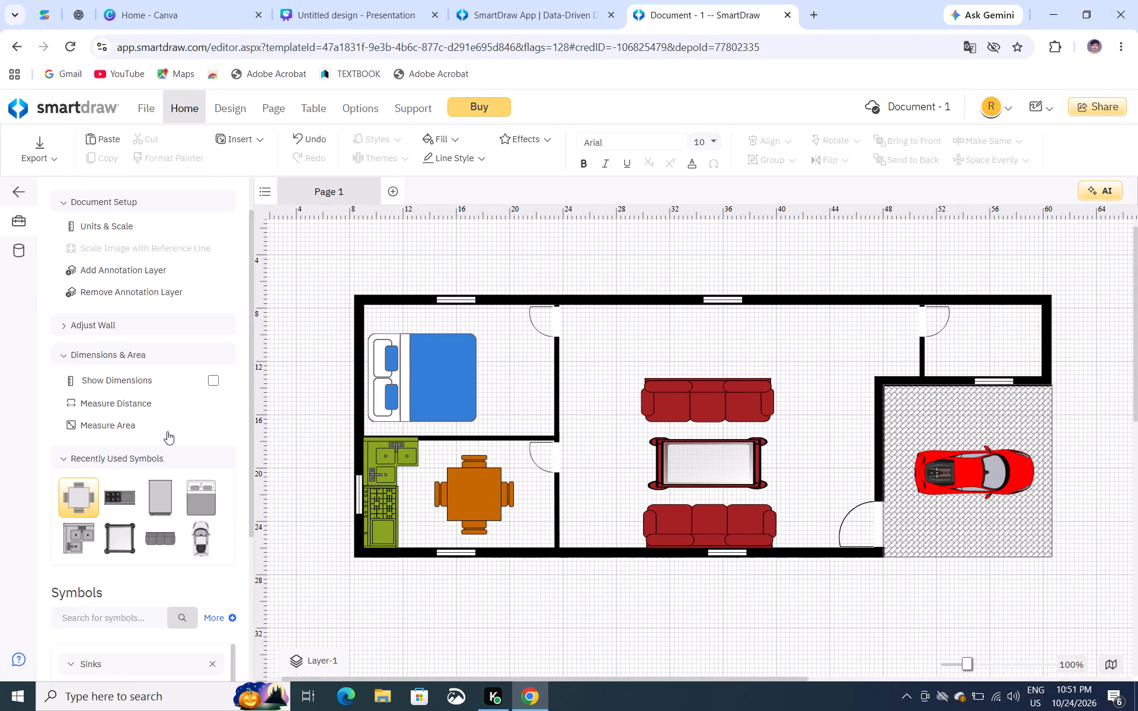
scroll(167, 431, down, 7)
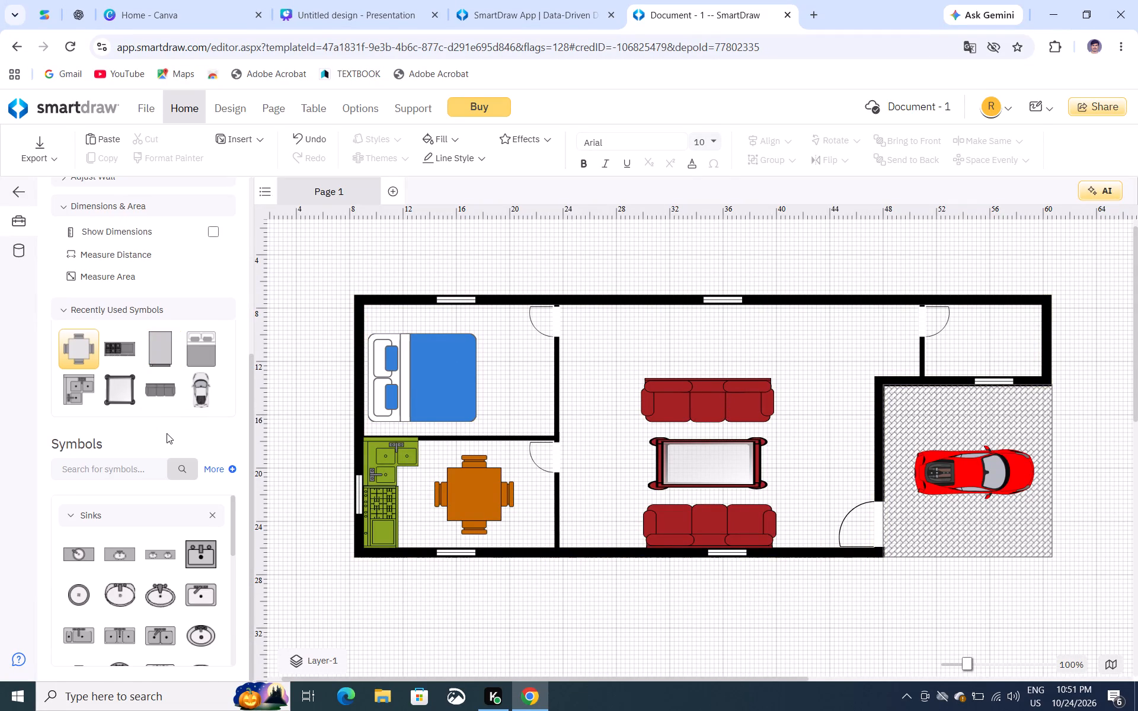
scroll(165, 510, down, 4)
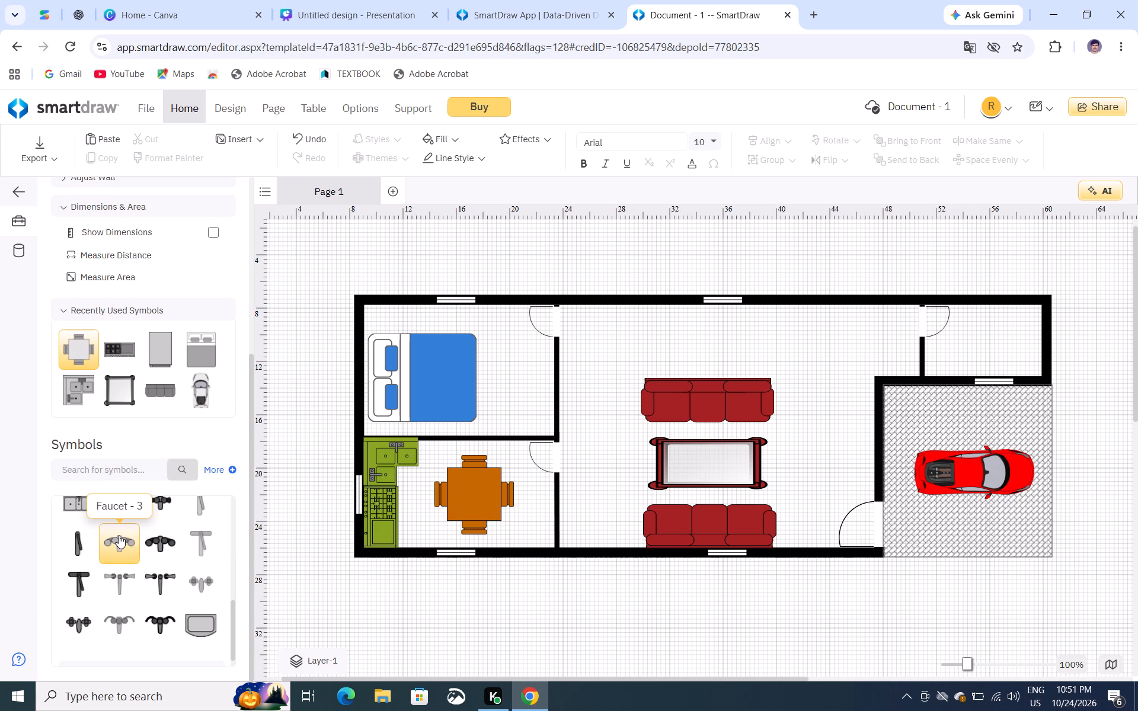
scroll(144, 522, down, 8)
scroll(145, 522, up, 5)
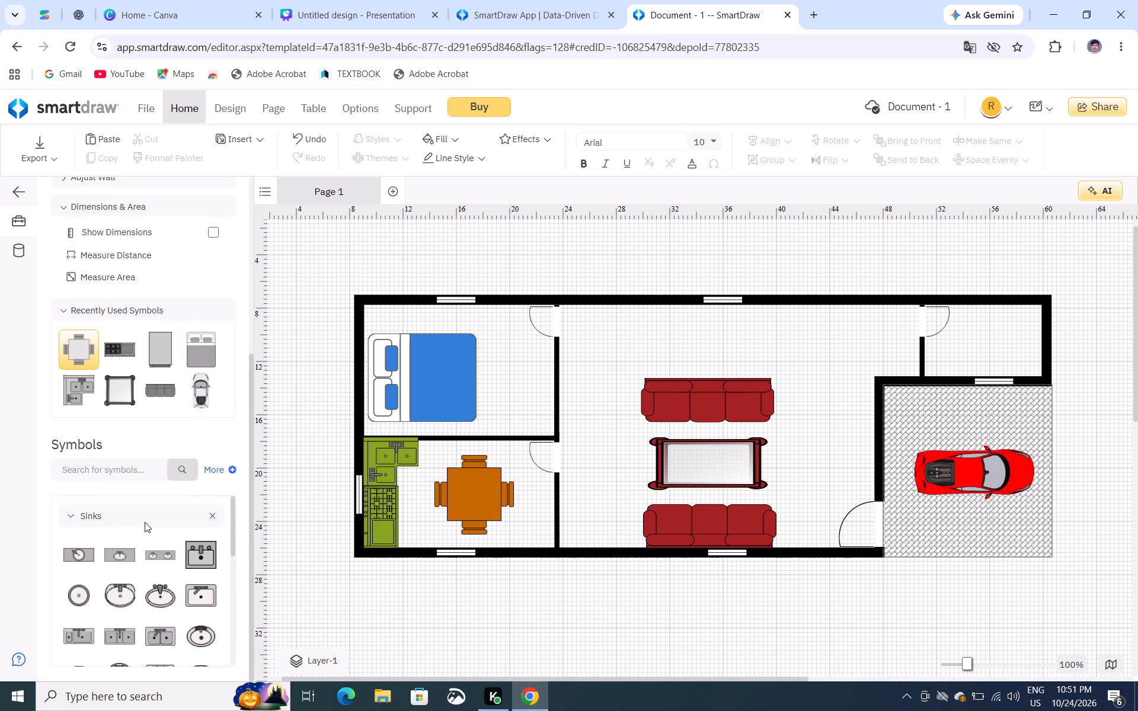
scroll(145, 522, up, 3)
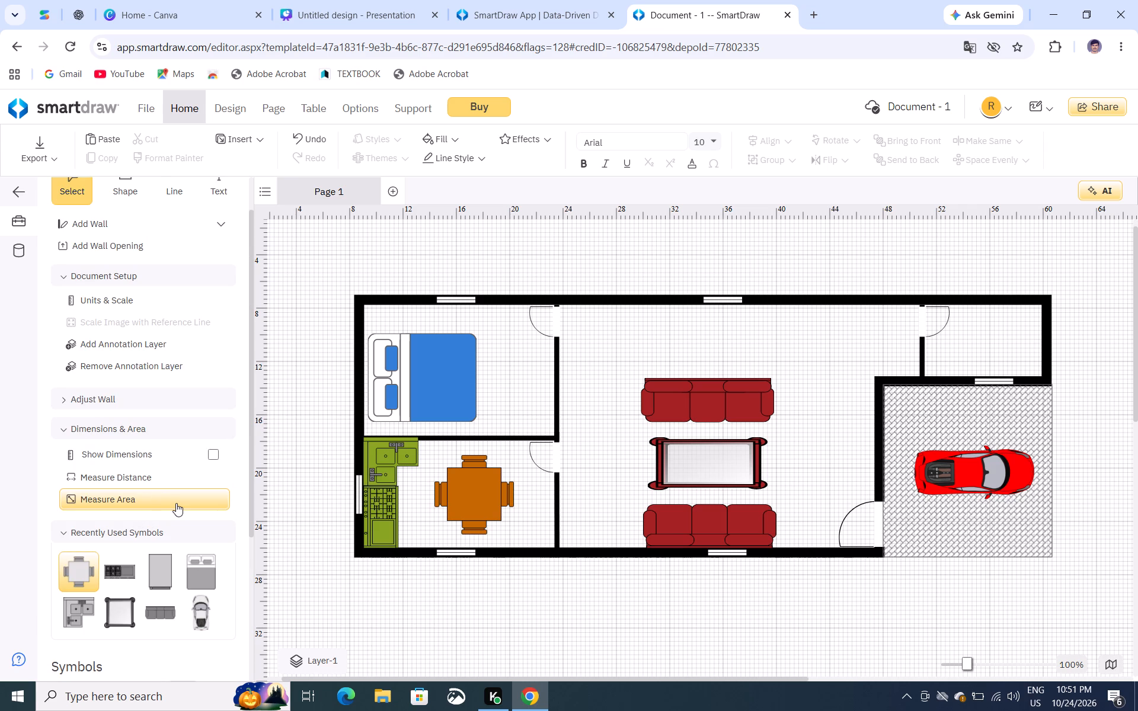
scroll(164, 551, down, 3)
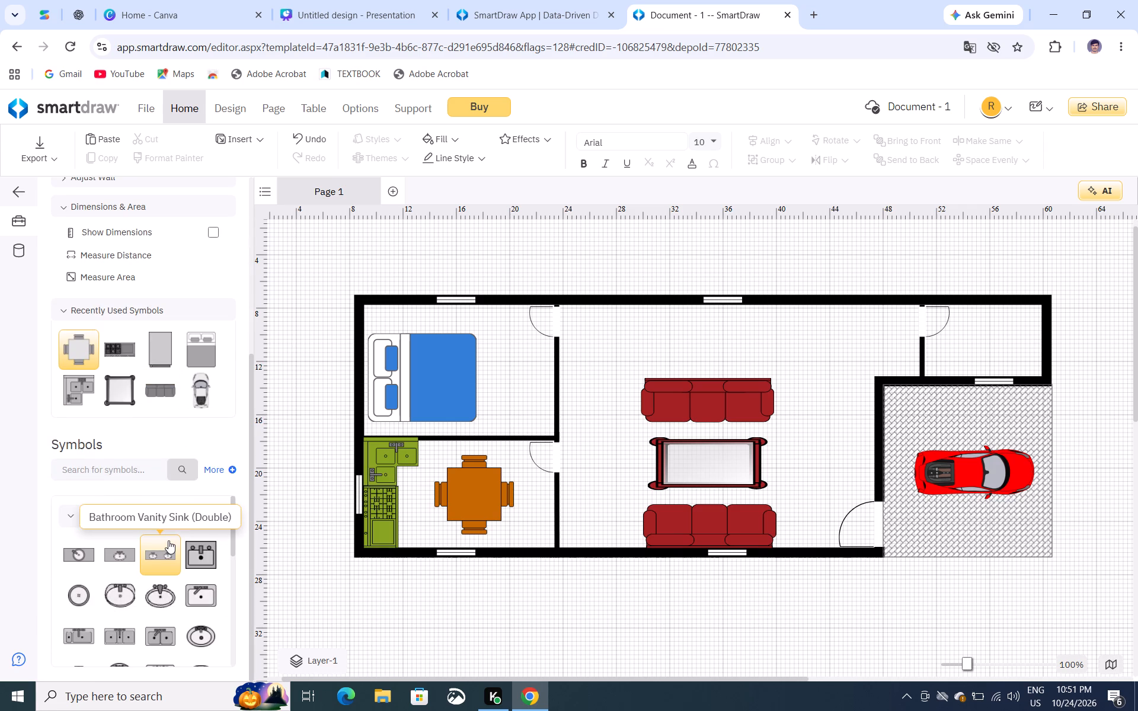
Search the symbols for chair and place a Wood Chair with Arms beside the living room's coffee table, at about Left 26' 8", Top 19'.
click(131, 469)
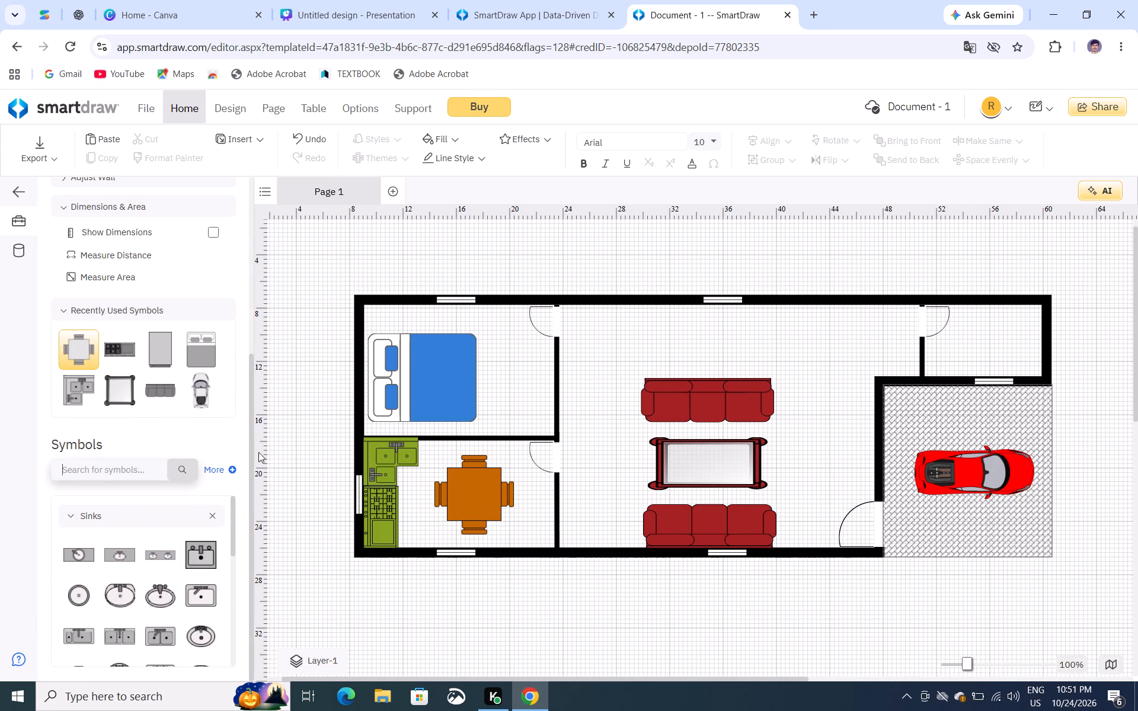
key(c)
key(h)
key(a)
key(i)
key(r)
key(Return)
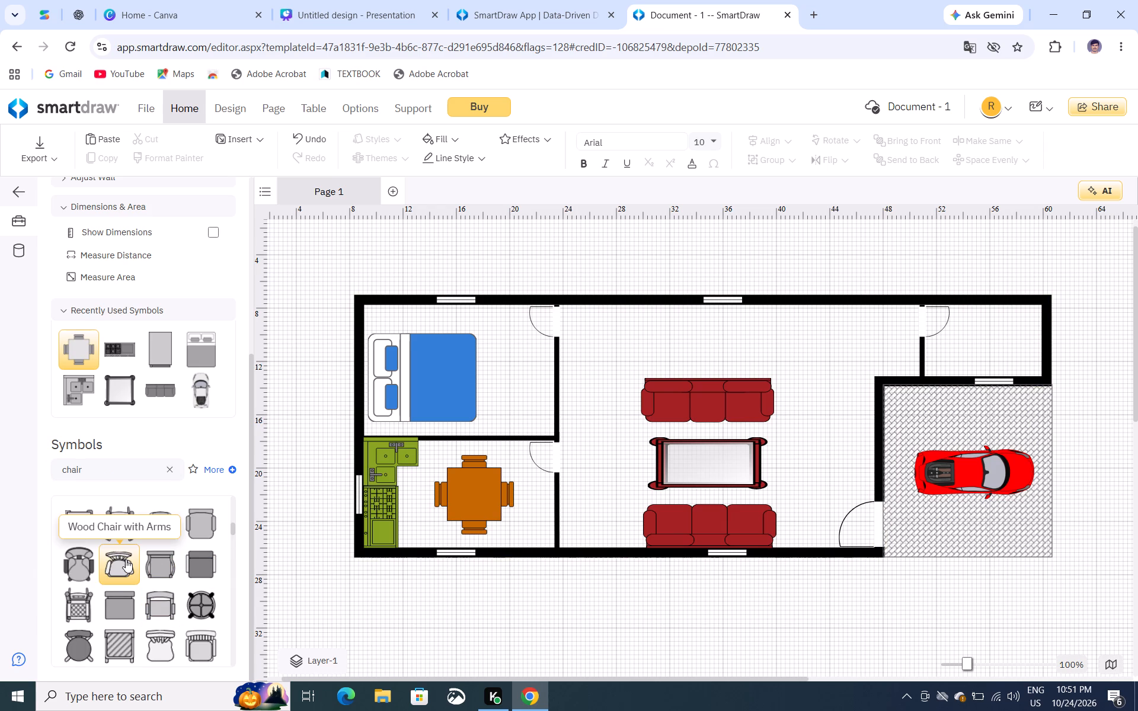
drag(126, 559, 589, 518)
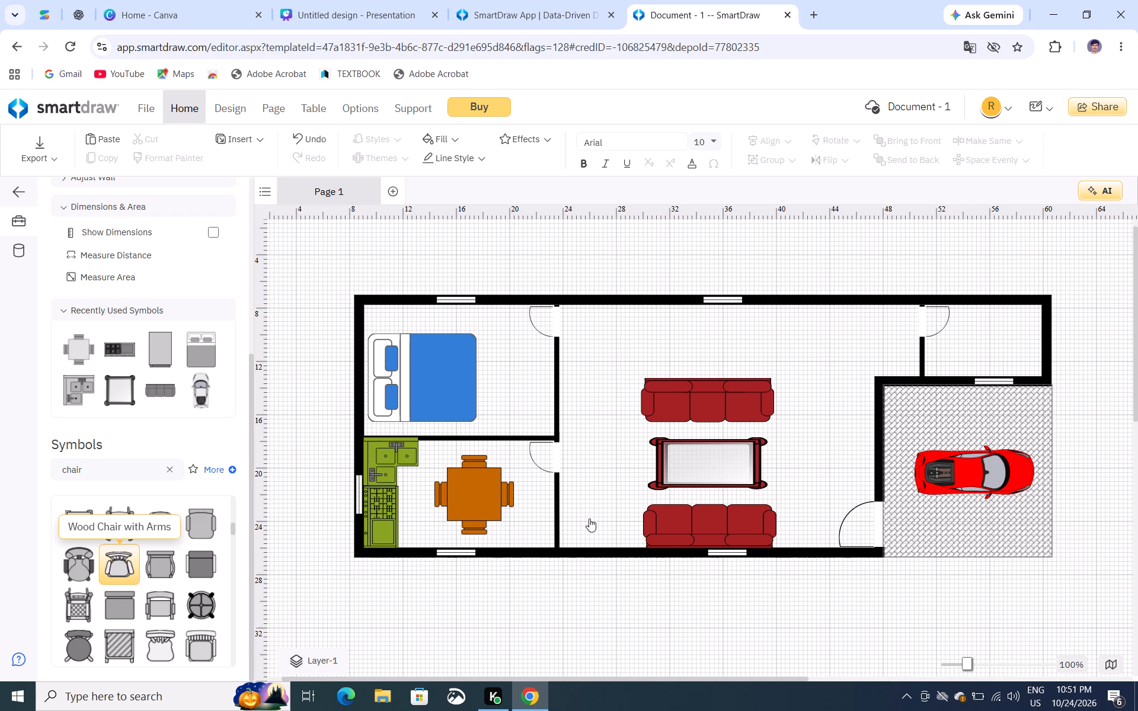
drag(589, 518, 610, 467)
Enlarge the wood chair to about 3' 9" wide by 3' 2" high and turn it towards the coffee table.
drag(601, 475, 594, 483)
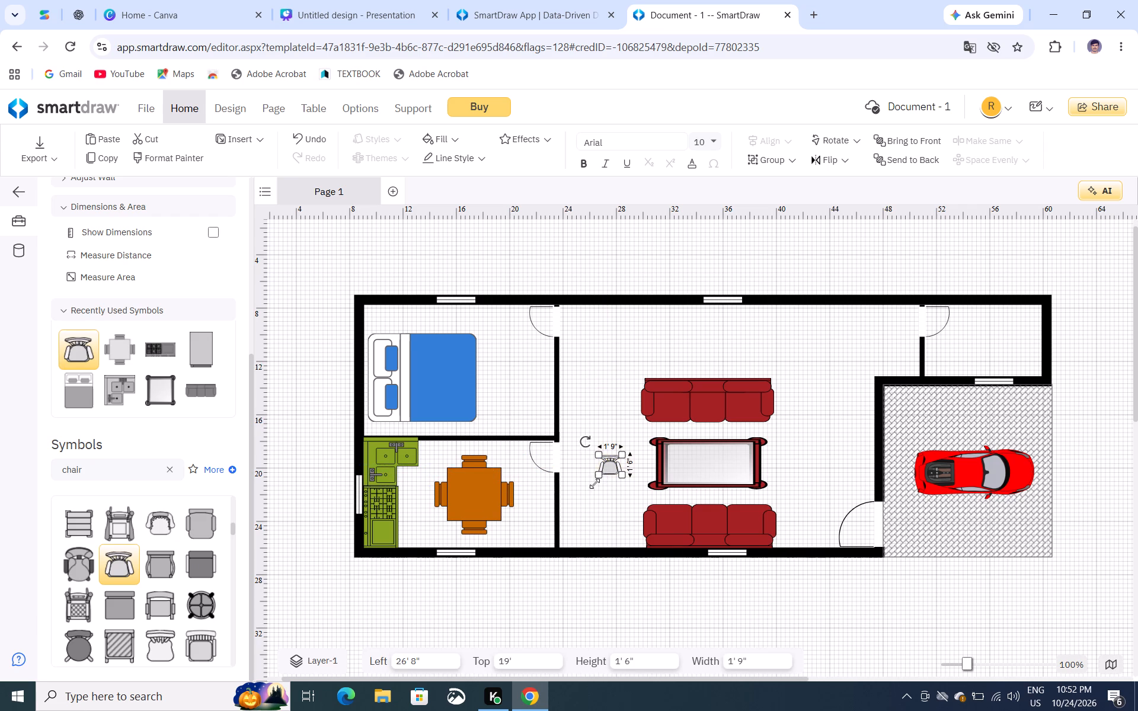
drag(594, 483, 581, 502)
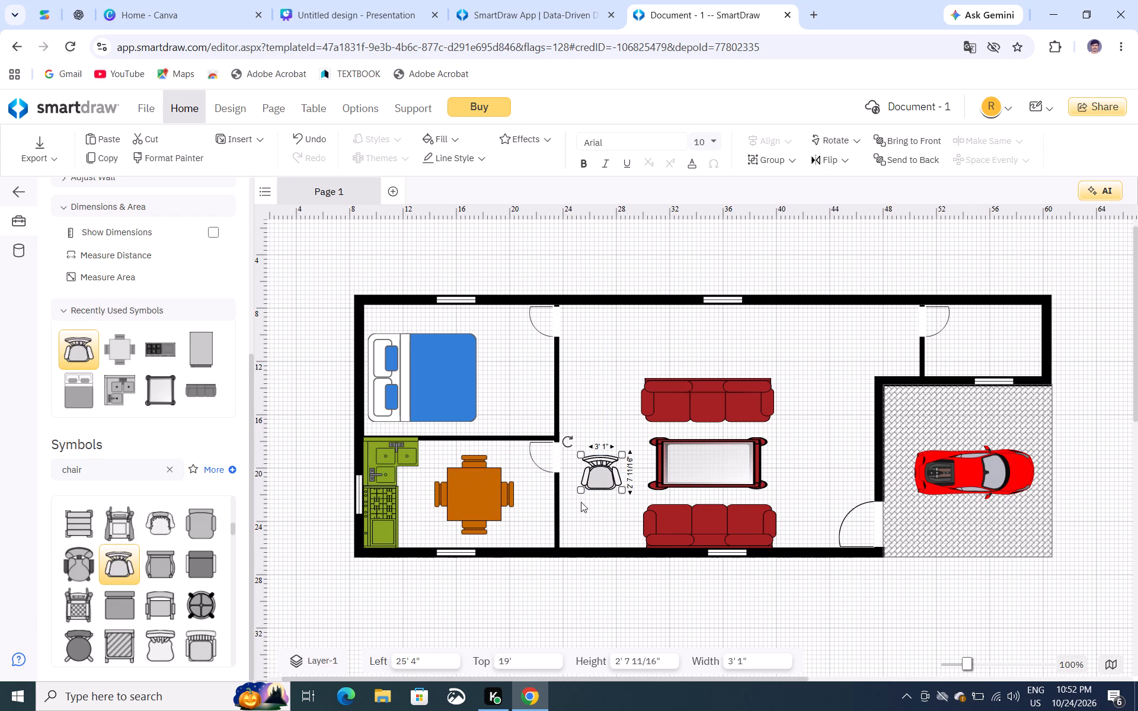
drag(569, 443, 568, 479)
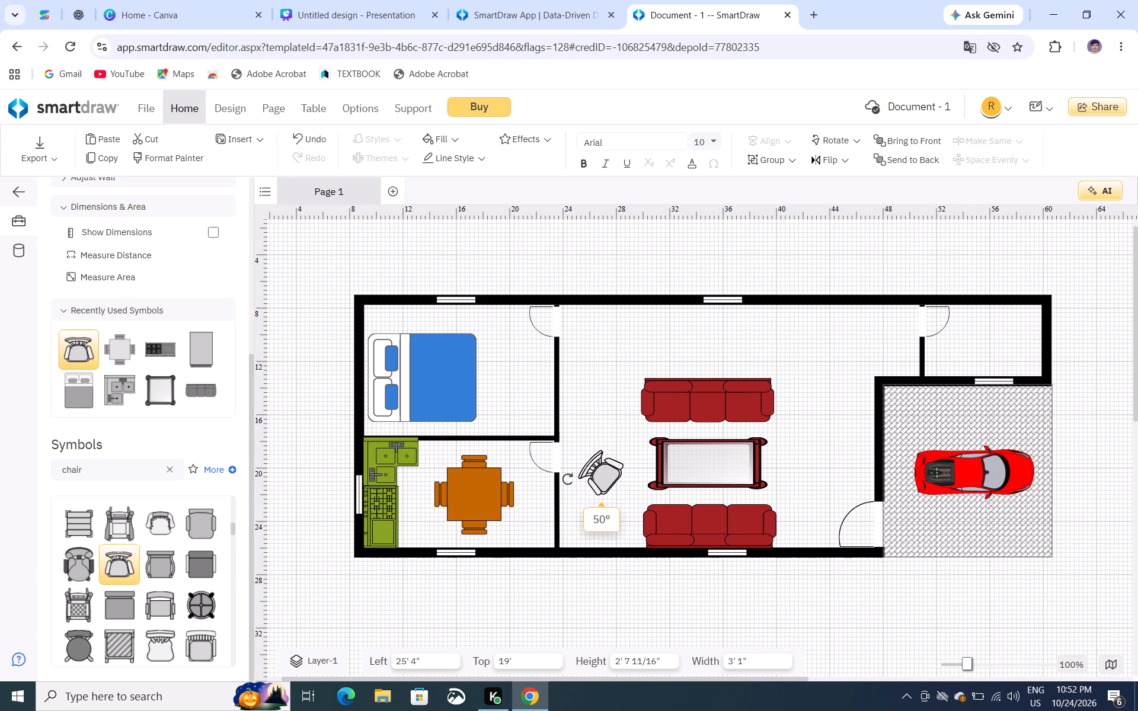
drag(568, 479, 576, 497)
drag(618, 496, 618, 497)
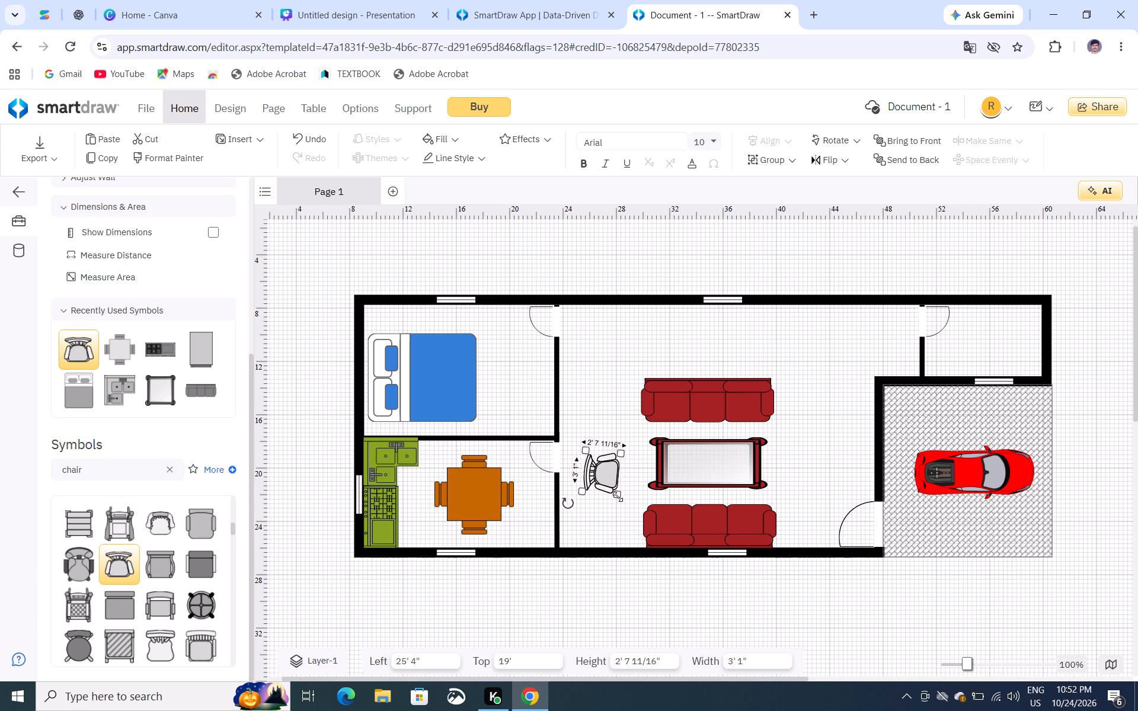
drag(618, 497, 626, 507)
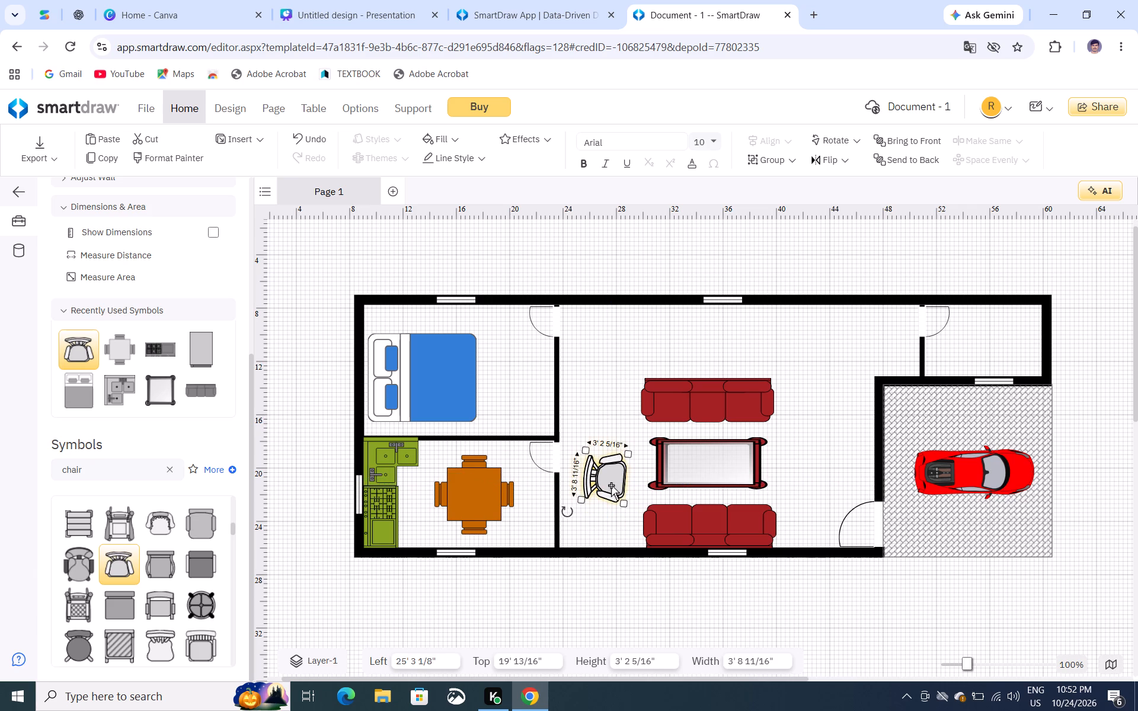
Straighten the wood chair so it squarely faces the coffee table and position it at about Left 25' 9", Top 18' 2".
drag(611, 485, 614, 476)
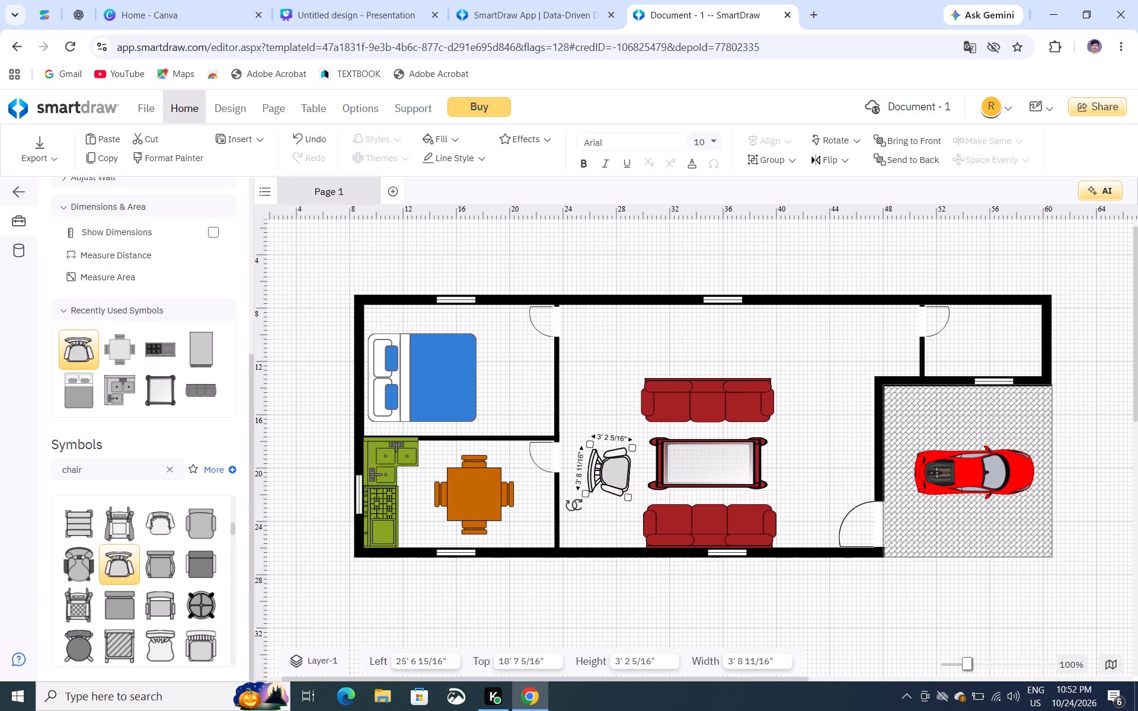
click(576, 505)
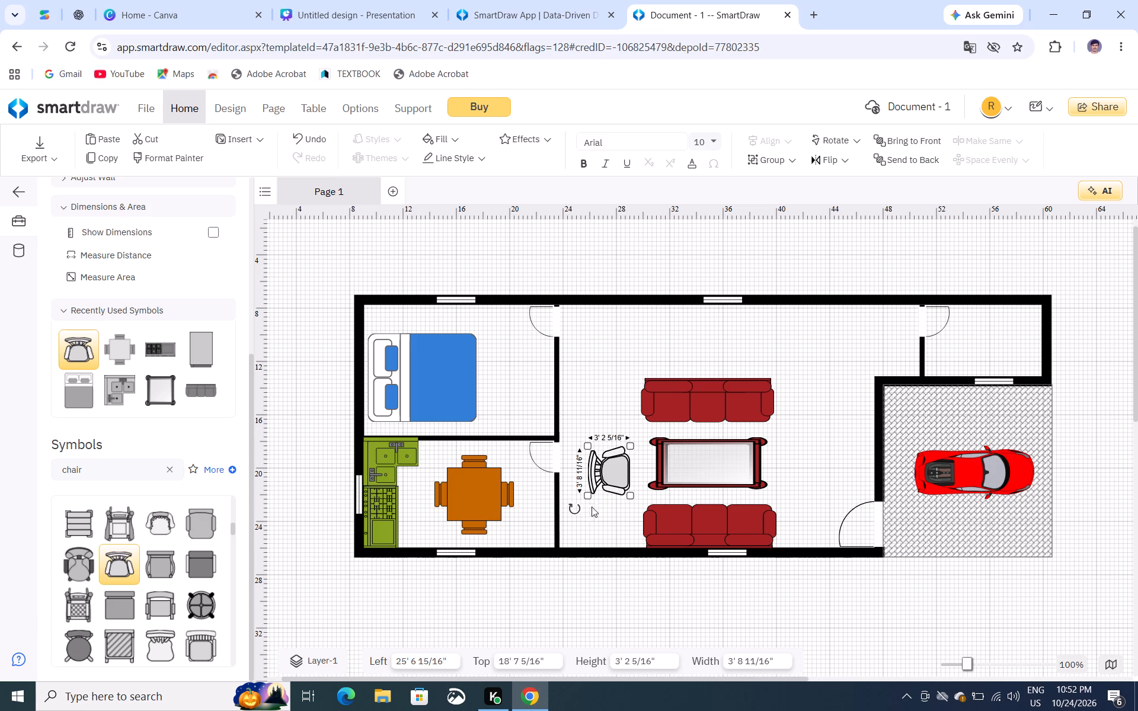
click(610, 477)
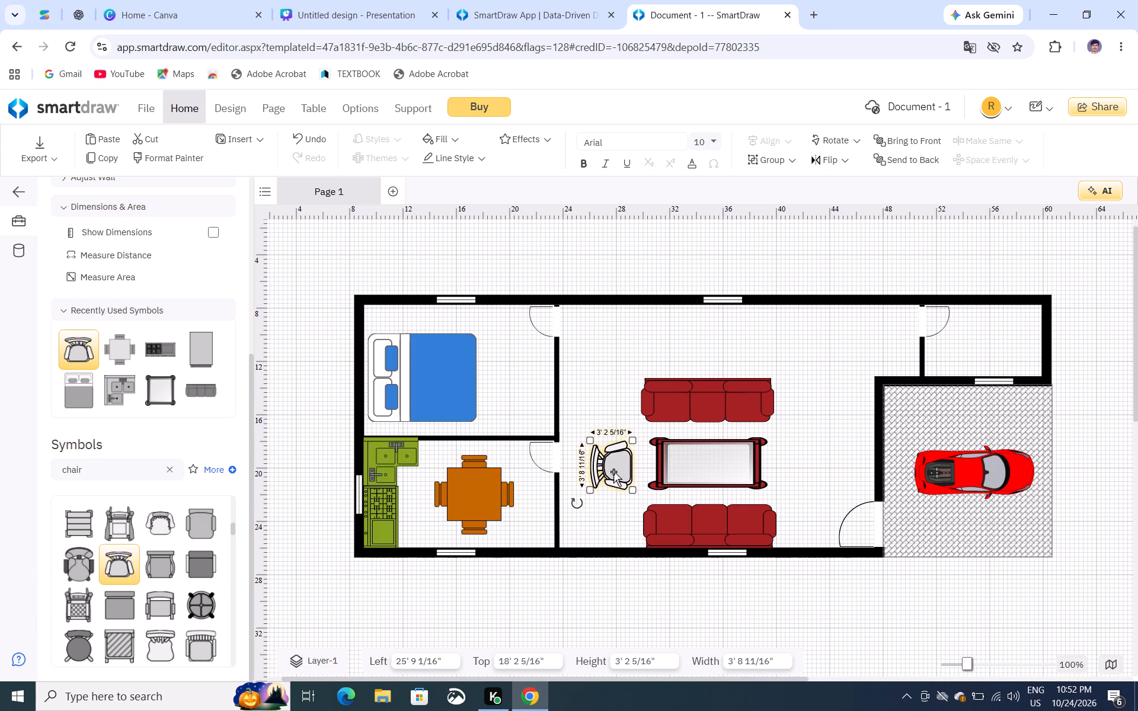
Copy the wood chair to the garage side of the coffee table, at about Left 40' 5", Top 17' 11", and rotate it to face the table.
ctrl+drag(613, 472, 808, 468)
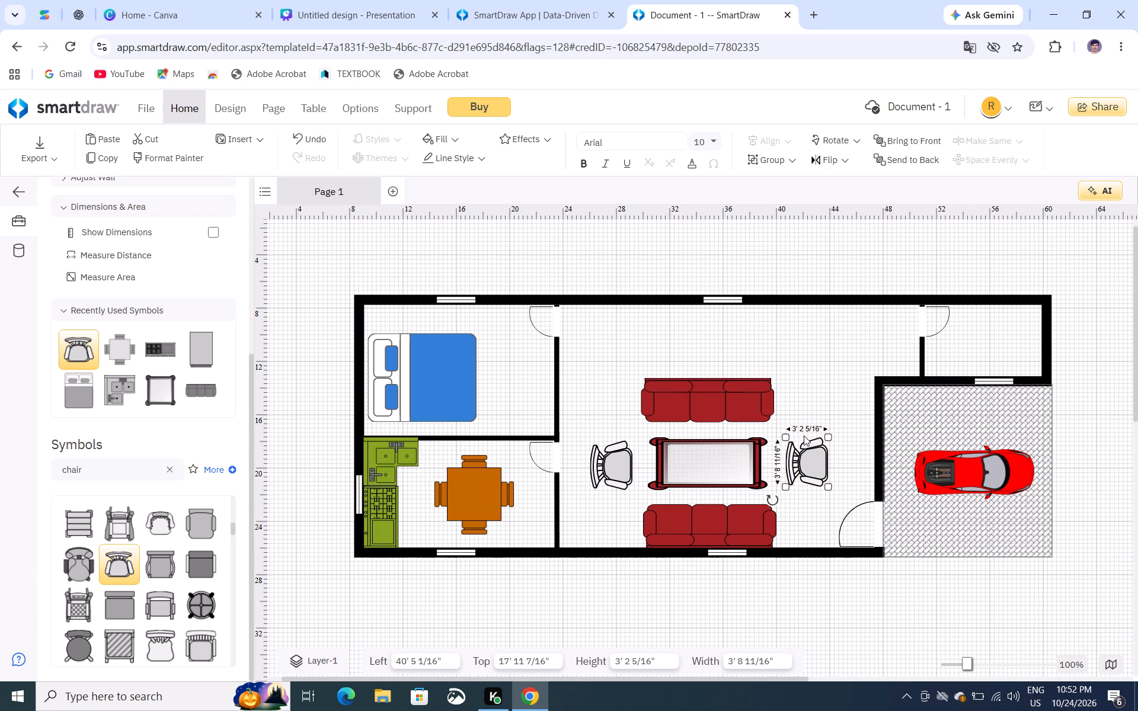
drag(774, 499, 757, 431)
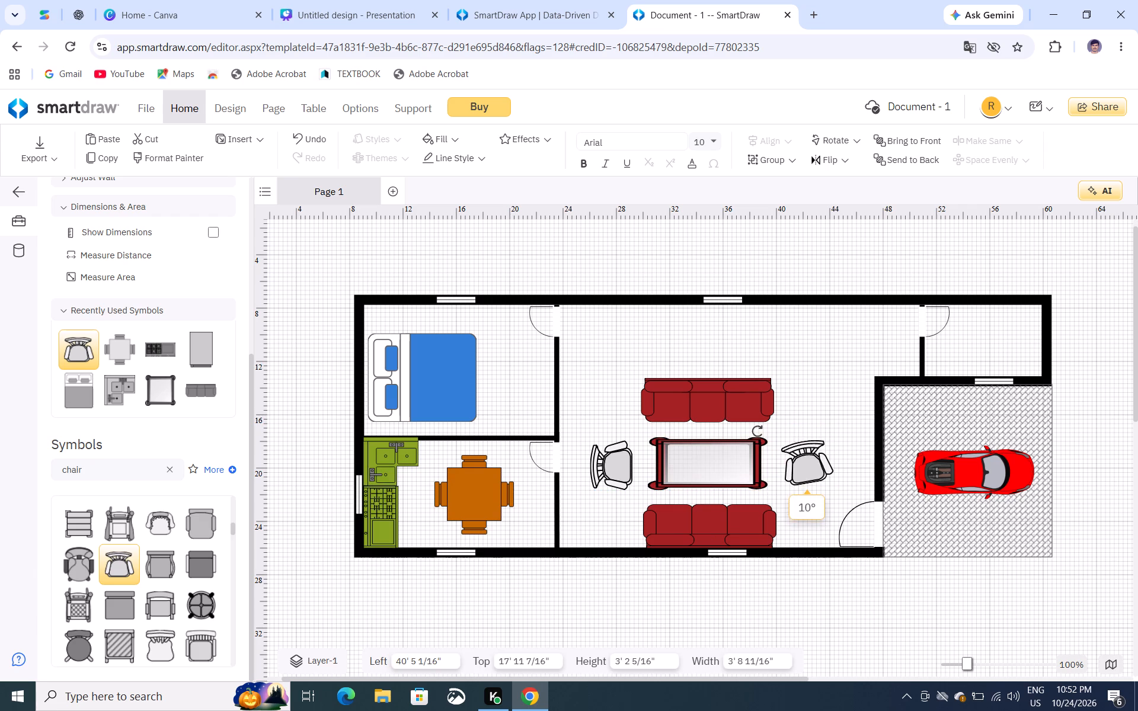
drag(757, 431, 855, 409)
click(905, 600)
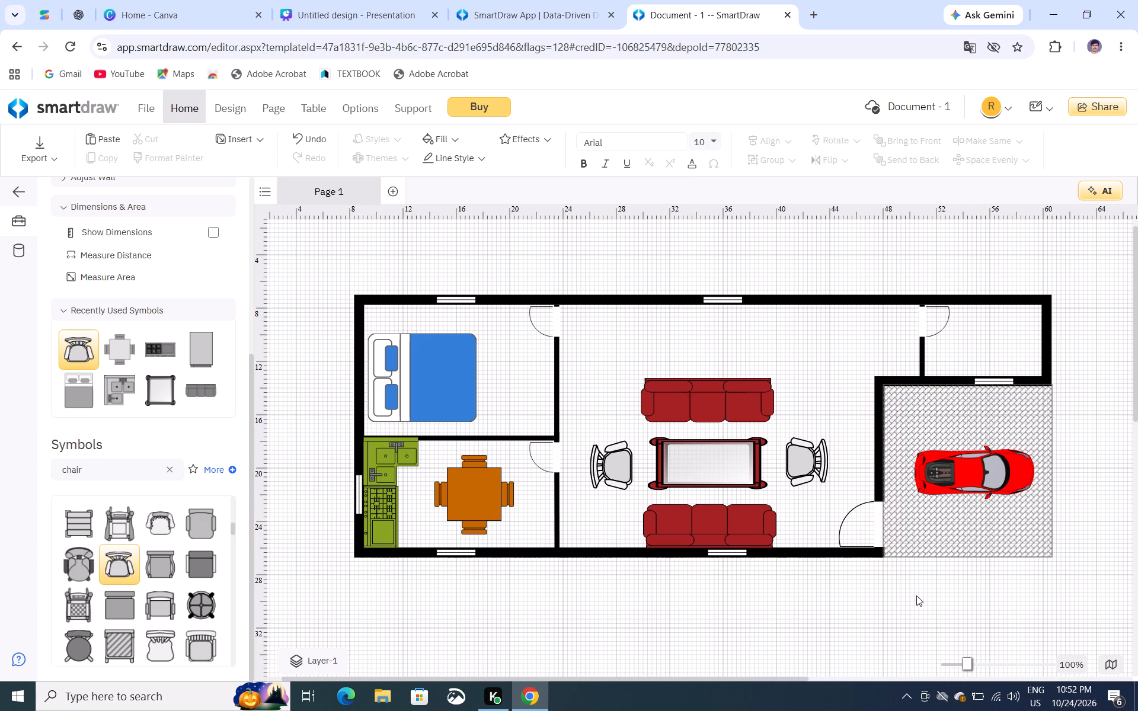
Fill both wood chairs beside the coffee table with the golden yellow from the primary colours.
click(819, 470)
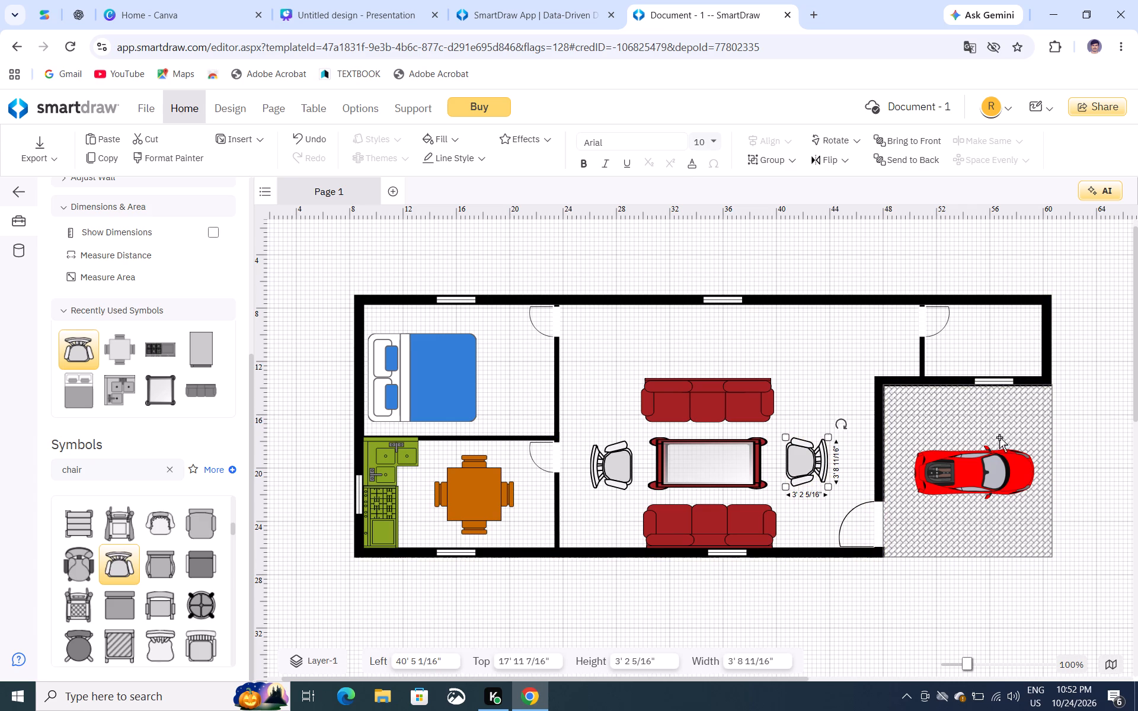
click(436, 131)
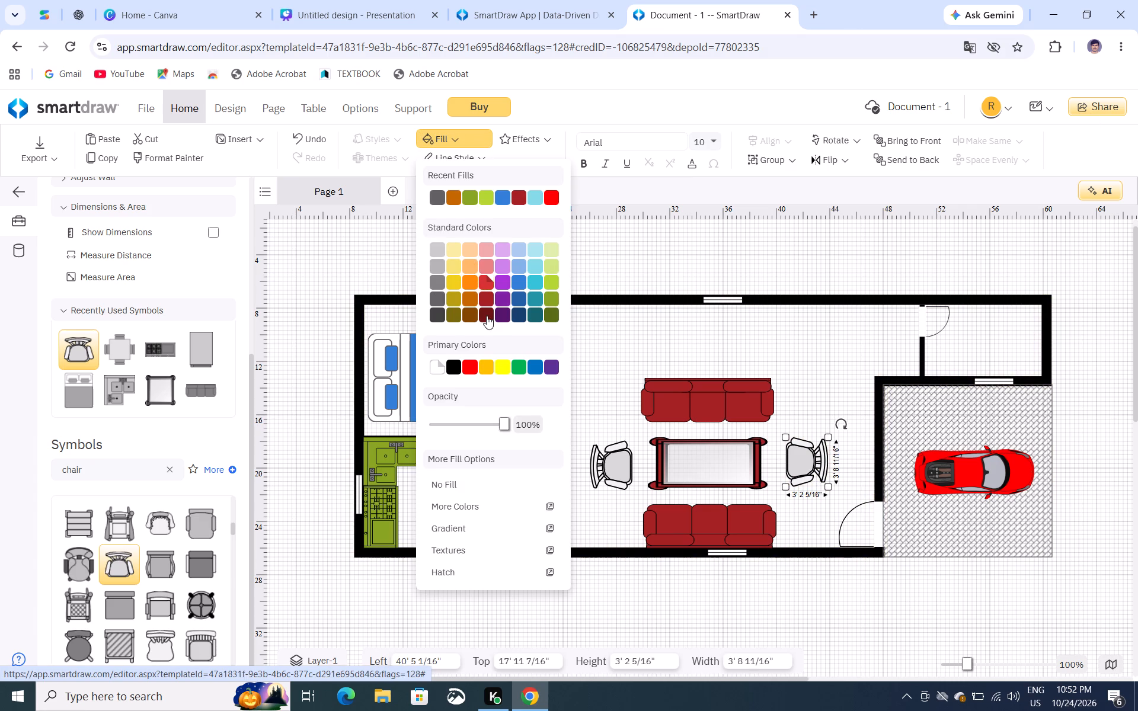
click(490, 364)
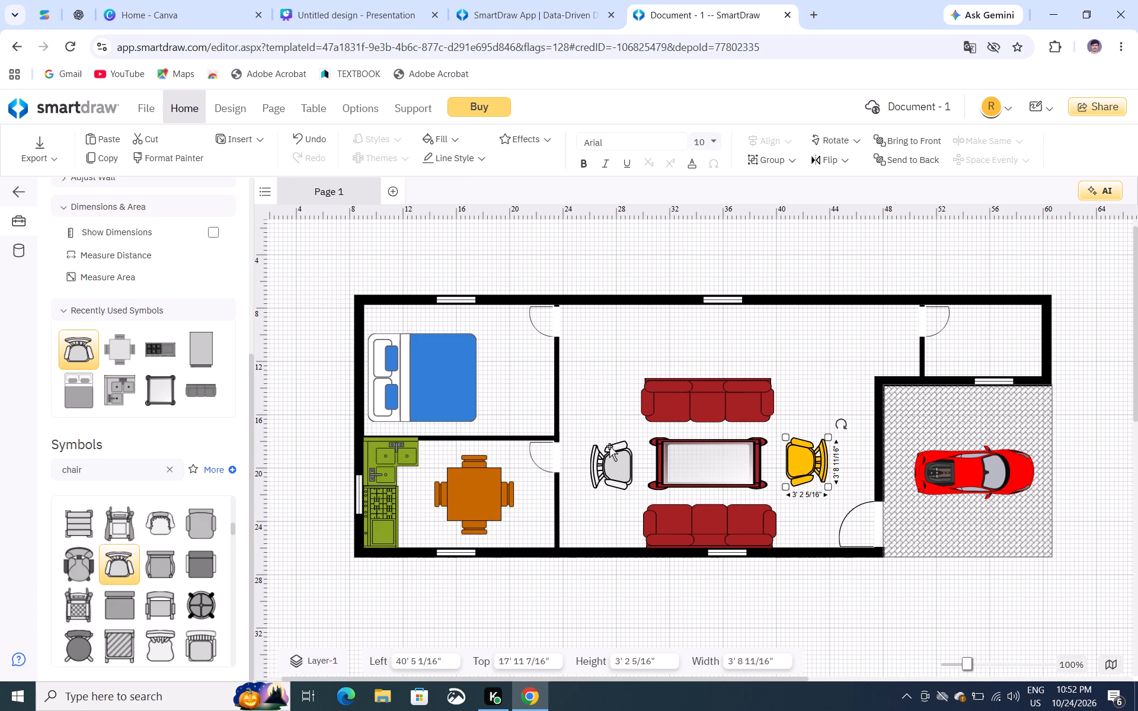
click(610, 460)
click(452, 145)
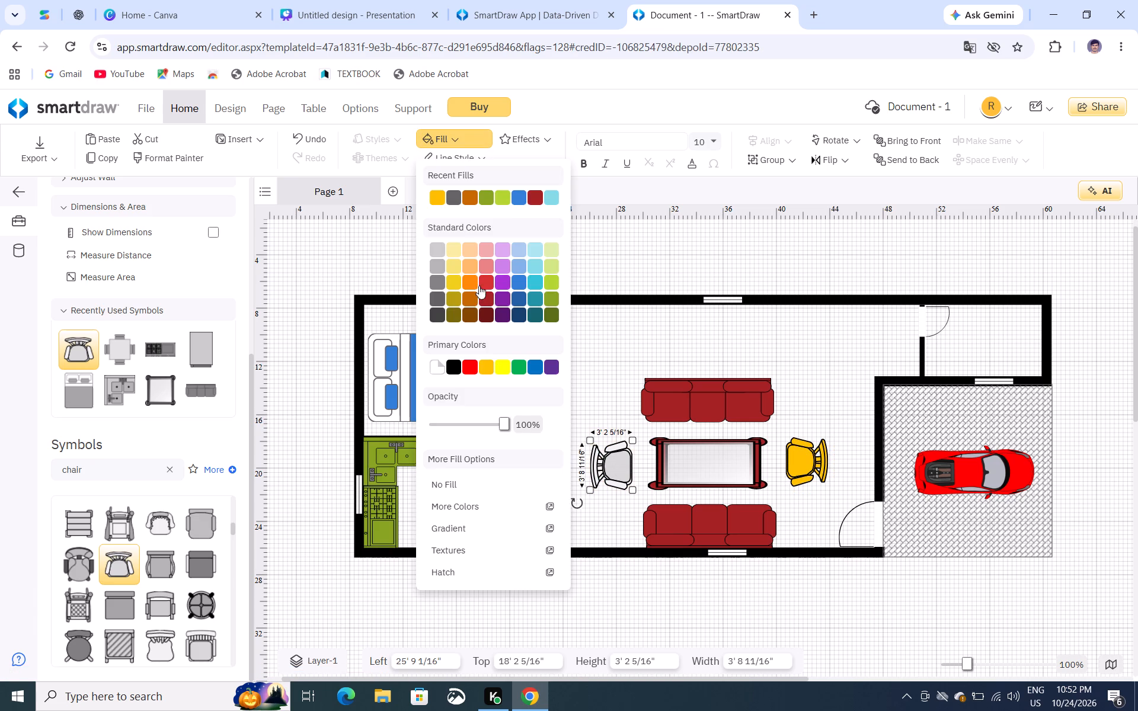
click(487, 369)
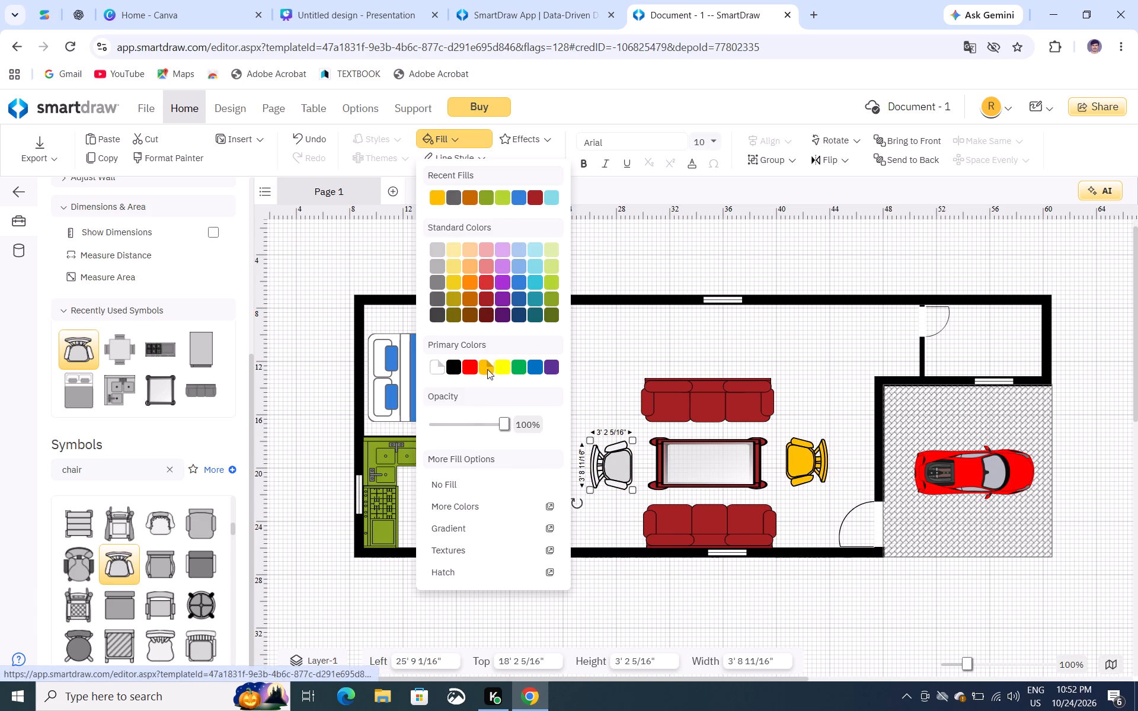
click(801, 596)
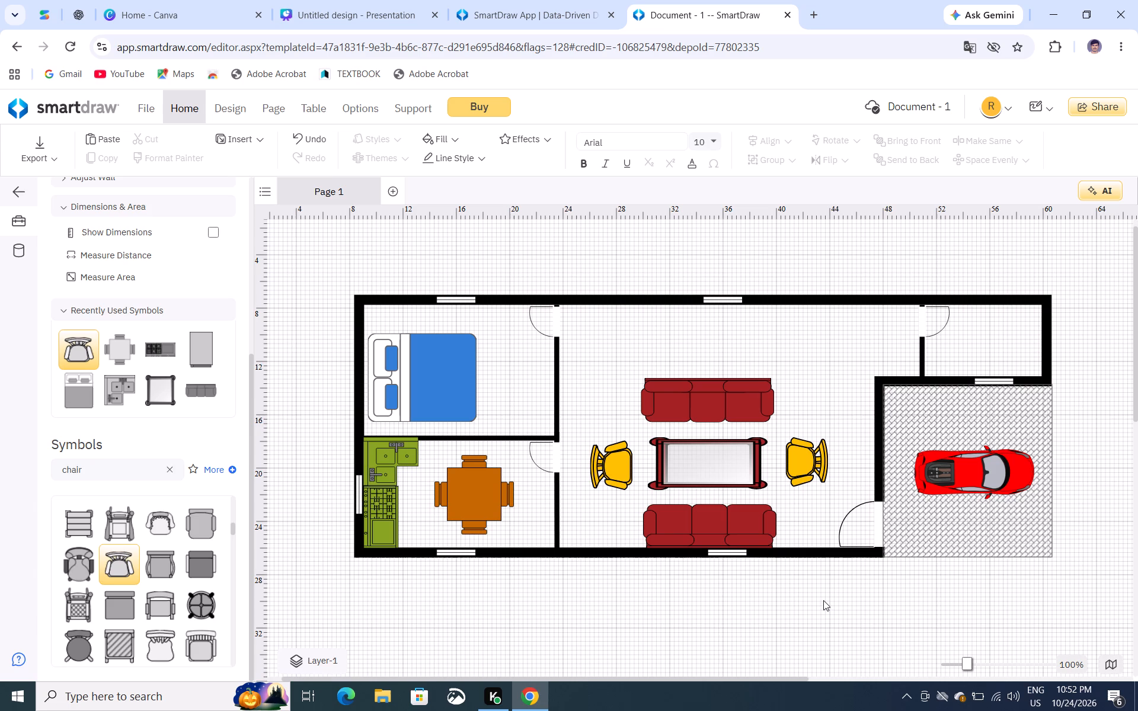
Lengthen the blue bed towards the bedroom door side to about 11' 8".
click(423, 386)
drag(479, 376, 480, 376)
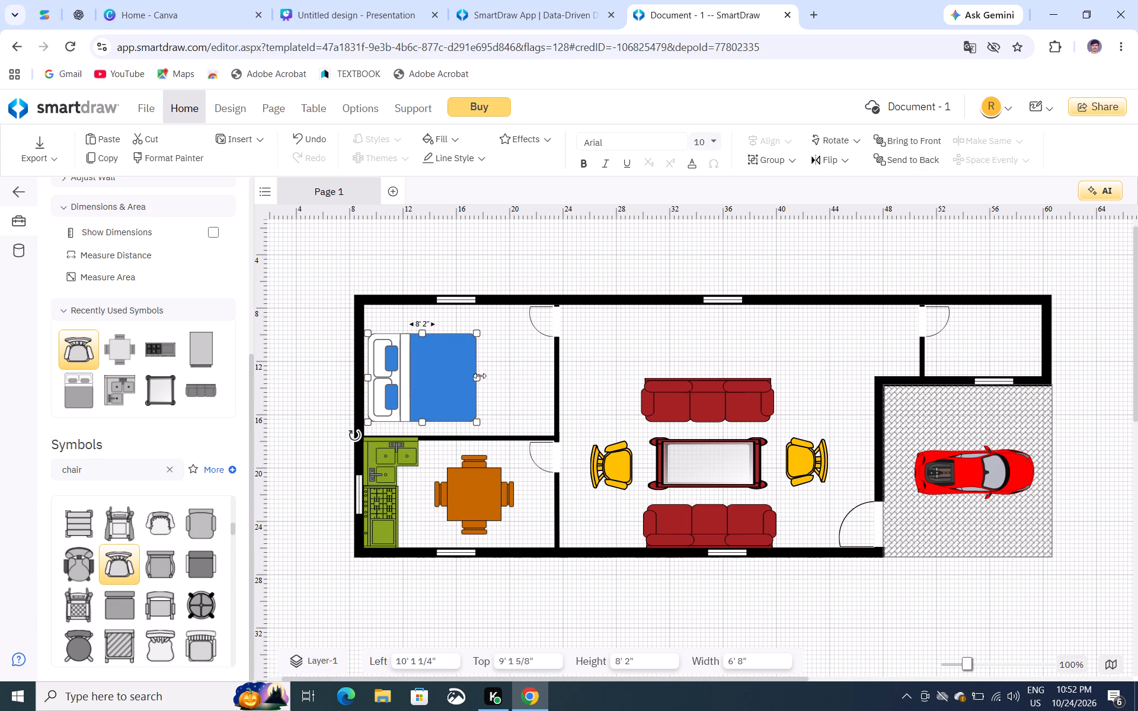
drag(480, 376, 525, 382)
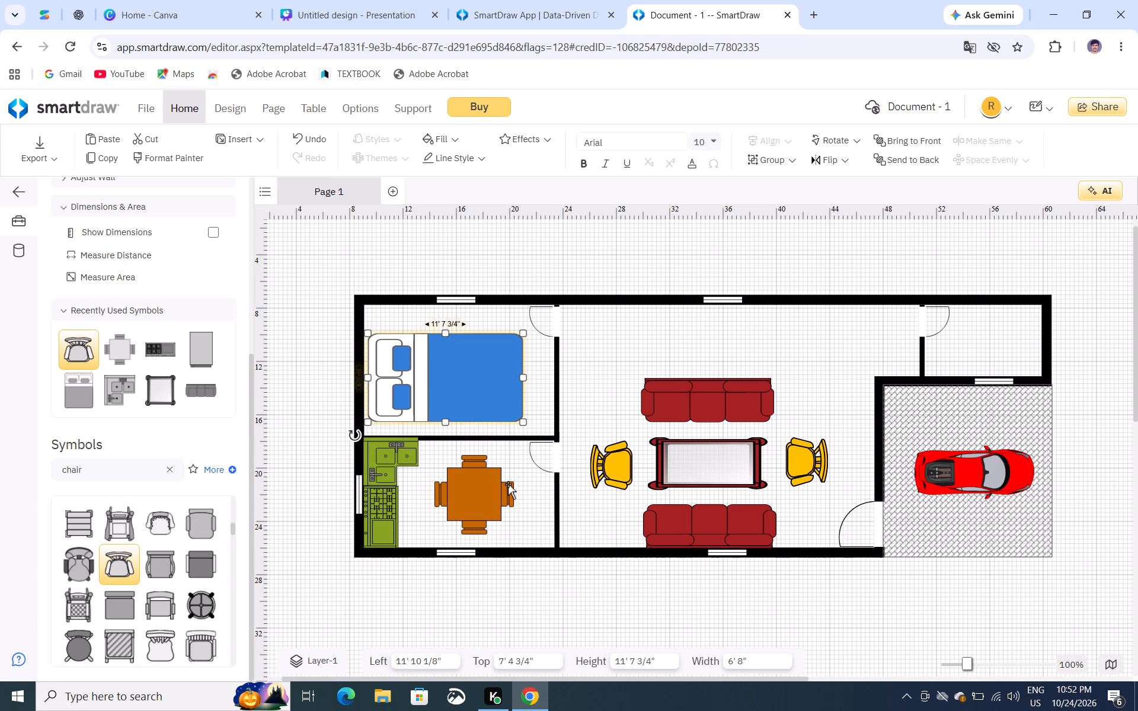
click(577, 570)
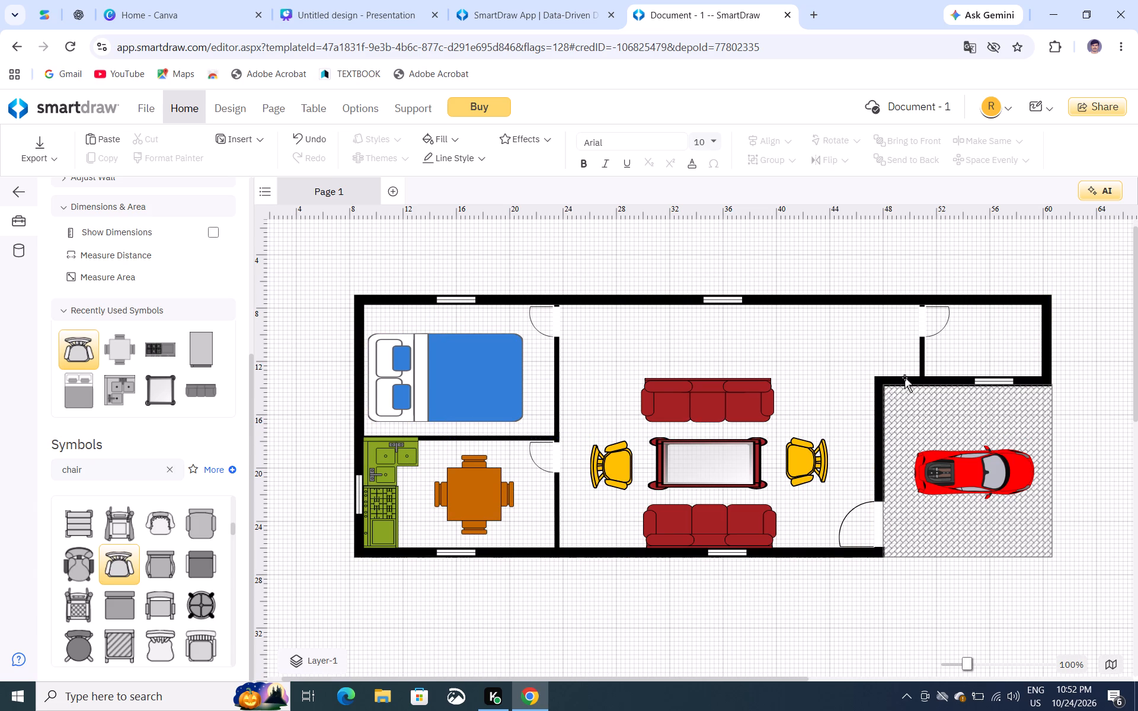
Search the symbols for warehouse, then clear the search term.
click(174, 469)
text(ware)
key(h)
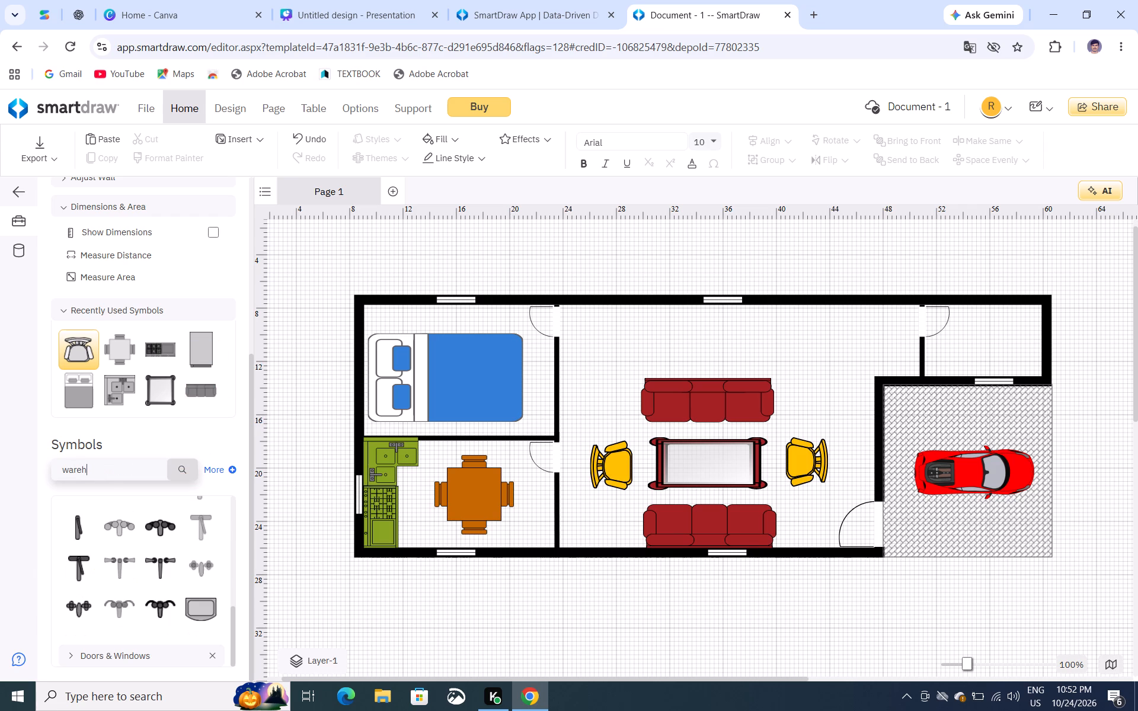
text(ouse)
key(Return)
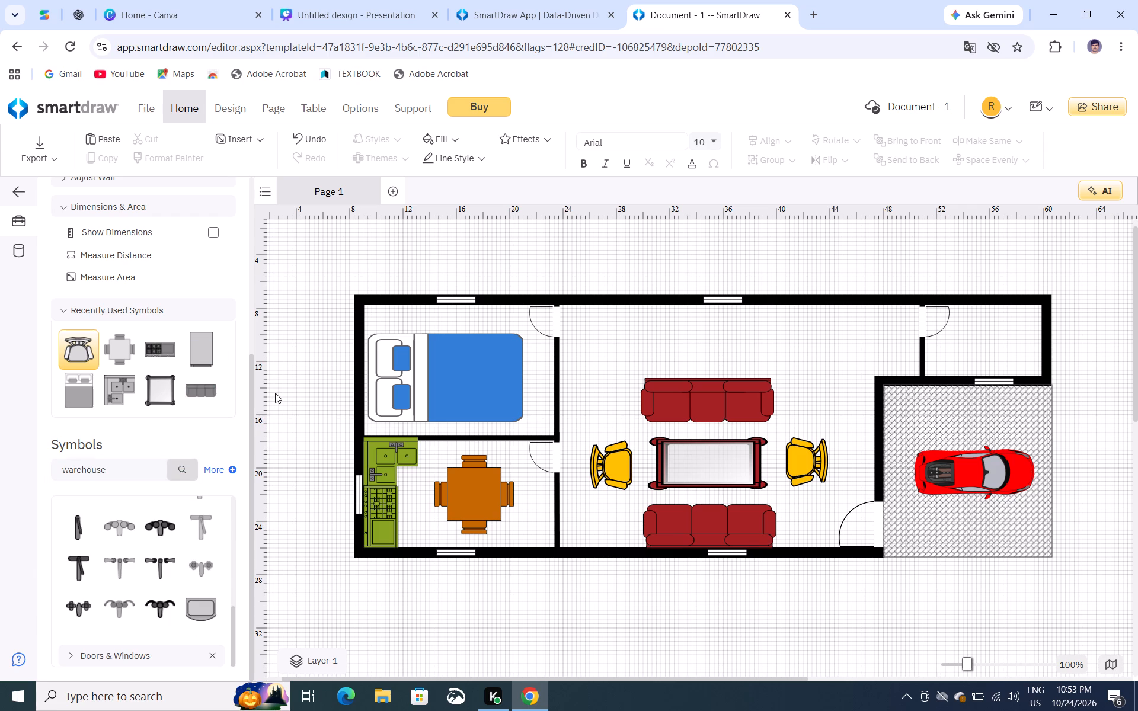
click(173, 466)
scroll(166, 575, down, 4)
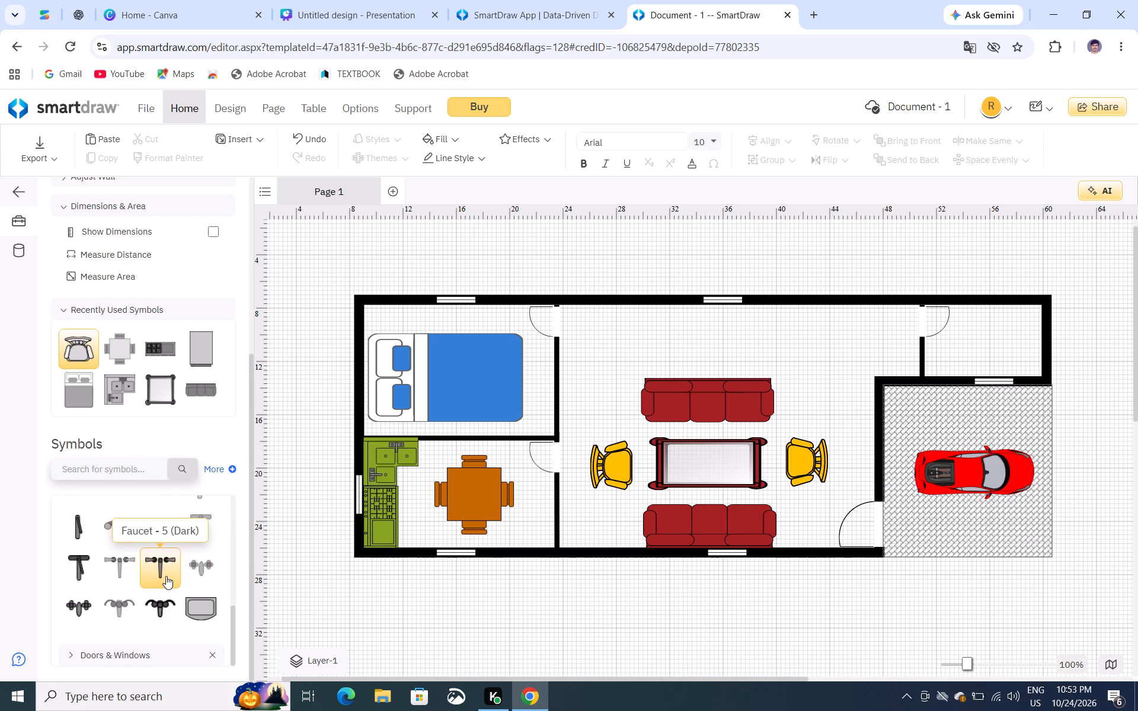
click(100, 476)
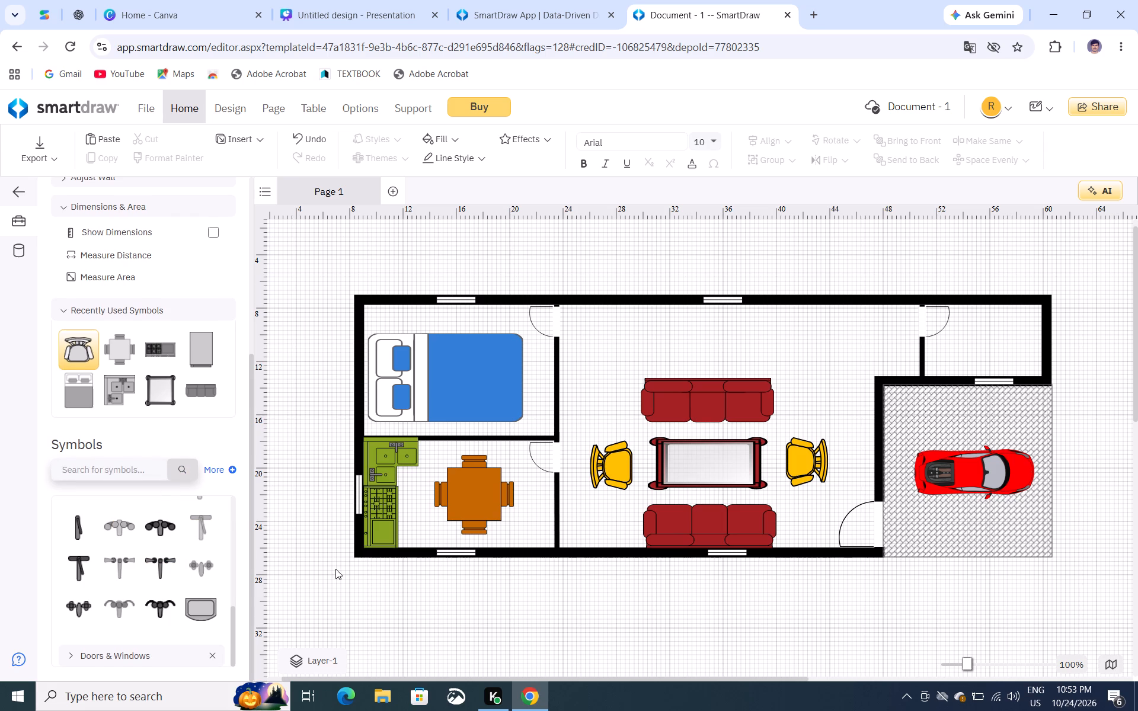
Search the symbol library for warehouse.
key(w)
key(a)
key(r)
key(e)
key(h)
key(o)
text(use)
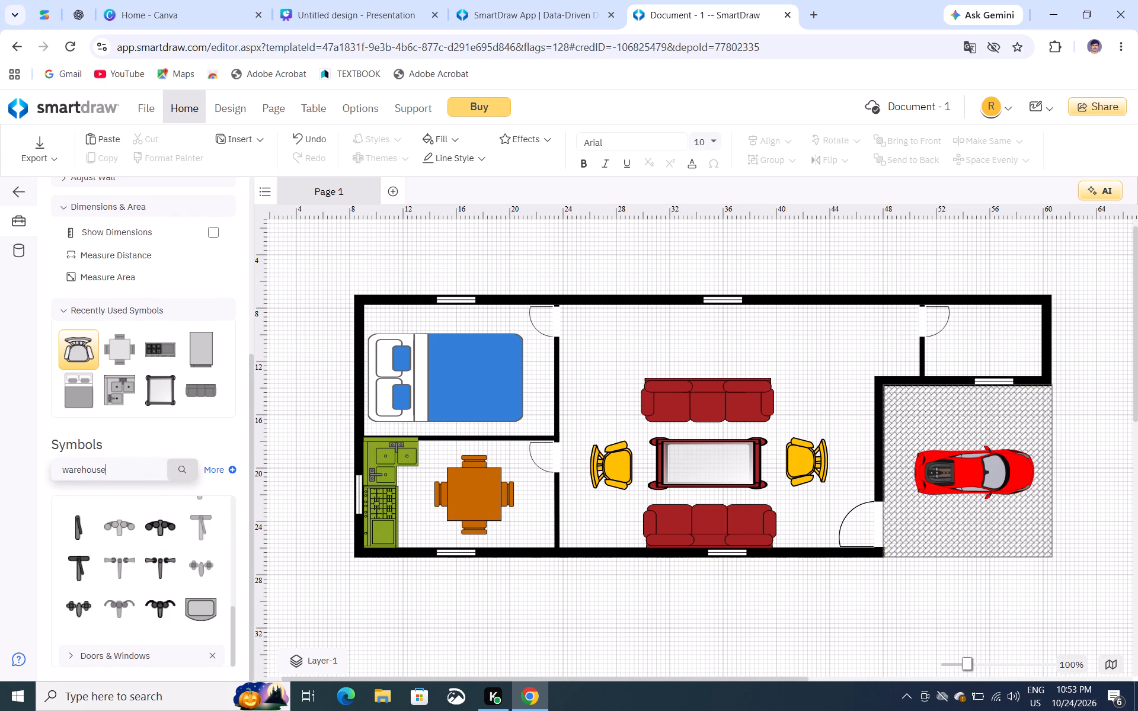
click(171, 468)
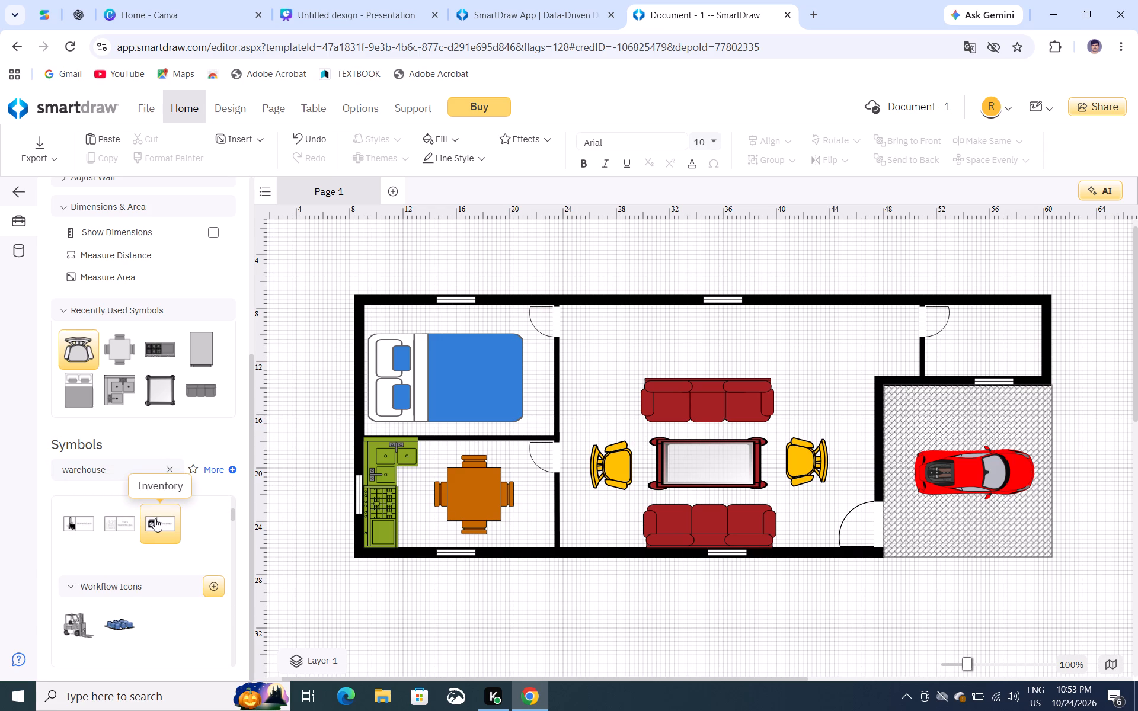
Look through the warehouse symbol results for a storage item suited to the small room beside the garage.
scroll(190, 578, down, 2)
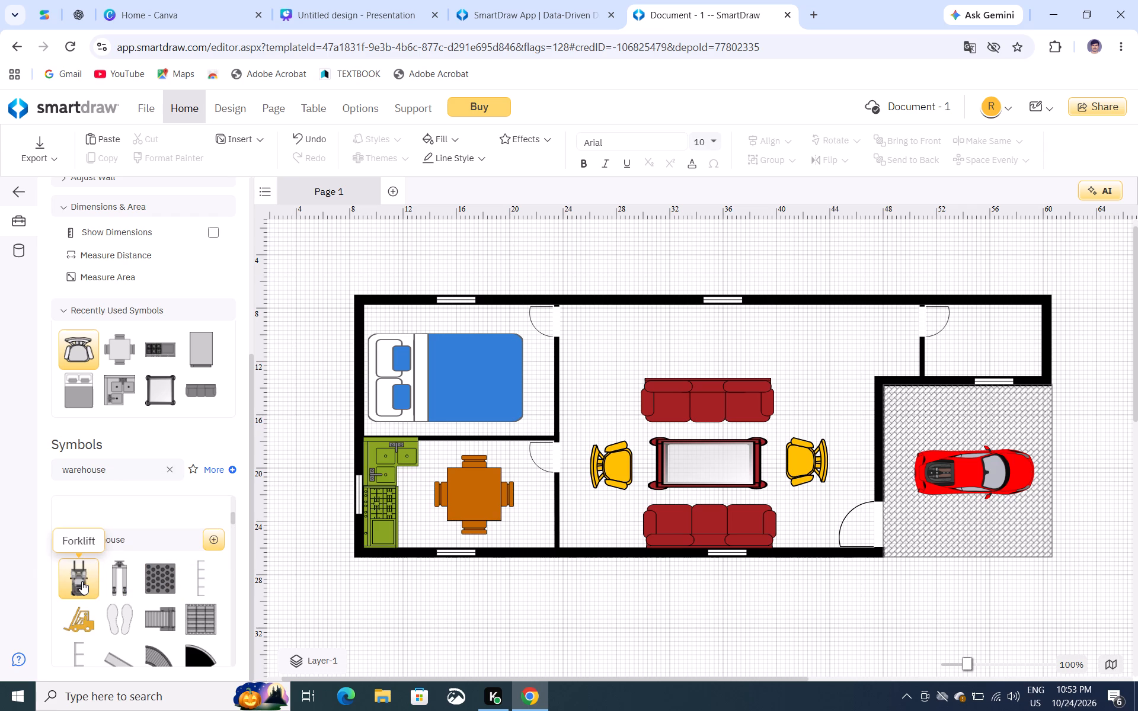
scroll(151, 603, down, 1)
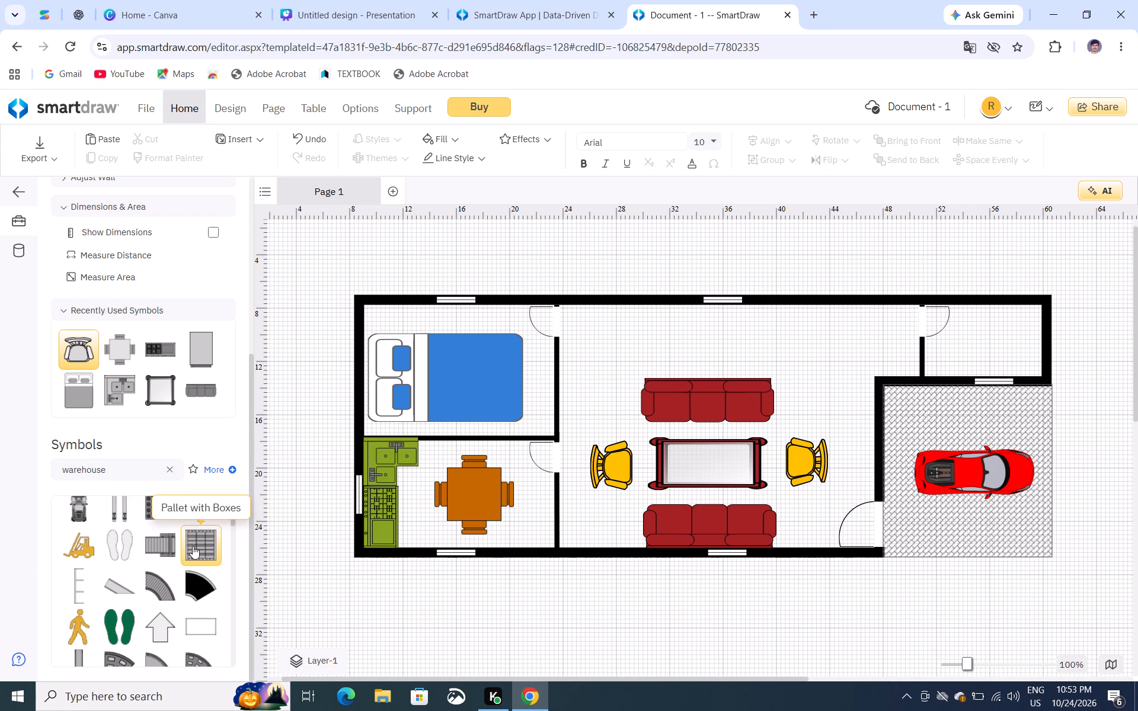
scroll(193, 546, down, 3)
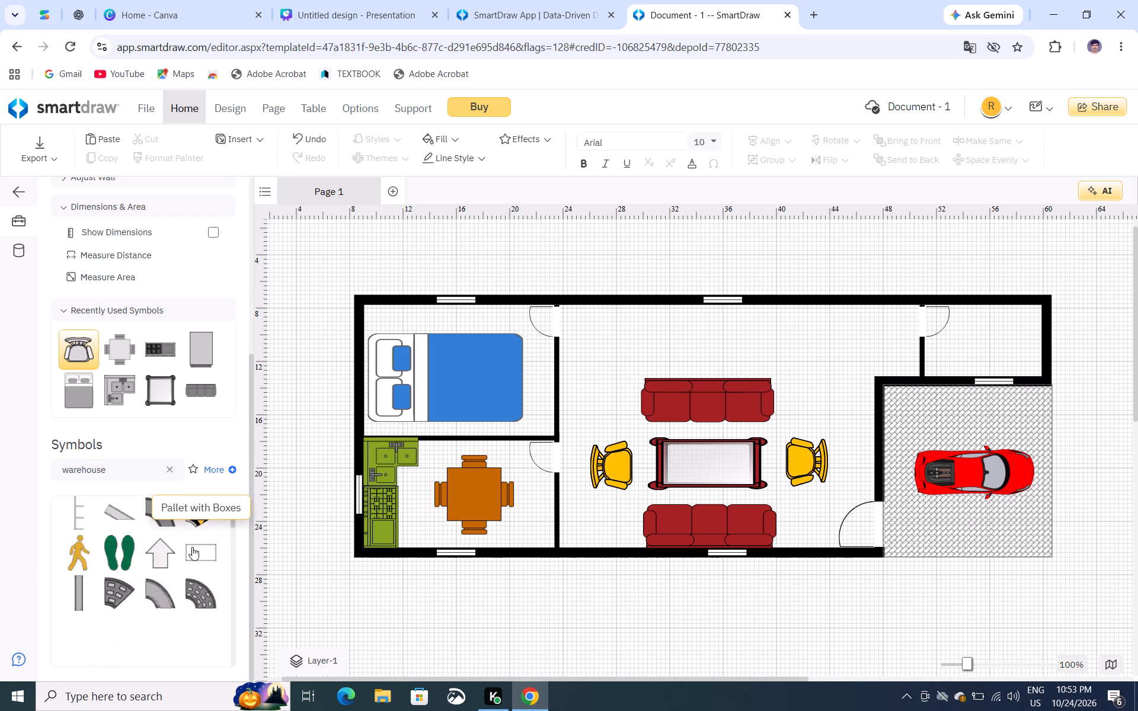
scroll(192, 547, down, 1)
scroll(192, 547, up, 1)
scroll(190, 549, down, 2)
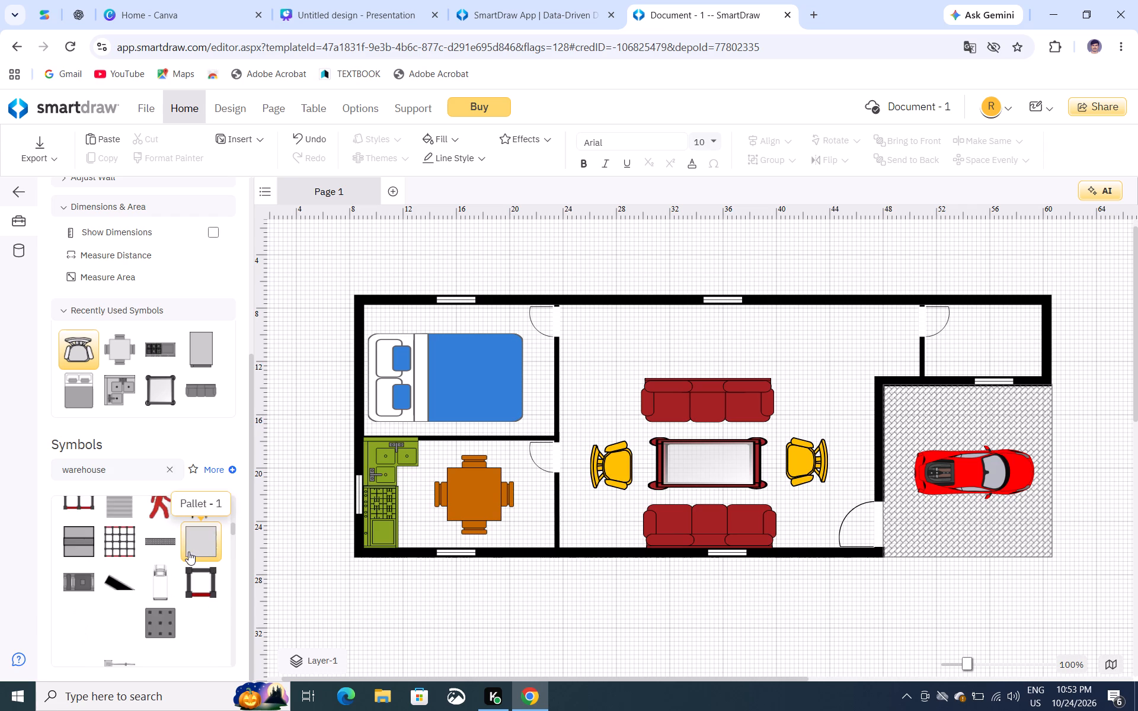
scroll(188, 552, up, 2)
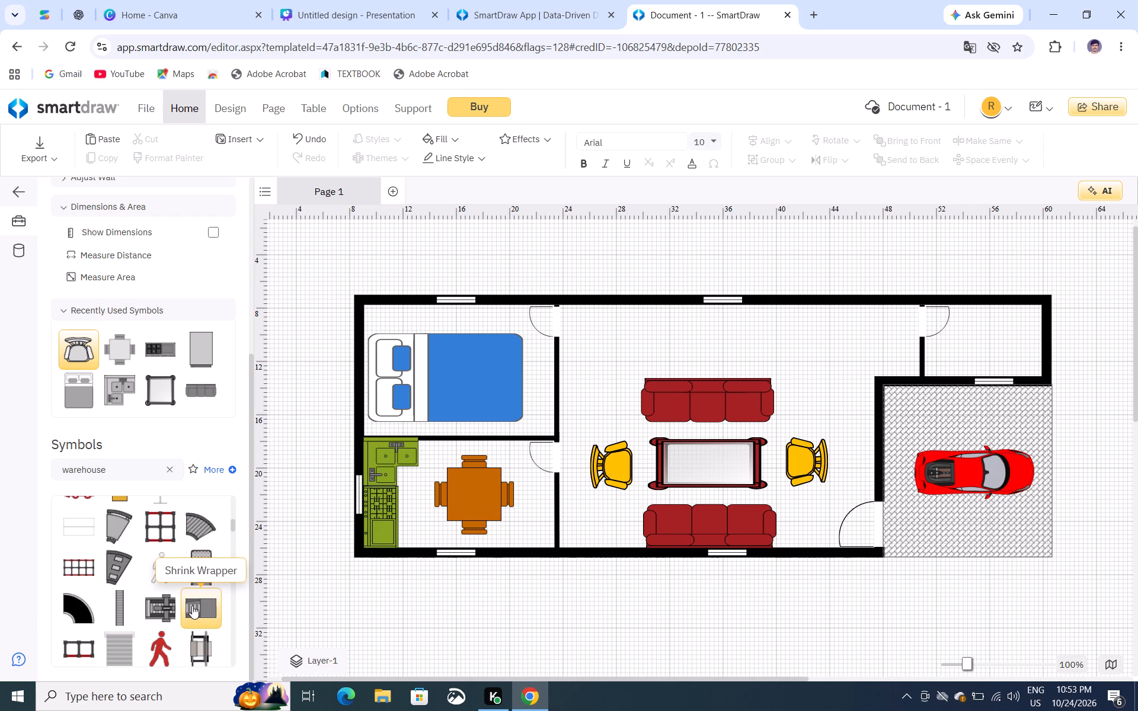
scroll(151, 606, down, 6)
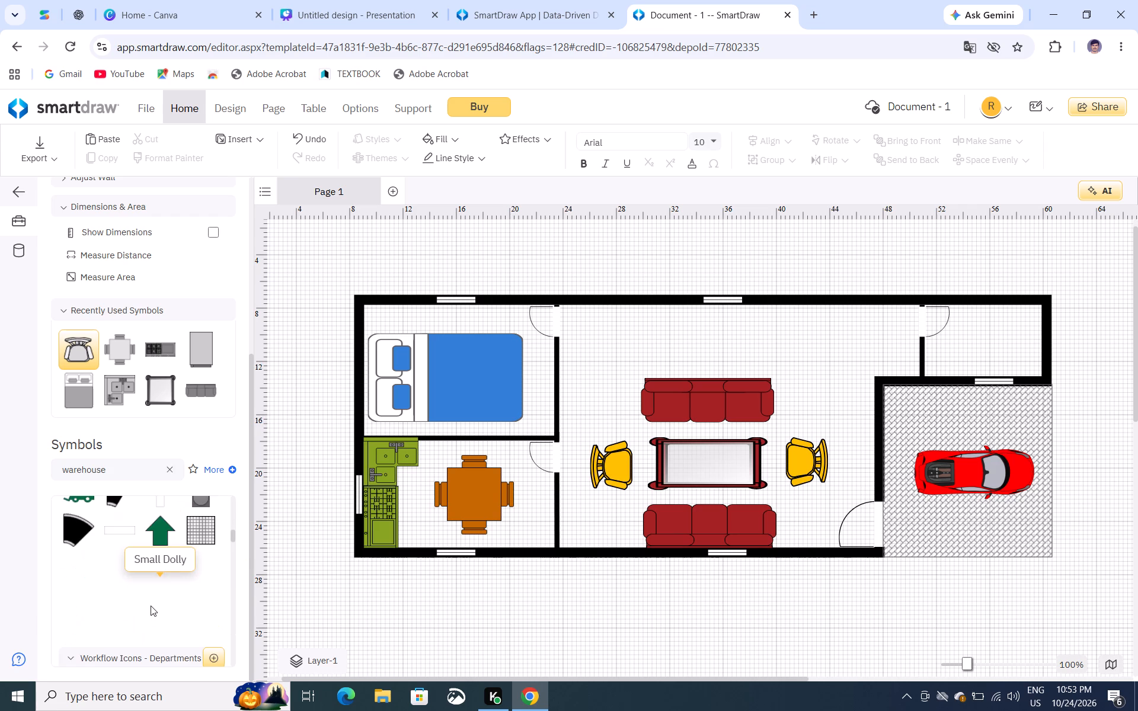
scroll(151, 606, down, 2)
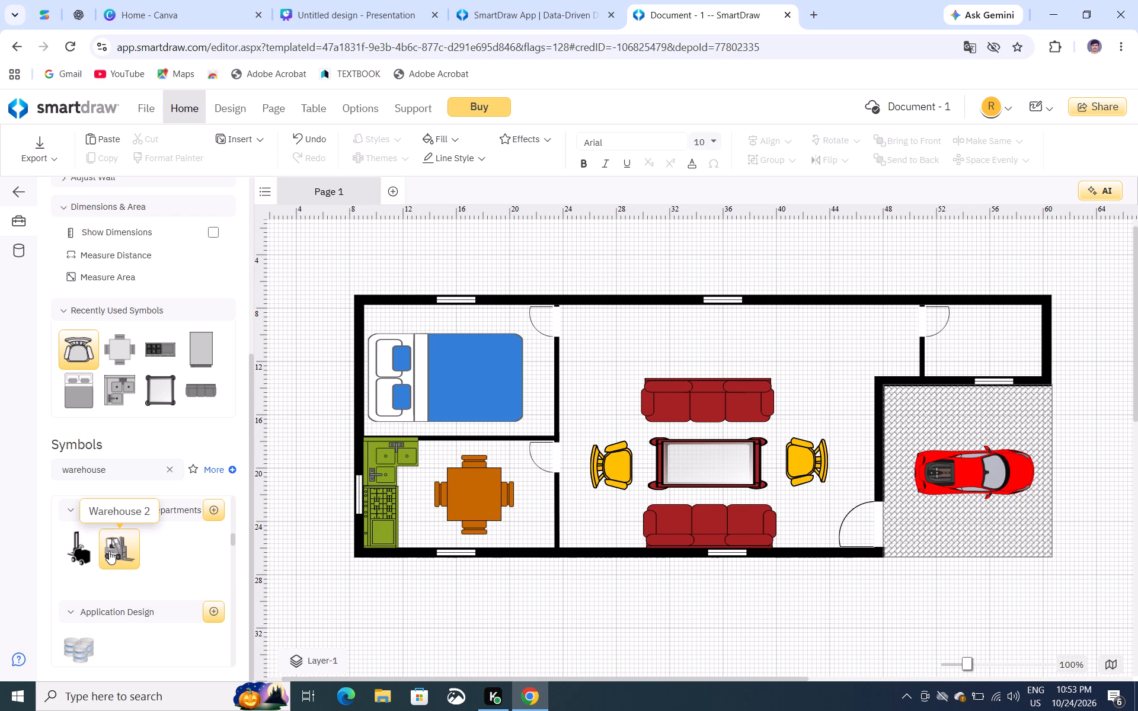
drag(109, 550, 147, 577)
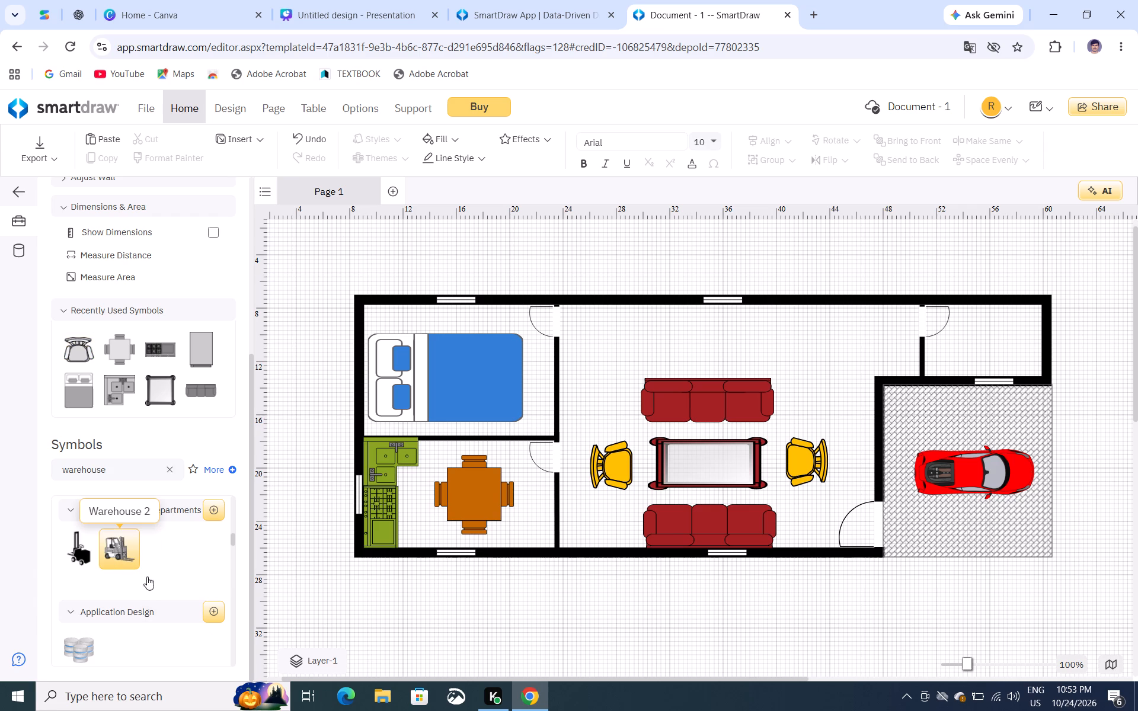
drag(147, 577, 146, 577)
scroll(158, 566, down, 4)
scroll(158, 566, up, 7)
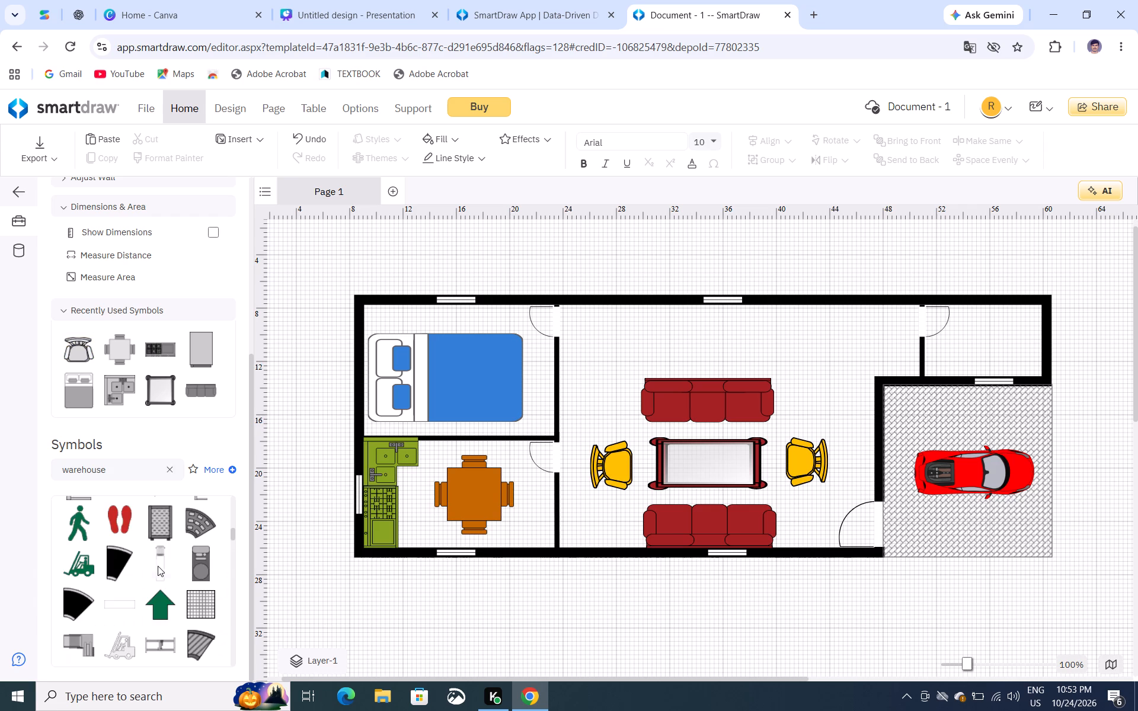
scroll(158, 566, up, 4)
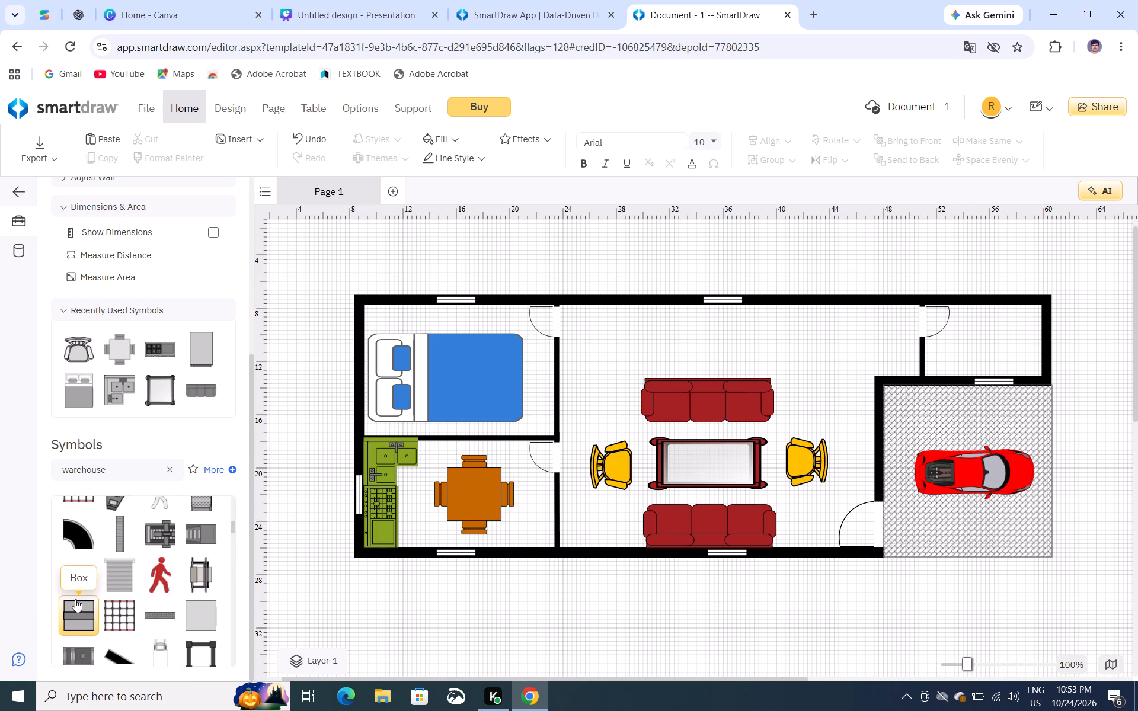
Place the 2' by 2' Box symbol in the small room's outer corner away from the garage, at about Left 57' 8", Top 8' 4".
drag(75, 599, 378, 502)
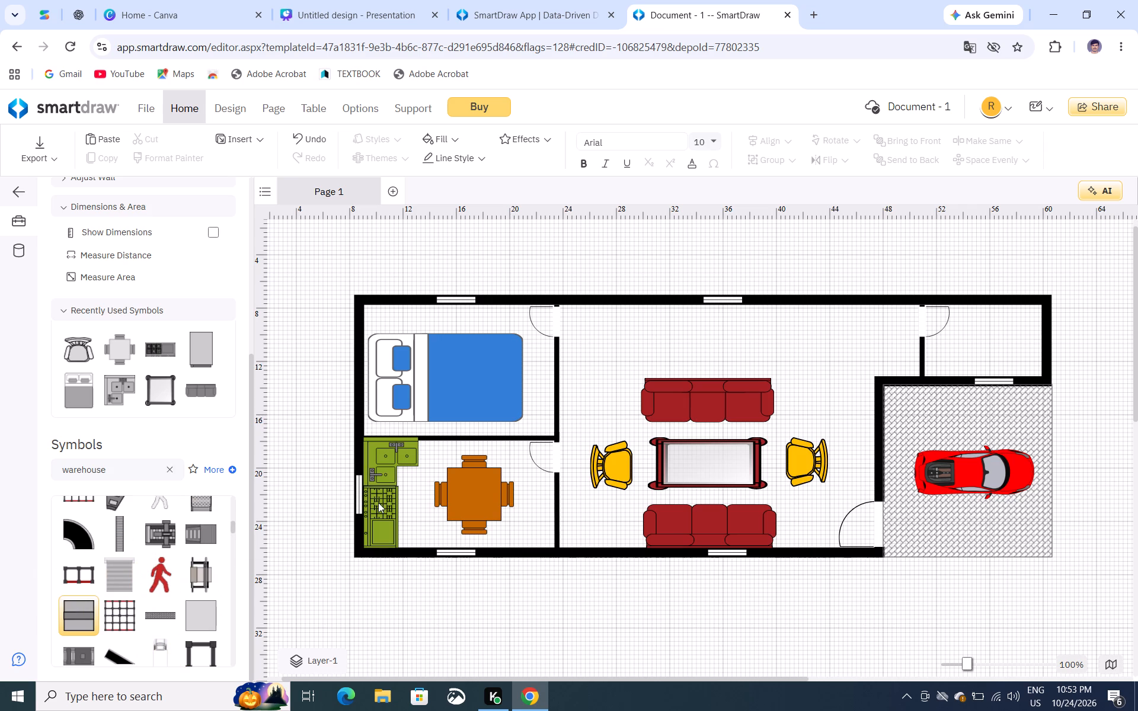
drag(378, 502, 1015, 341)
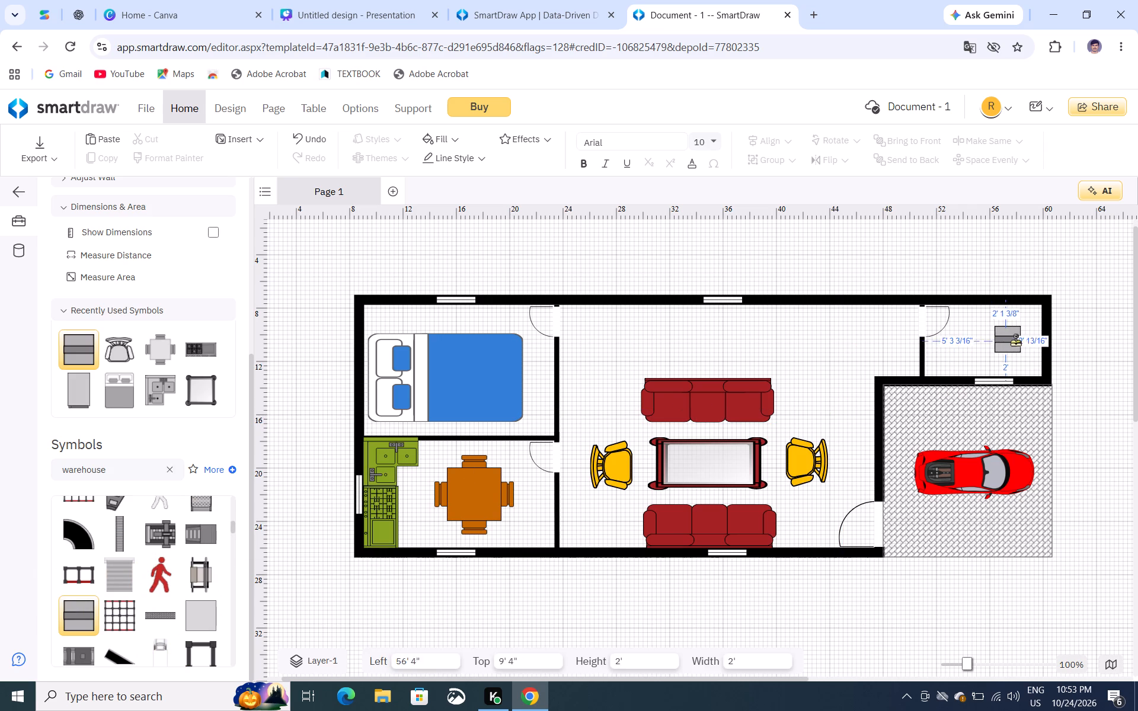
drag(1015, 341, 1027, 322)
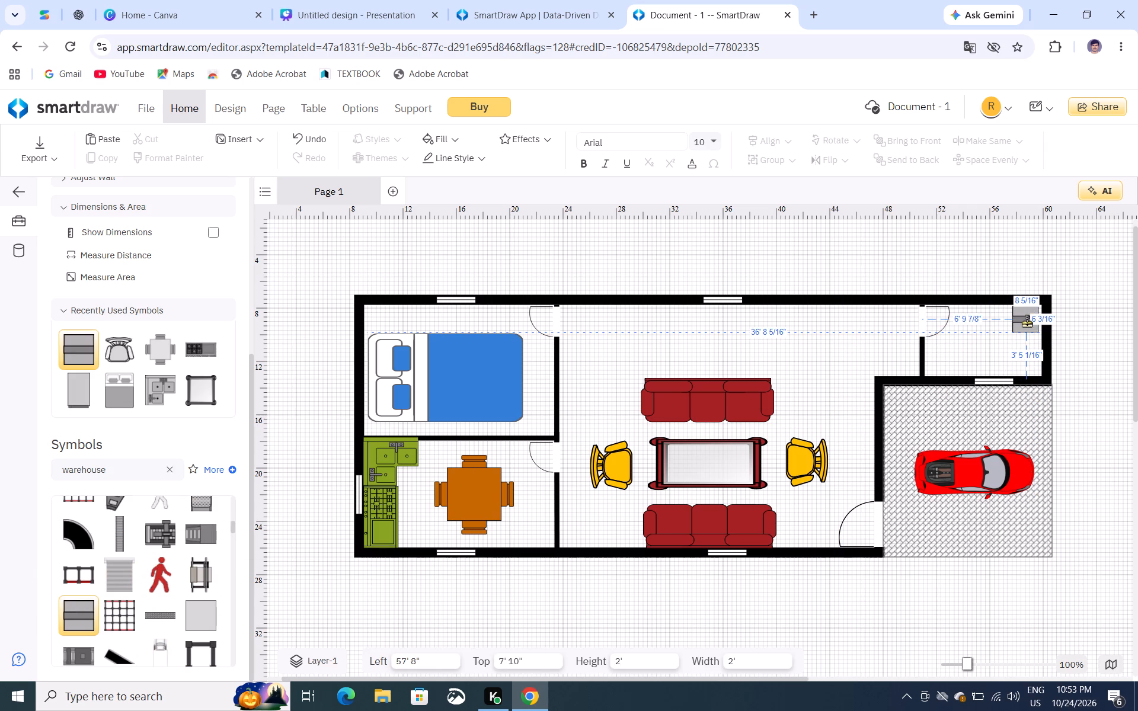
drag(1027, 322, 1027, 324)
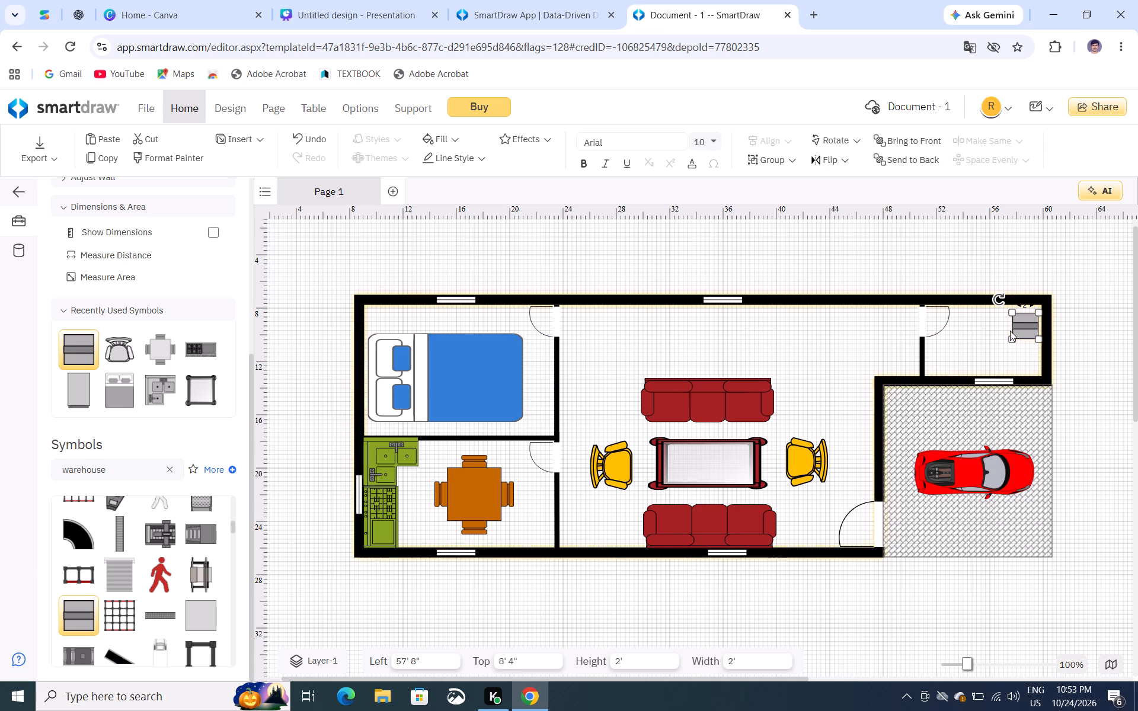
Copy the box twice along the small room's garage-side wall, the first at about Left 58', Top 10' 8", the second beside it towards the door.
ctrl+drag(1019, 323, 1024, 357)
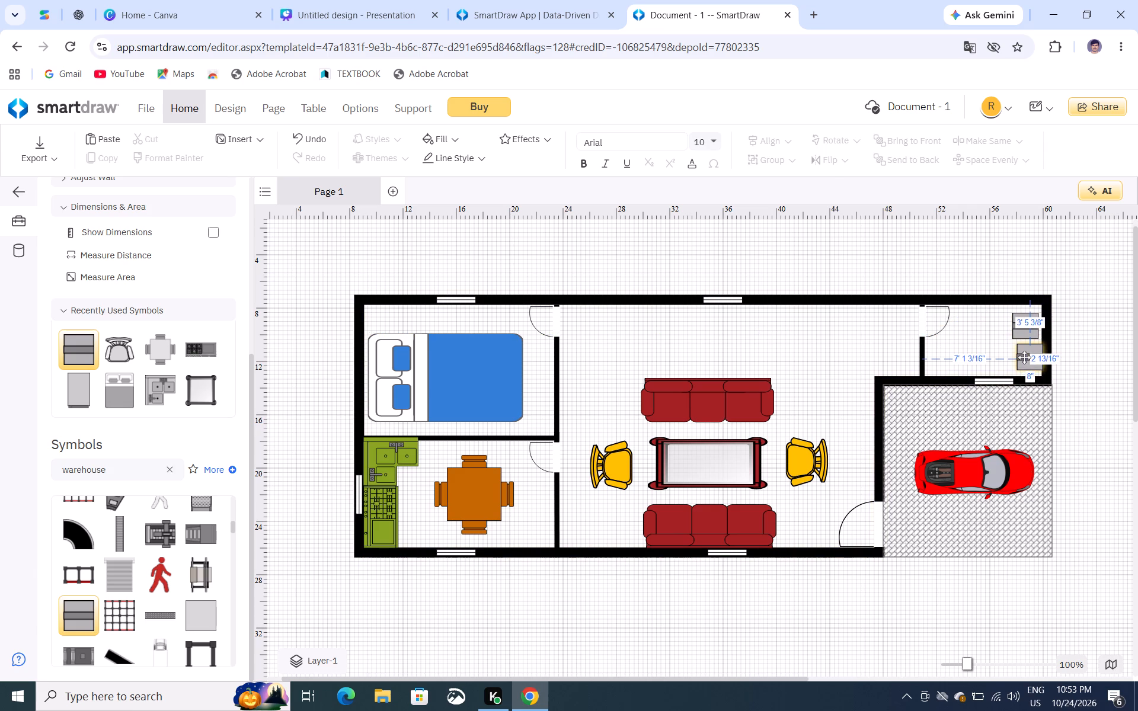
ctrl+drag(1024, 357, 1024, 354)
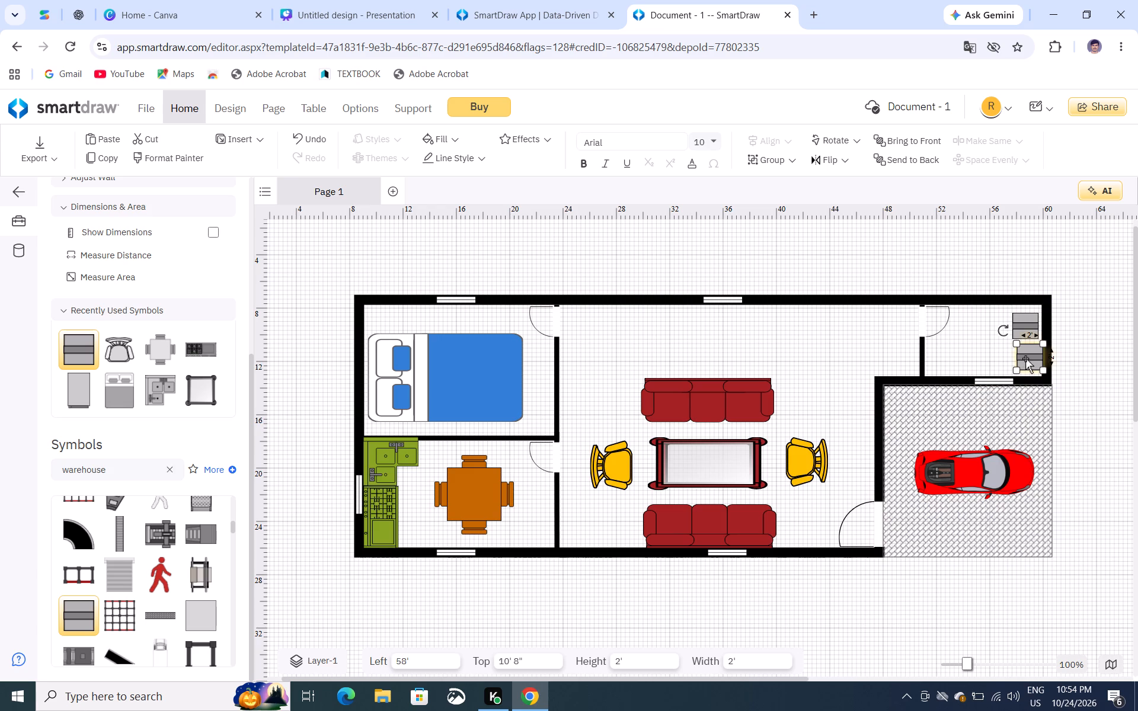
ctrl+drag(1025, 358, 995, 354)
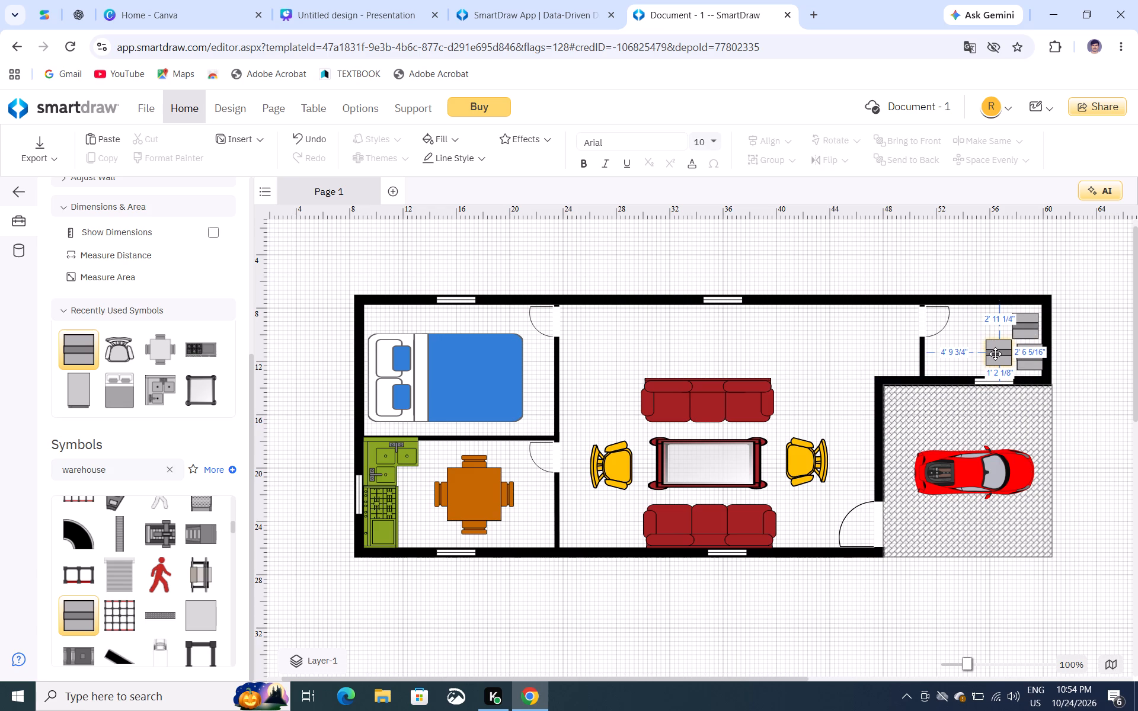
ctrl+drag(995, 354, 994, 361)
Copy the corner box and the inner garage-side box together towards the door, the corner copy at about Left 54' 8", Top 8' 8".
ctrl+drag(1024, 326, 1004, 329)
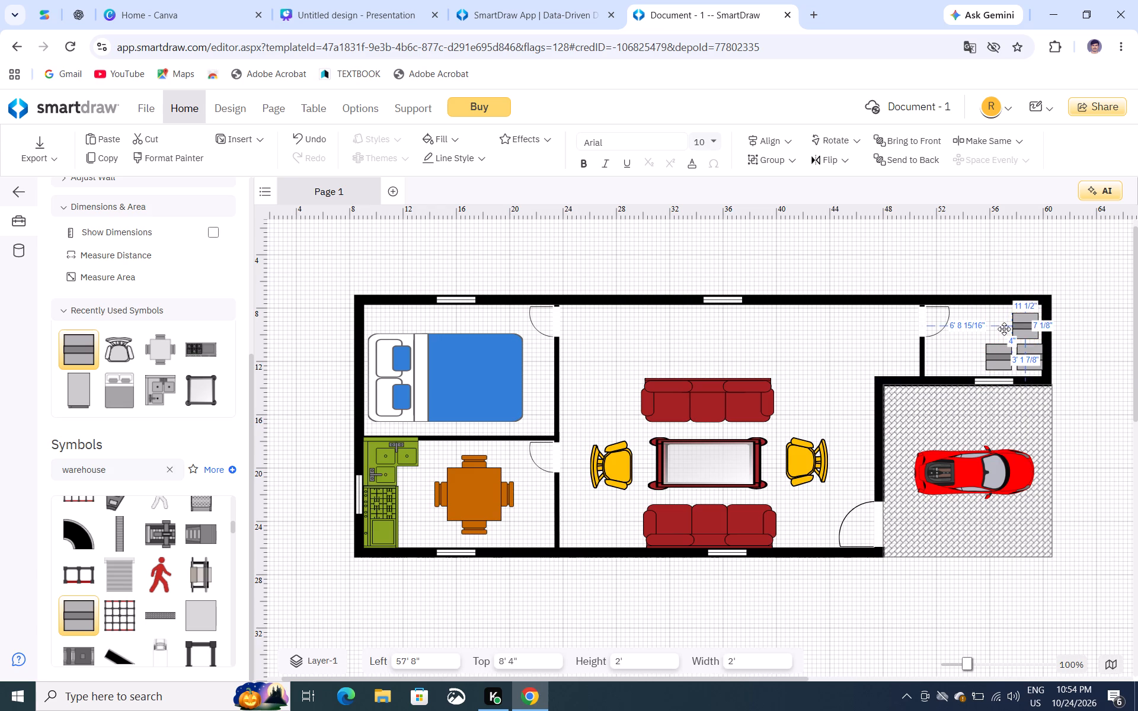
ctrl+drag(1004, 329, 984, 331)
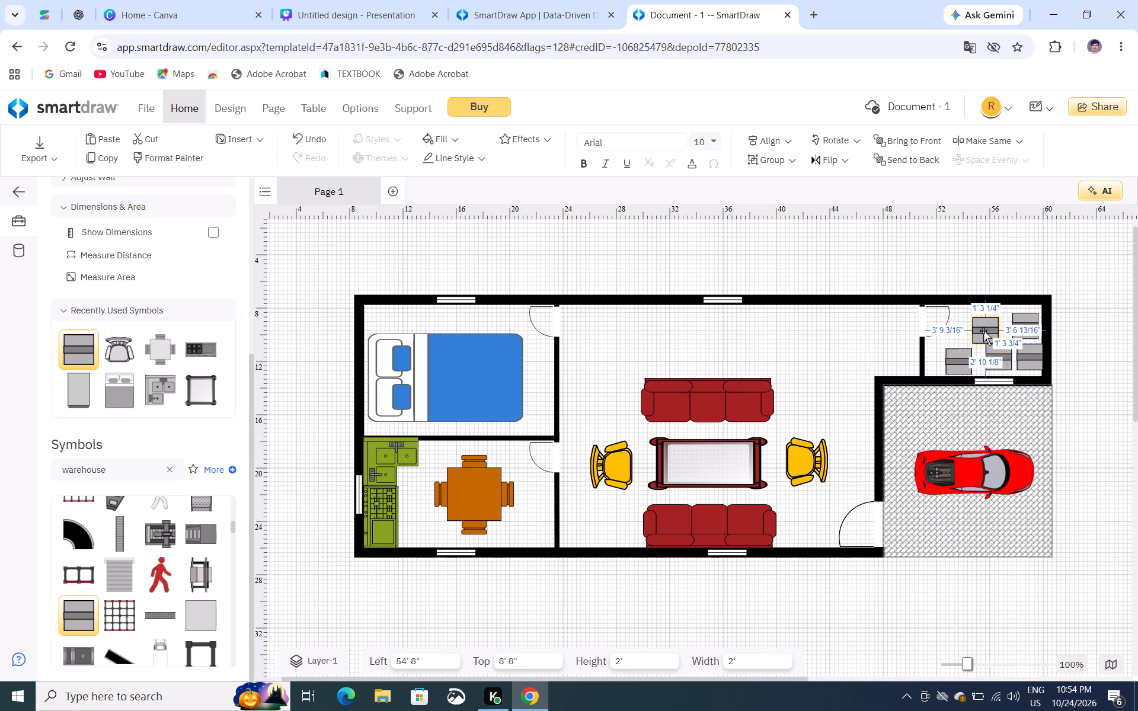
click(1083, 461)
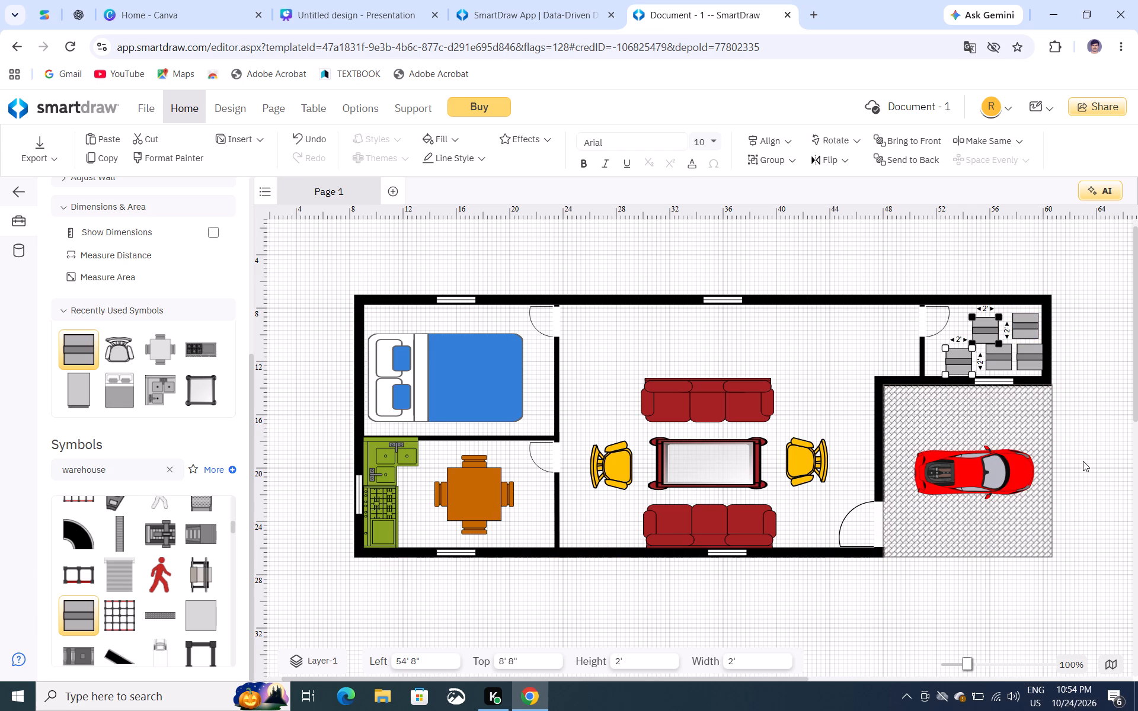